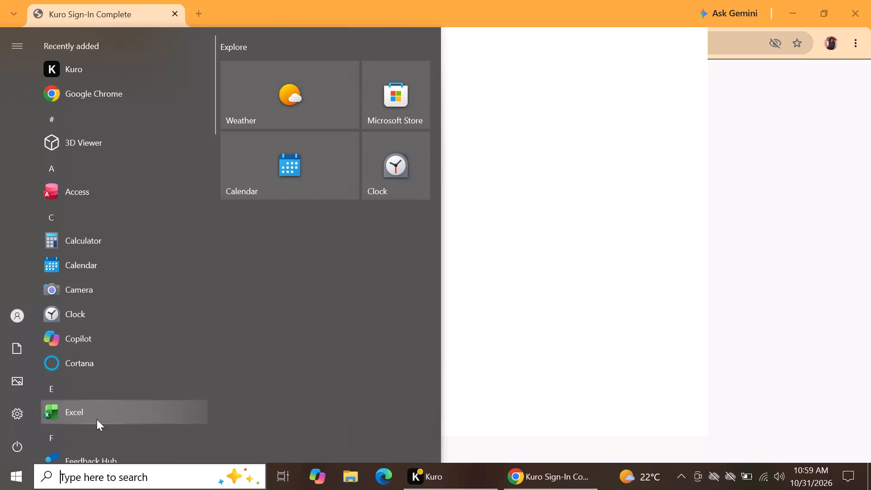
Open Excel, dismiss the licence notice and create a blank workbook.
click(92, 413)
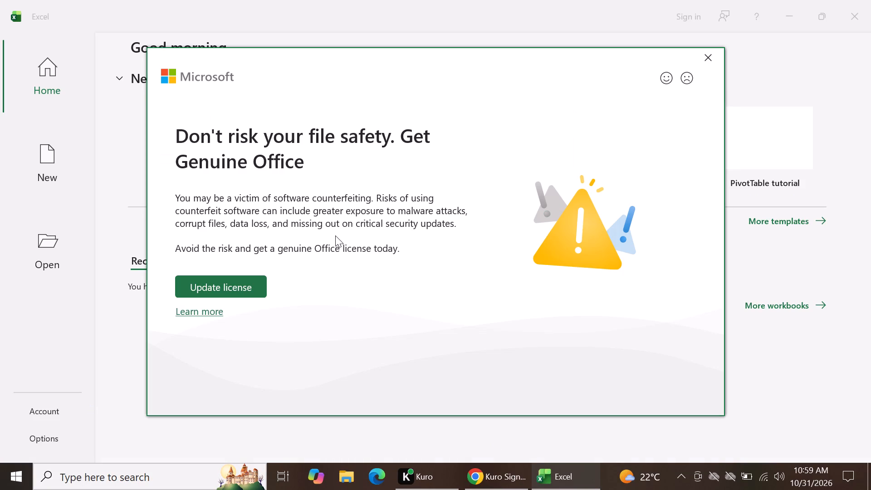
click(708, 57)
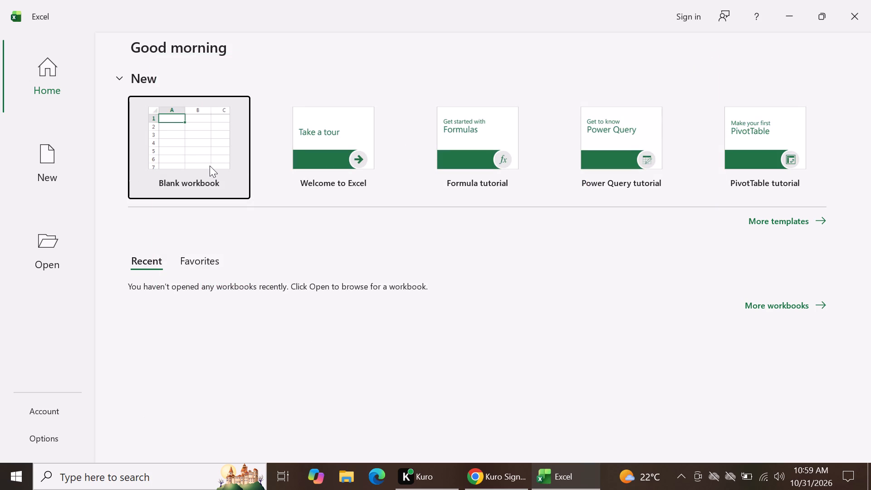
click(210, 165)
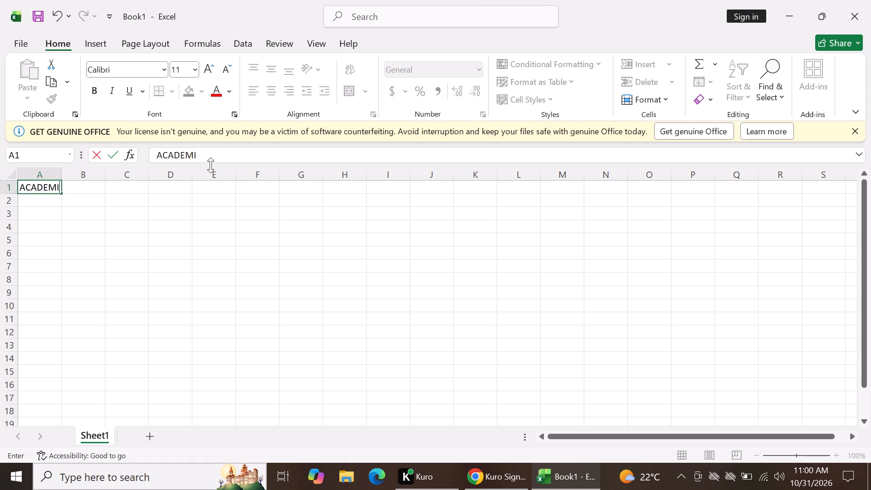
Enter the title ACADEMIC PERFORMANCE REPORT in cell A1.
text(C PERFORM)
text(ANCE)
key(space)
text(REPO)
text(RT)
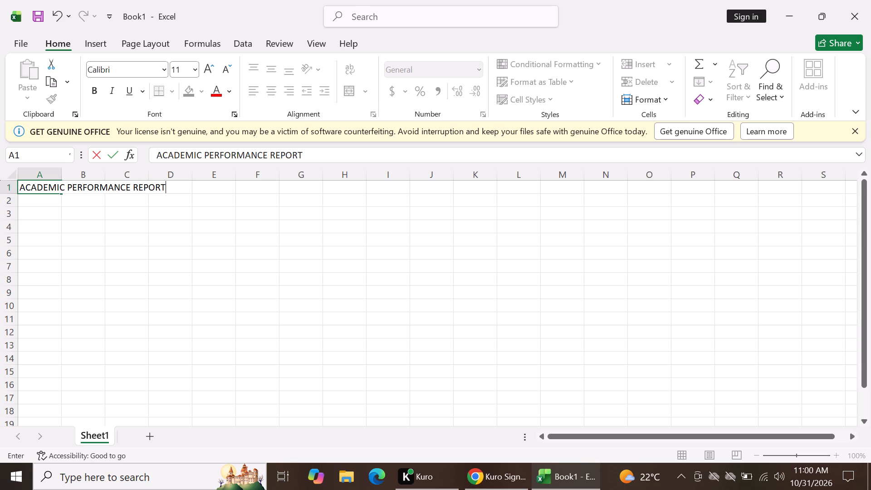
click(34, 201)
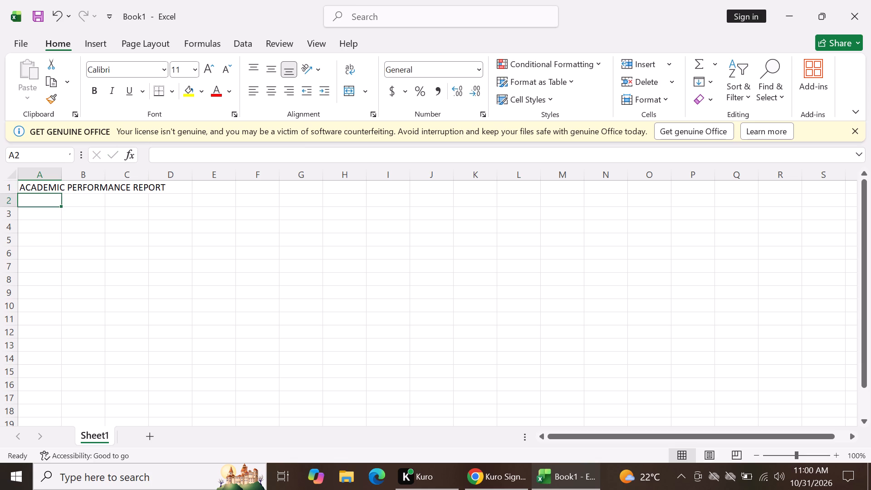
Merge and center the title across cells A1 to D1.
click(35, 188)
drag(35, 186, 66, 186)
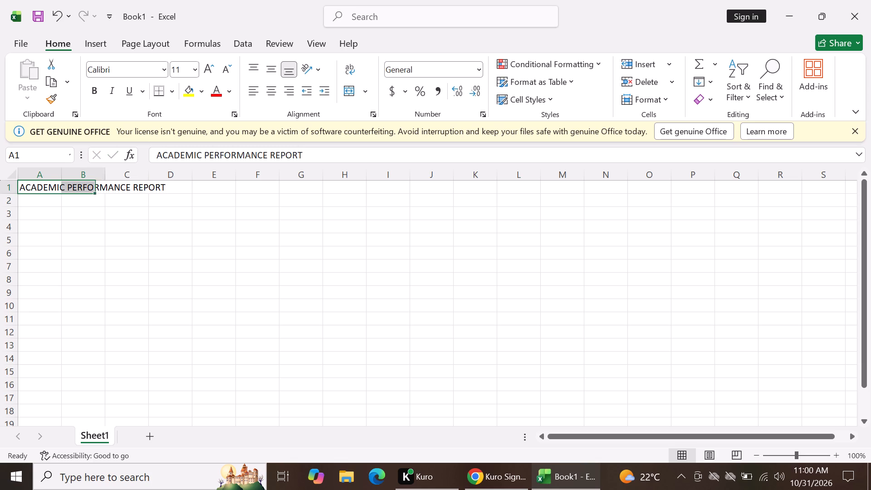
drag(66, 186, 166, 189)
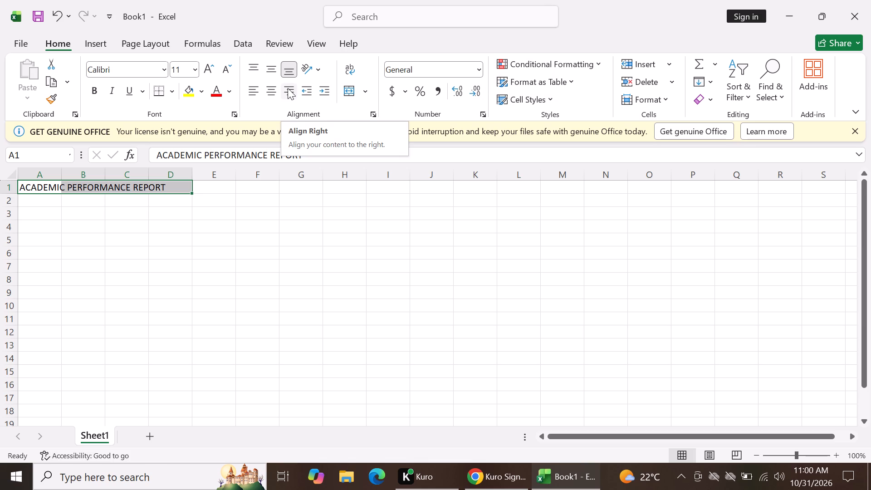
click(349, 85)
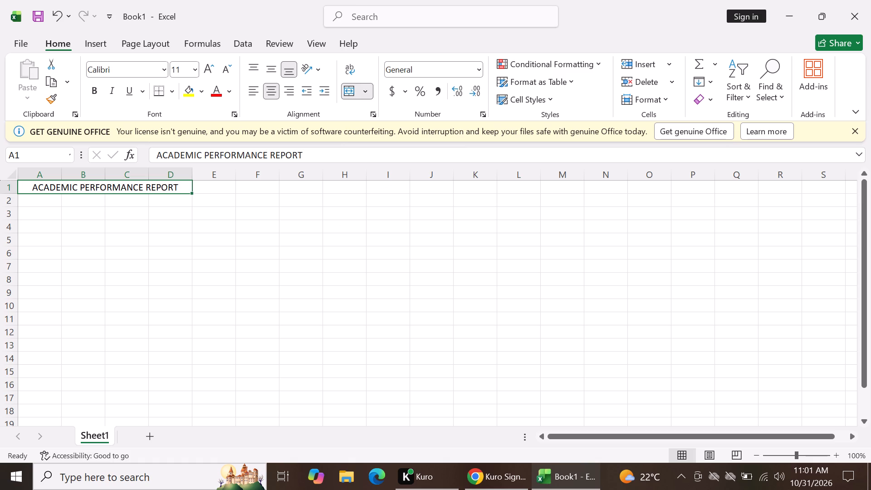
Widen column A to roughly three times its default width.
drag(61, 174, 92, 175)
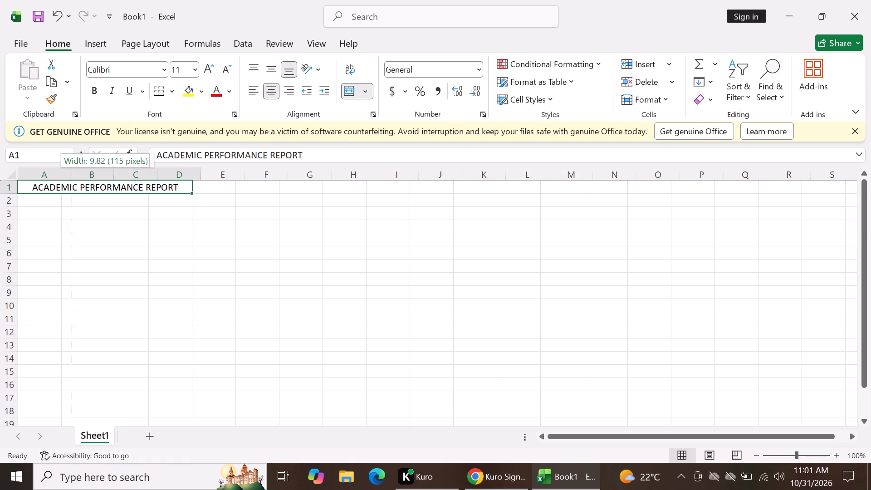
drag(92, 175, 172, 181)
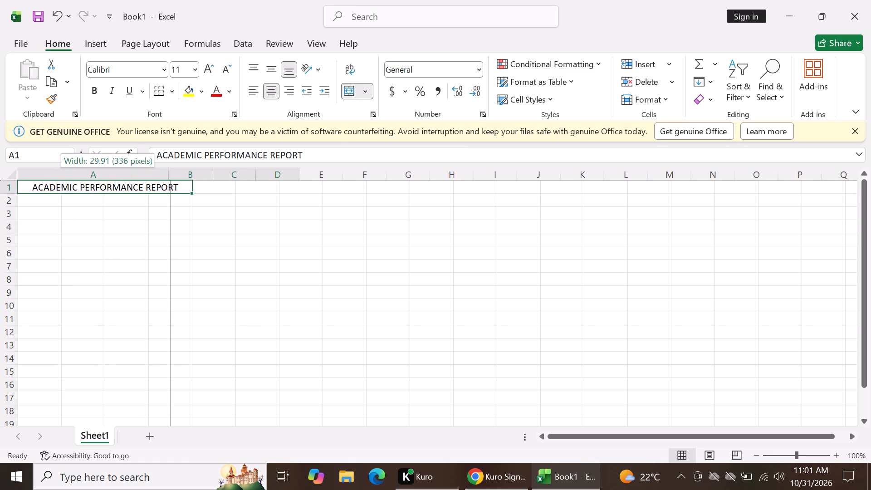
drag(172, 181, 150, 180)
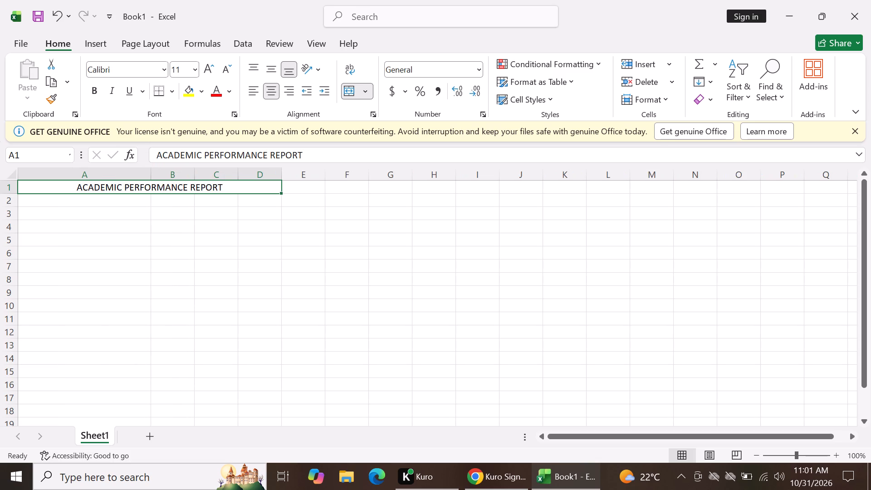
Enter the column headings SUBJECT in A2 and SCORE & GRADE in B2.
click(99, 200)
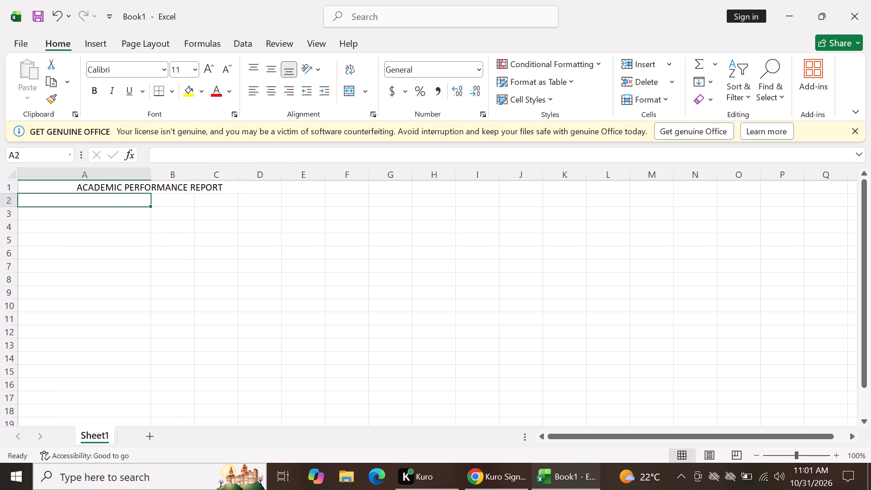
key(s)
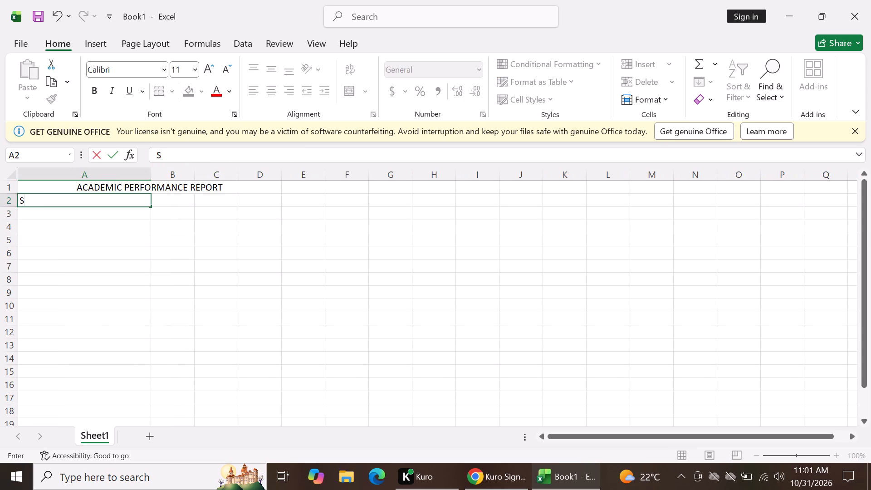
text(UBJECT)
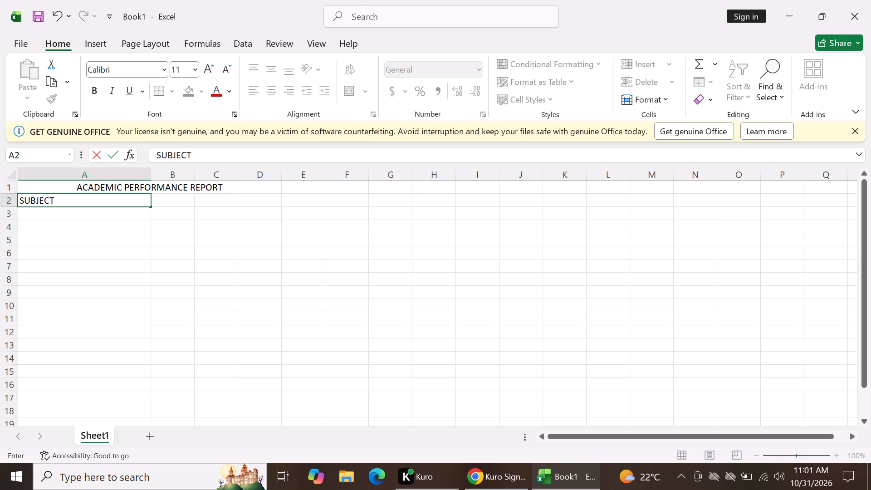
click(161, 201)
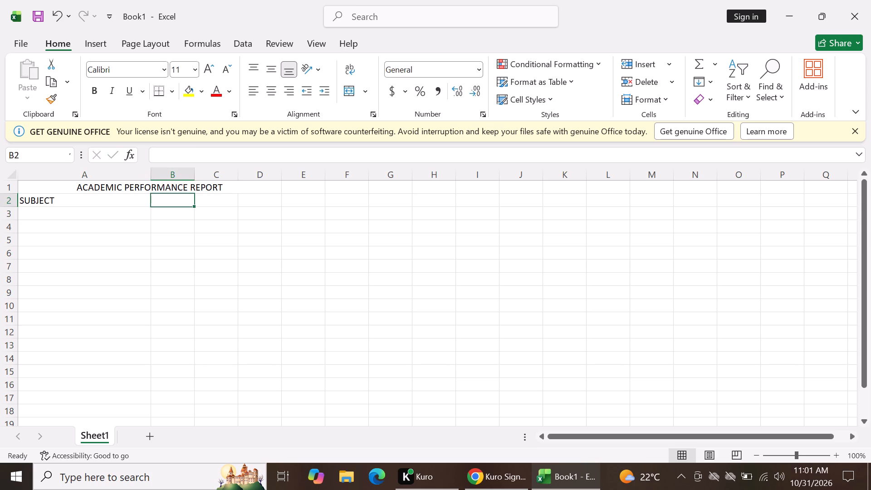
text(SCO)
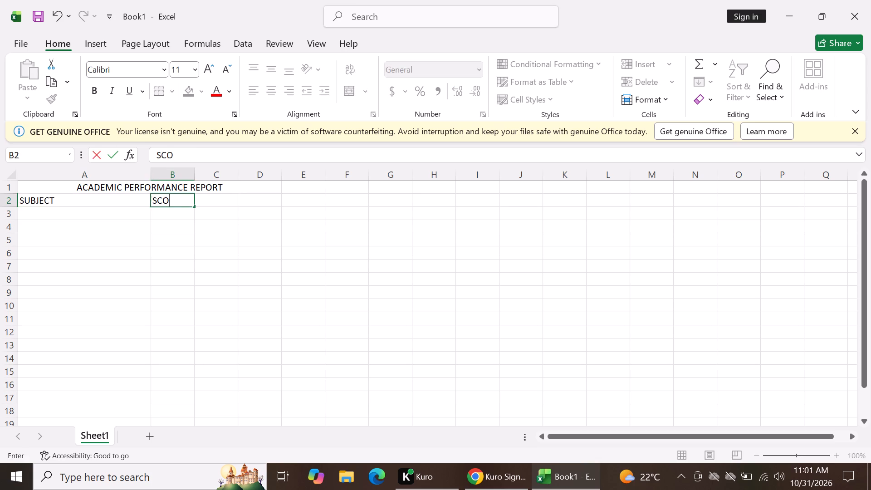
text(RE)
key(space)
text(& GRADE)
key(Return)
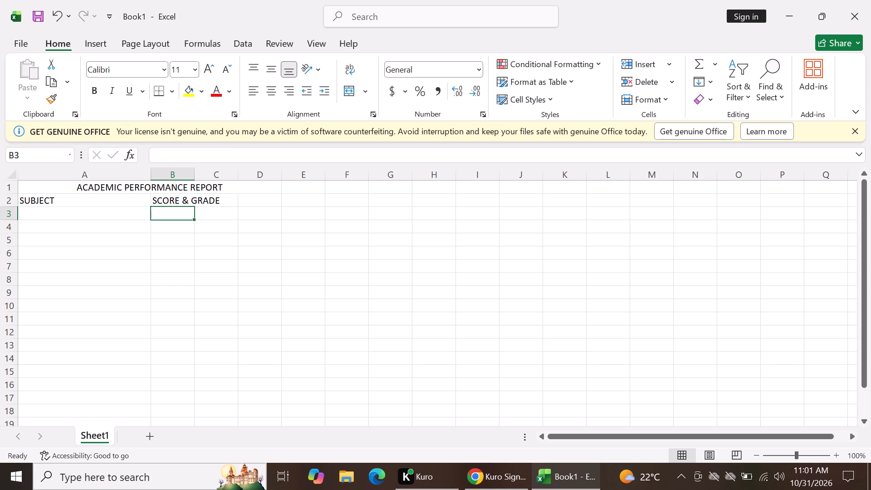
Widen column B to about 19 characters so the SCORE & GRADE heading fits.
drag(194, 178, 205, 178)
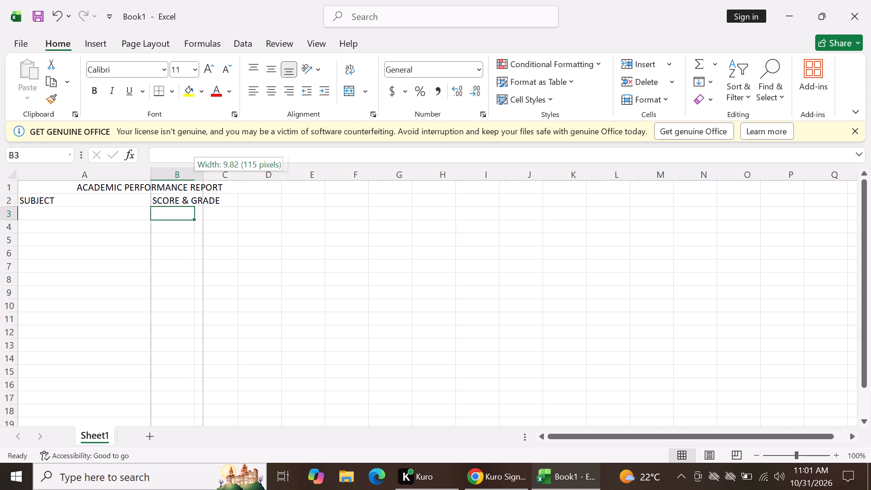
drag(205, 178, 250, 177)
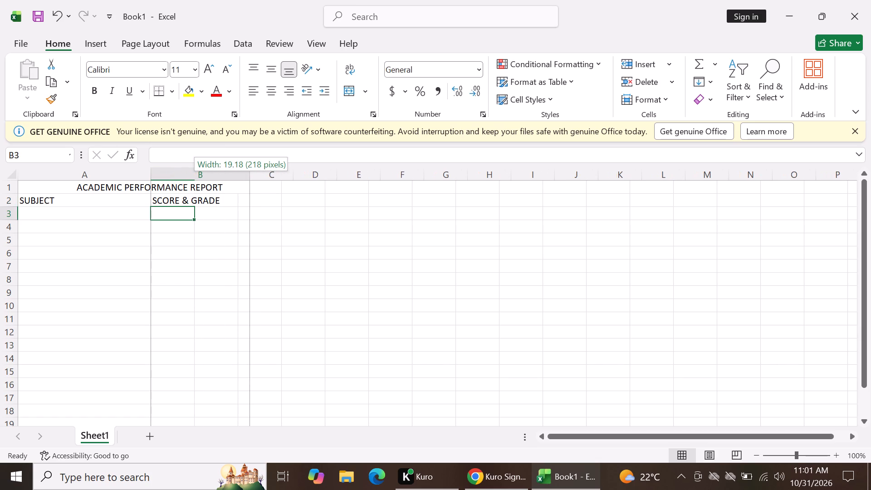
drag(250, 177, 251, 178)
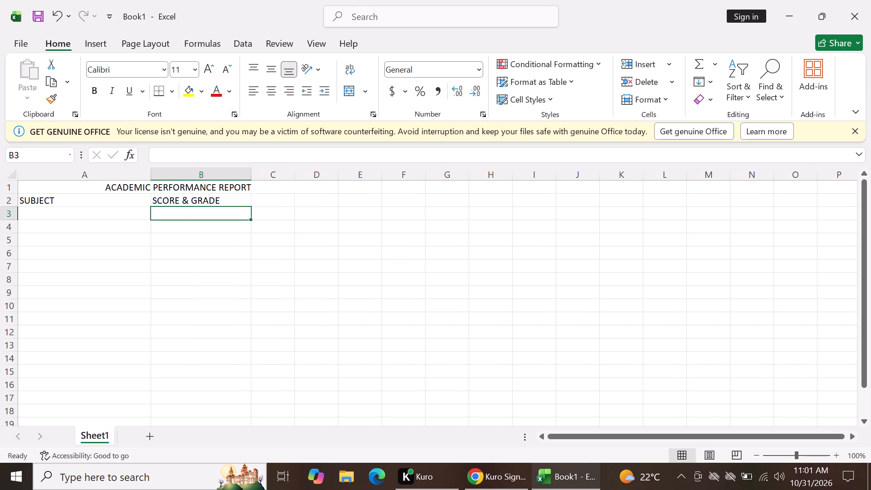
Enter the column headings RUBRIC in C2 and PERFOMANCE LEVEL in D2.
click(268, 206)
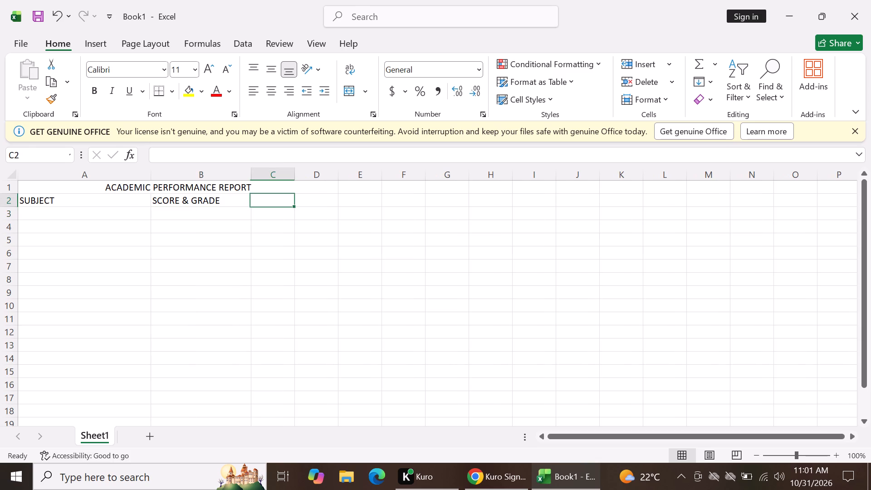
text(RUBRIC)
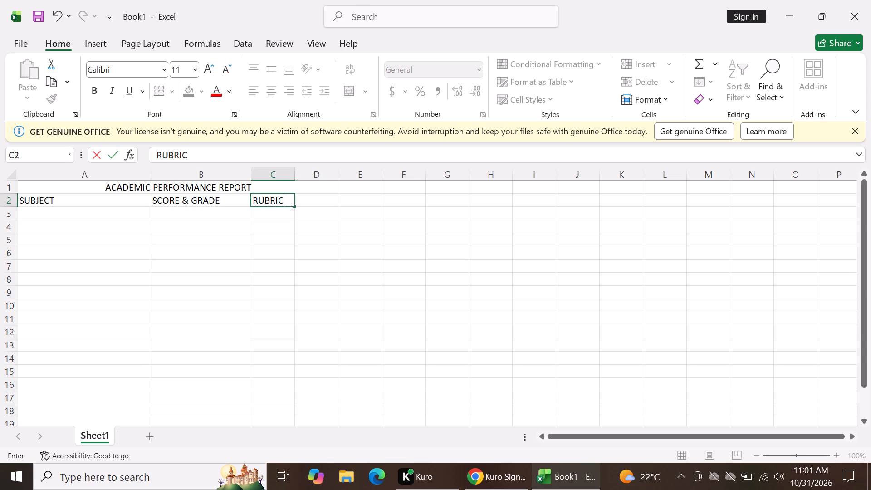
click(310, 203)
text(PERFOMANCE LEVEL)
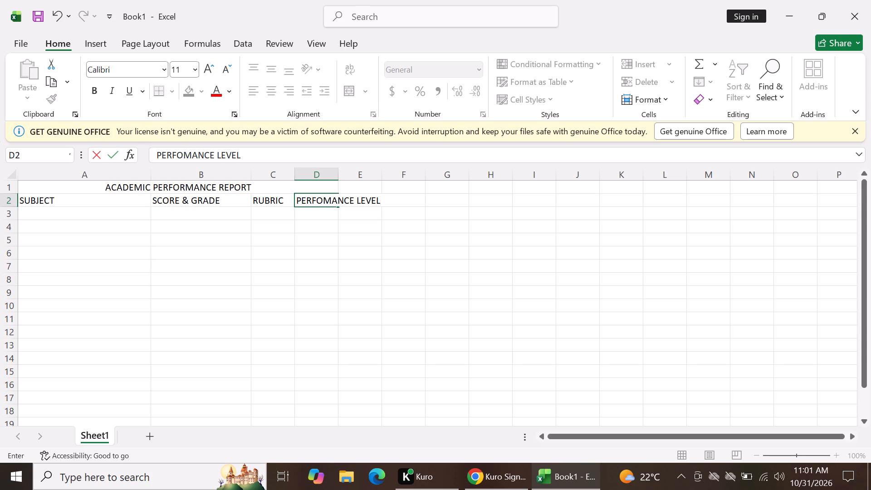
key(Return)
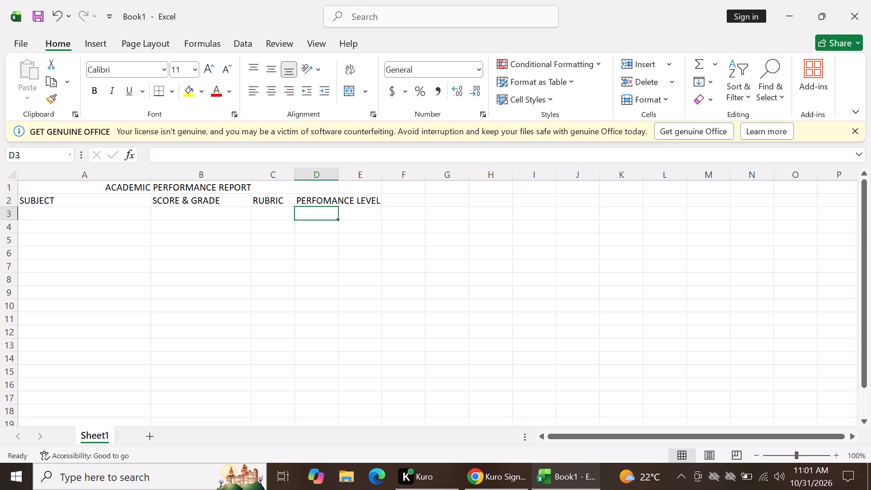
Widen column D well beyond its PERFOMANCE LEVEL heading and column C slightly, to about 11 characters.
drag(336, 176, 364, 179)
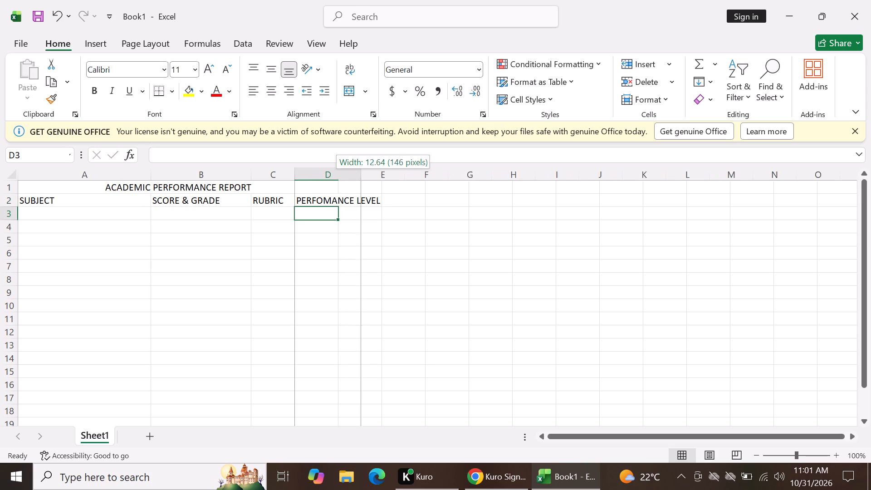
drag(364, 179, 401, 181)
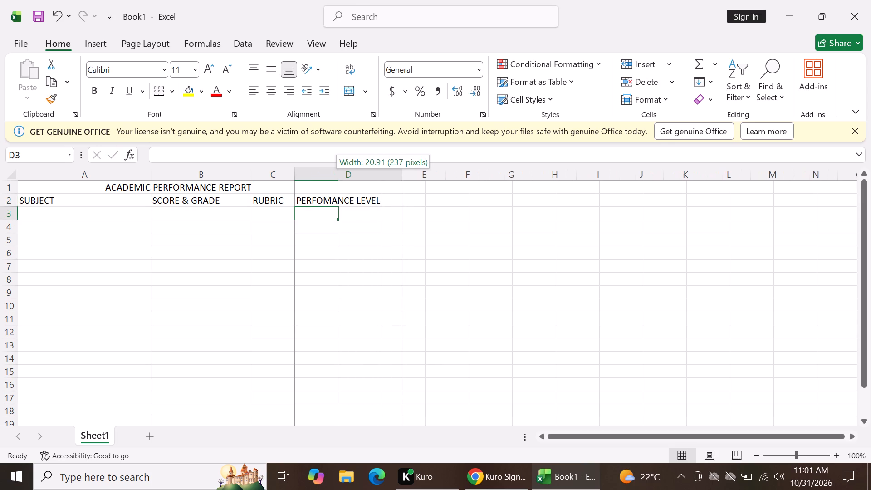
drag(401, 181, 443, 183)
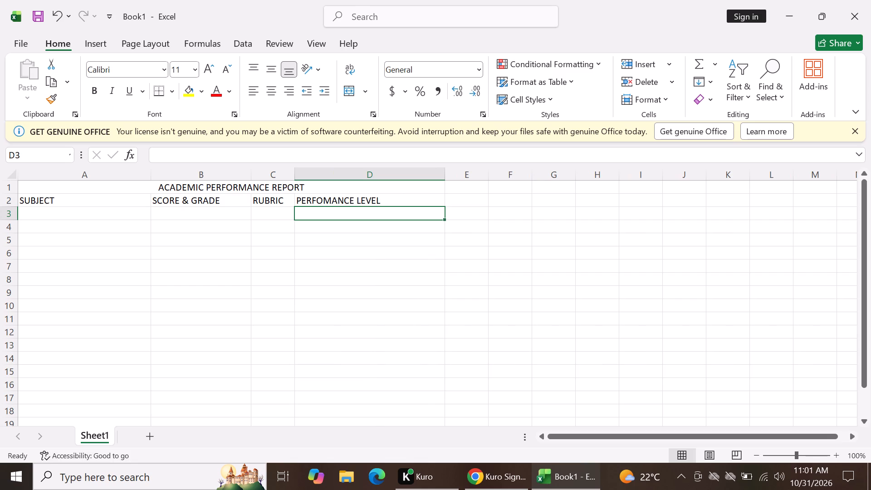
drag(293, 174, 306, 175)
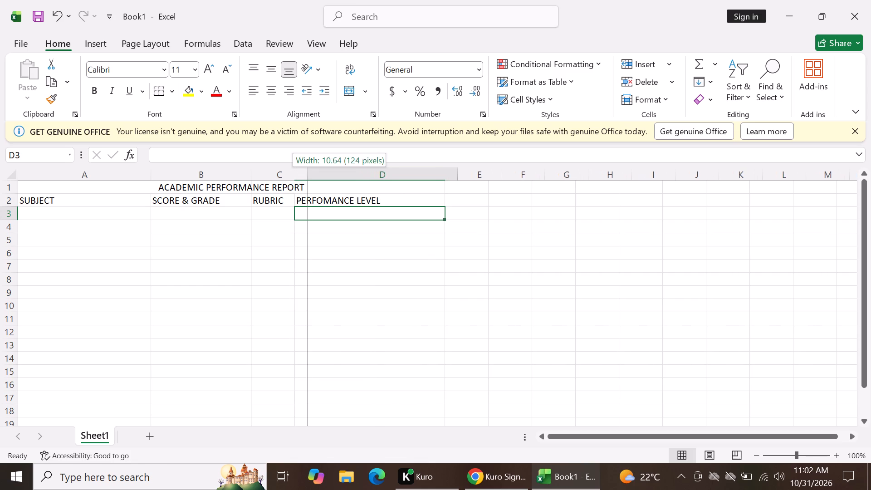
drag(306, 175, 309, 176)
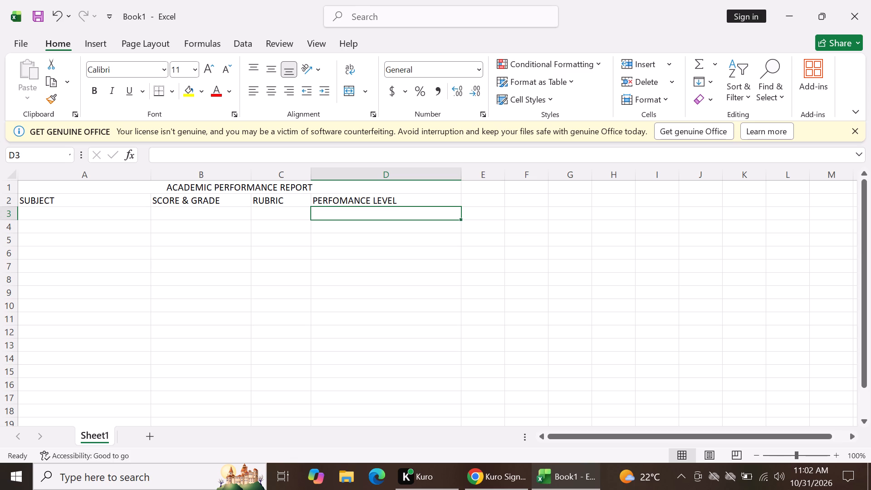
List the subjects MATHEMATICAL ACTIVITIES in A3 and LANGUAGE in A4.
click(39, 211)
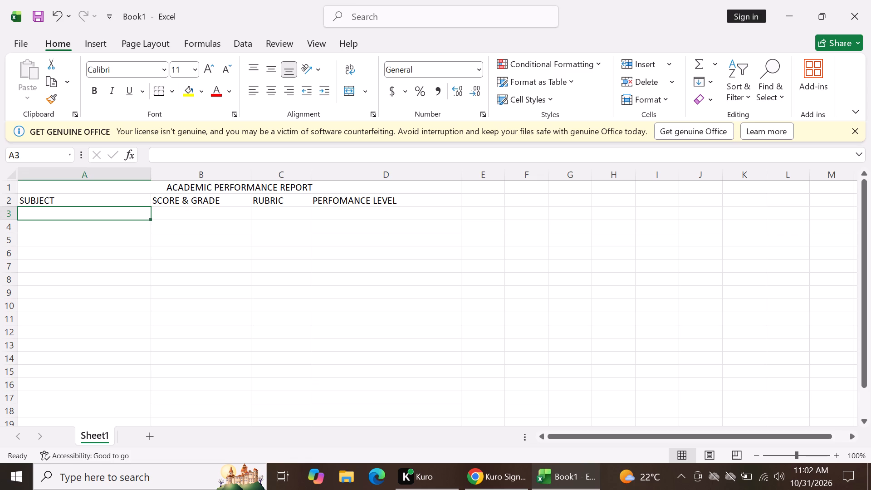
text(MATHE)
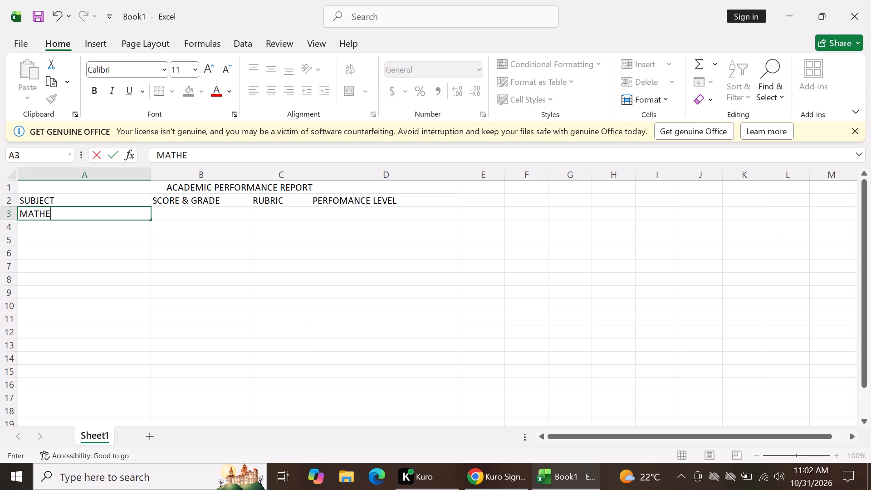
text(MATICAL)
key(space)
text(ACTIVITIES)
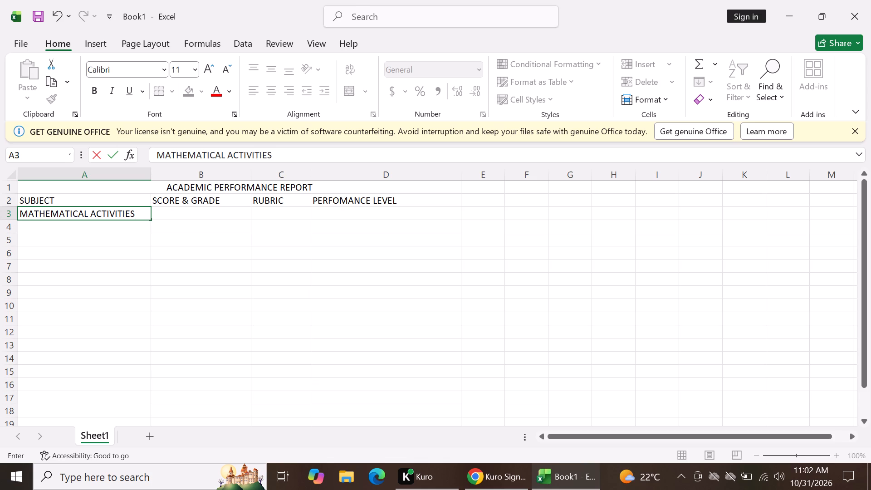
key(Return)
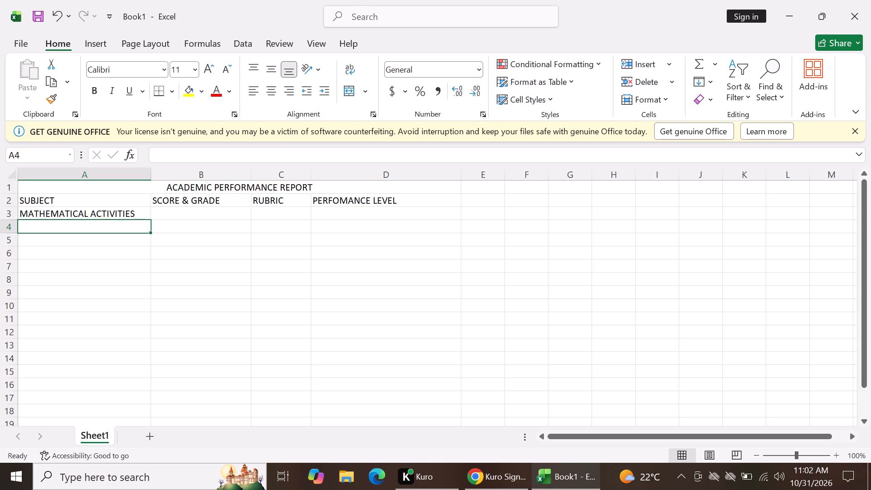
text(LANGUAGE)
key(Return)
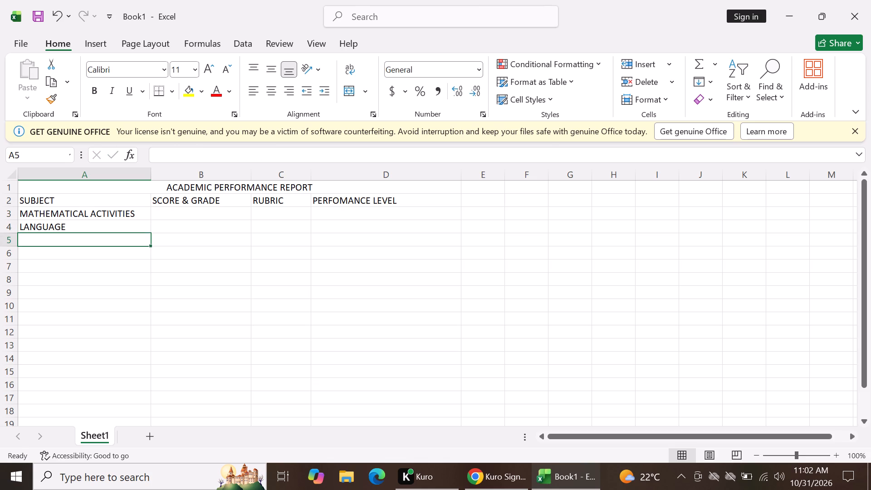
Enter the subject LIRTERACY in A5 and begin the following subject with ENVI in A6.
text(LIRR)
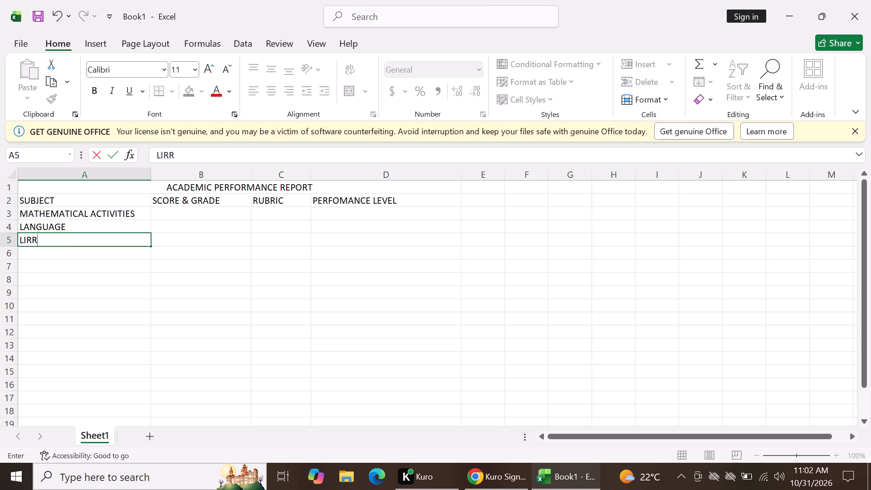
key(BackSpace)
text(TERACY)
key(Return)
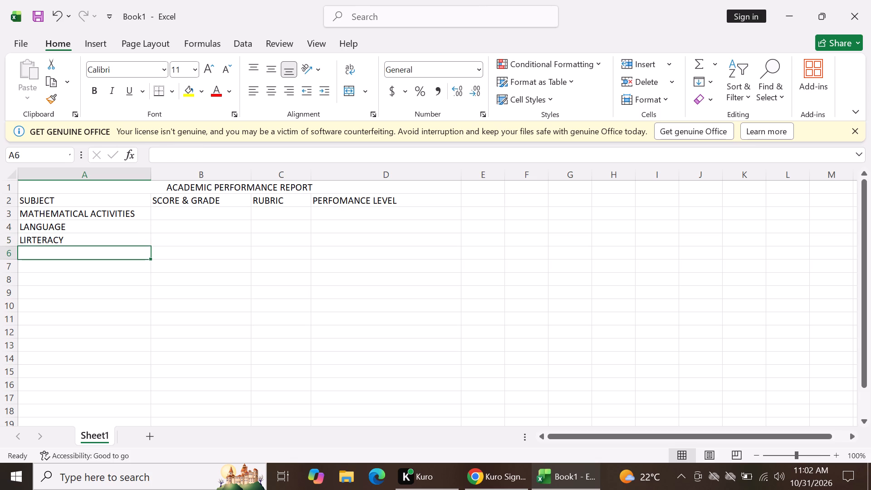
text(ENVI)
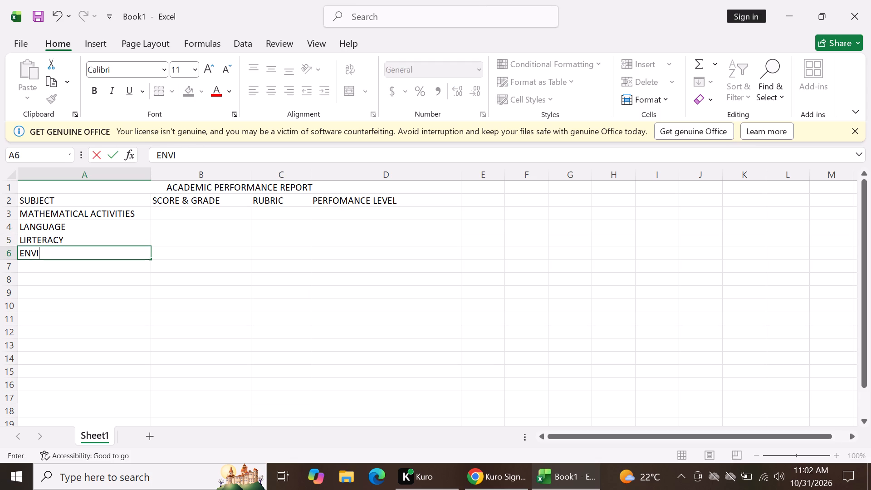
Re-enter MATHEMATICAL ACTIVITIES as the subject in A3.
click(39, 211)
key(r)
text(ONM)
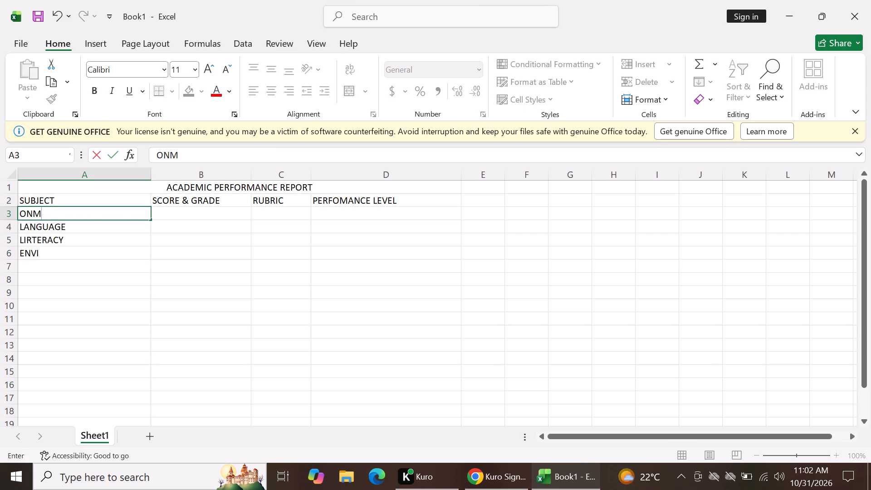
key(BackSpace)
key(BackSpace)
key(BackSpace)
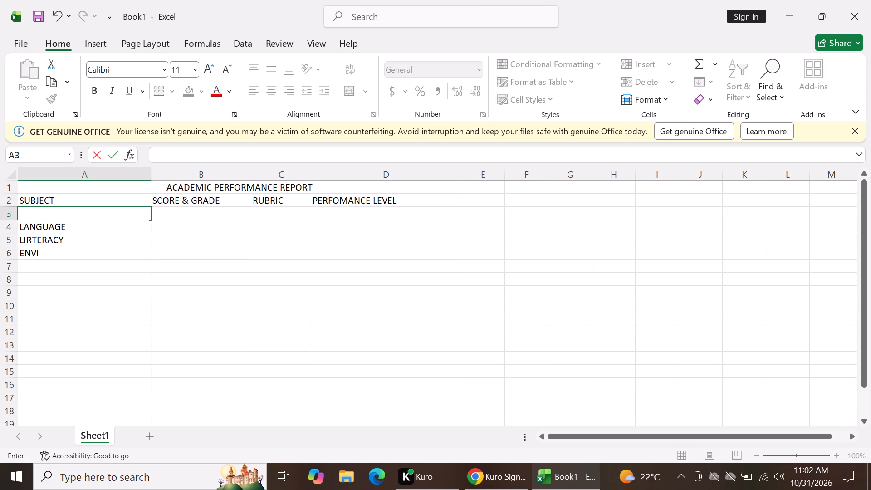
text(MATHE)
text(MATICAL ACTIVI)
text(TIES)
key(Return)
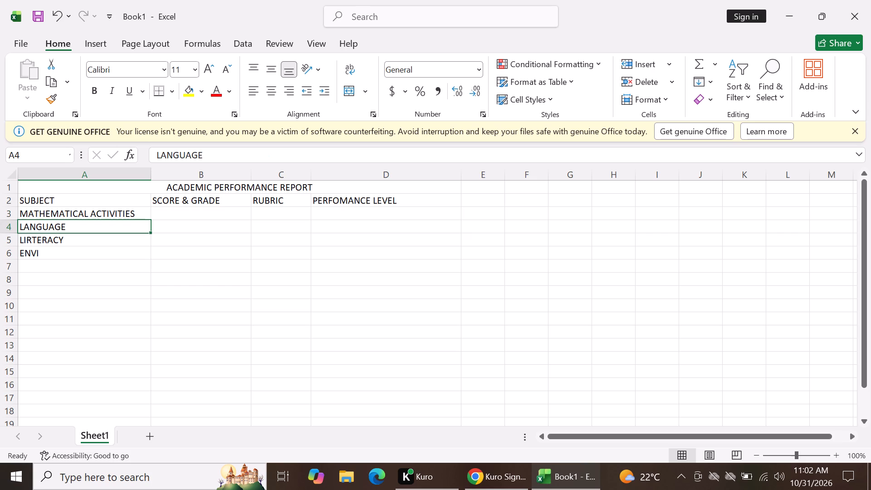
Save the workbook in the Documents folder under the name Academic perfomance report, as an Excel Workbook.
click(24, 47)
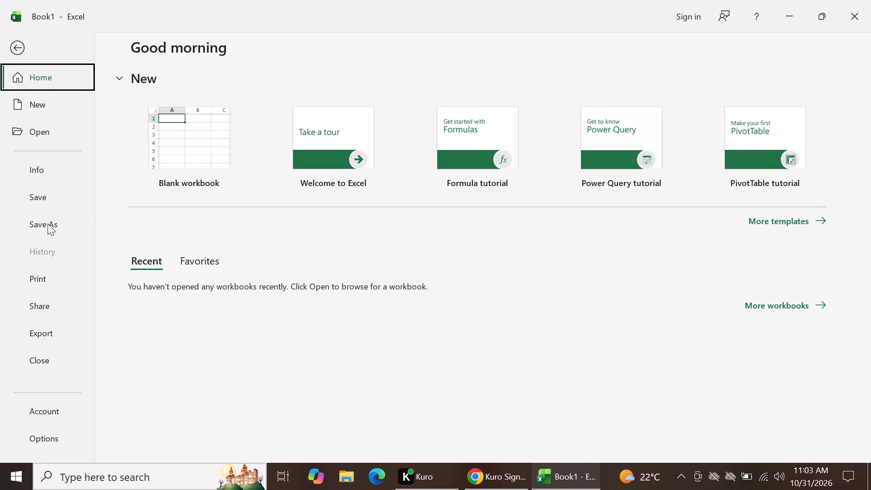
click(48, 224)
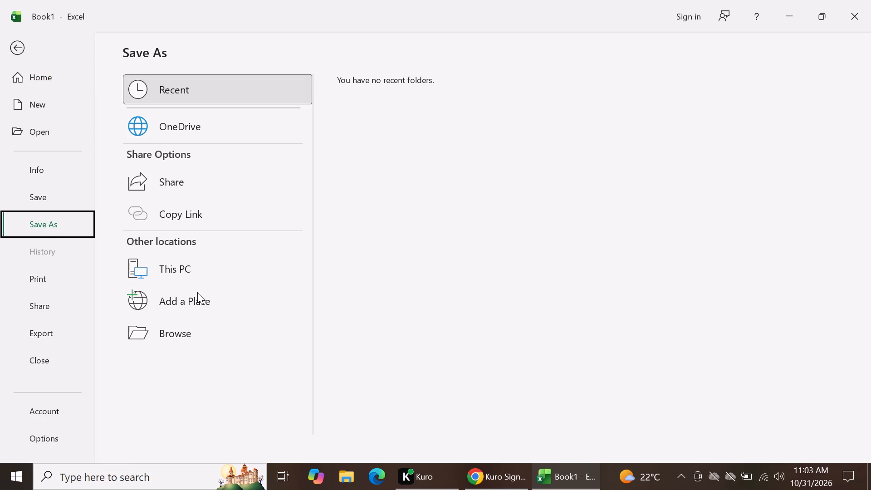
click(190, 327)
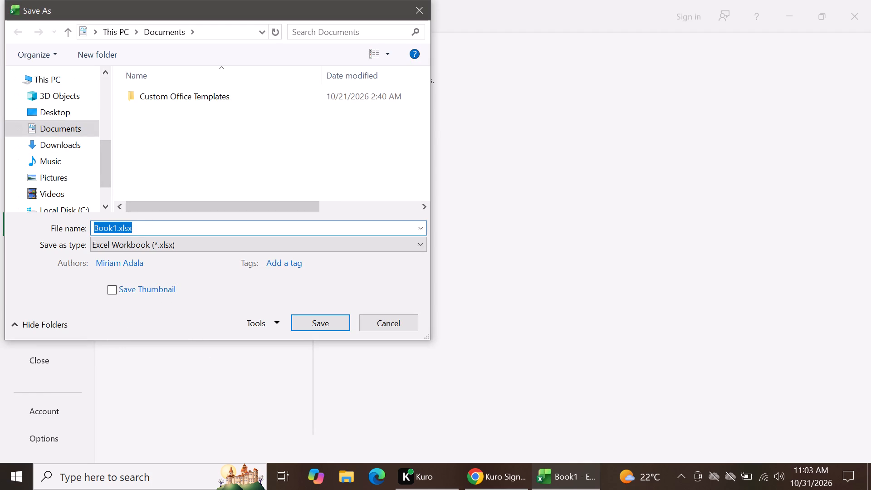
key(BackSpace)
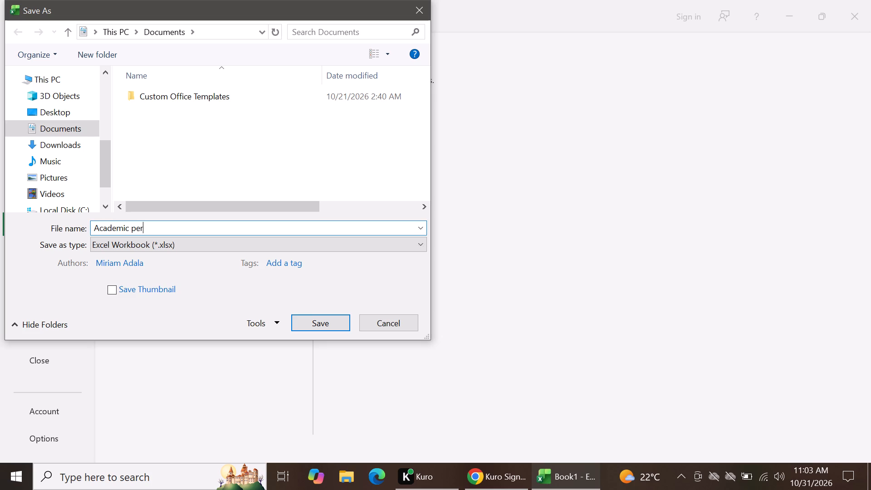
text(mance report)
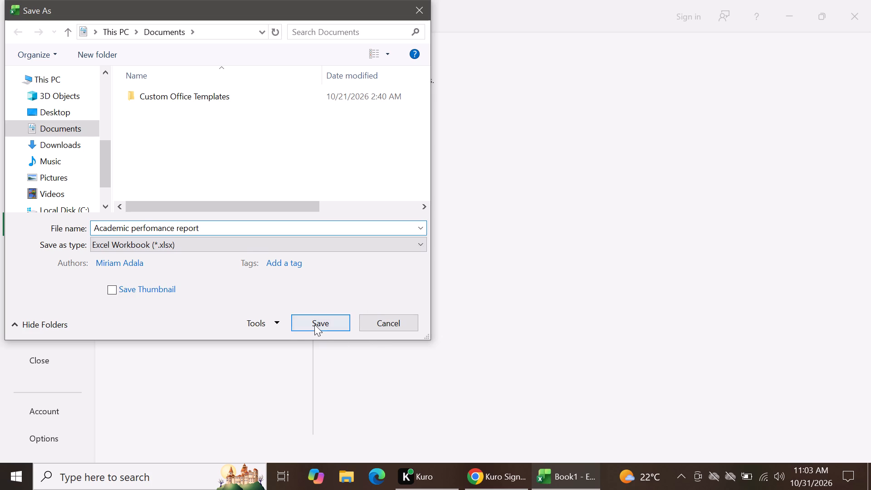
click(314, 323)
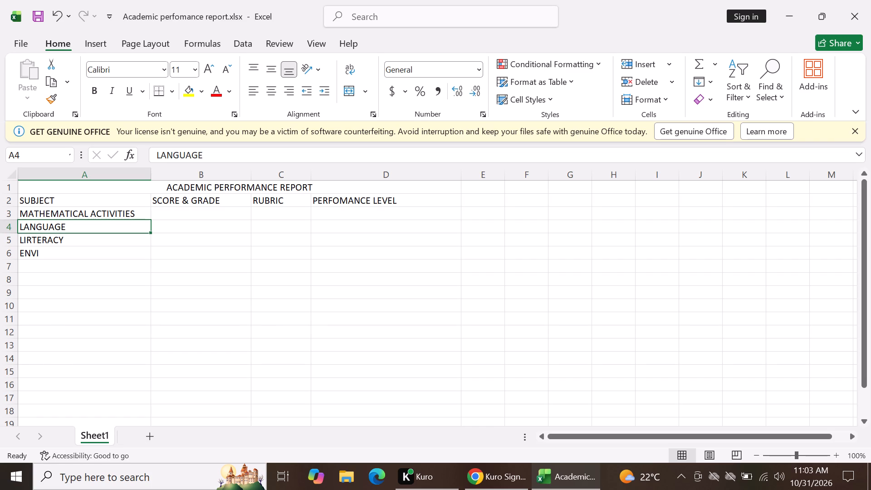
Replace the partial subject in A6 with ENVIRONMENTAL ACTIVITIES.
click(60, 256)
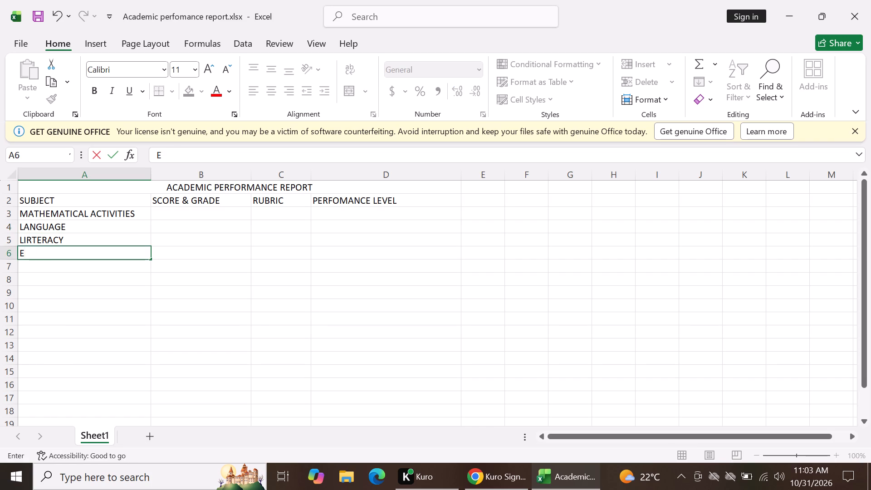
text(NVIRONMENT)
text(AL ACTIVTI)
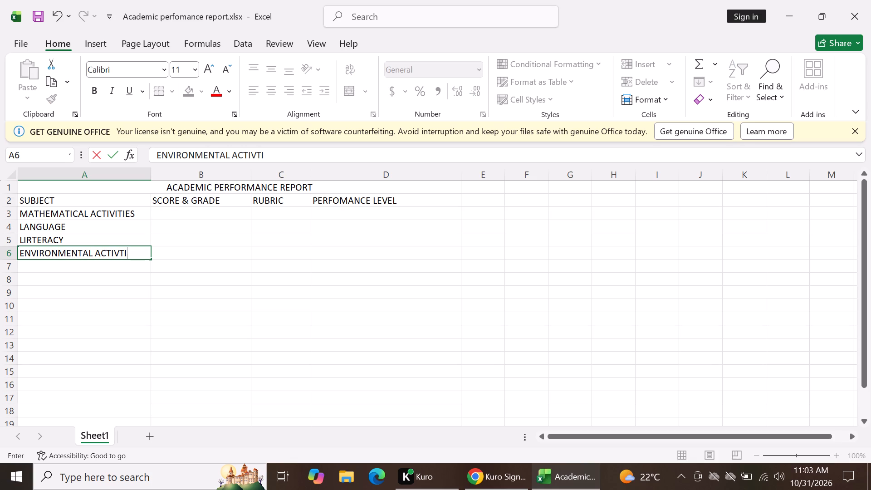
key(BackSpace)
key(BackSpace)
text(ITIES)
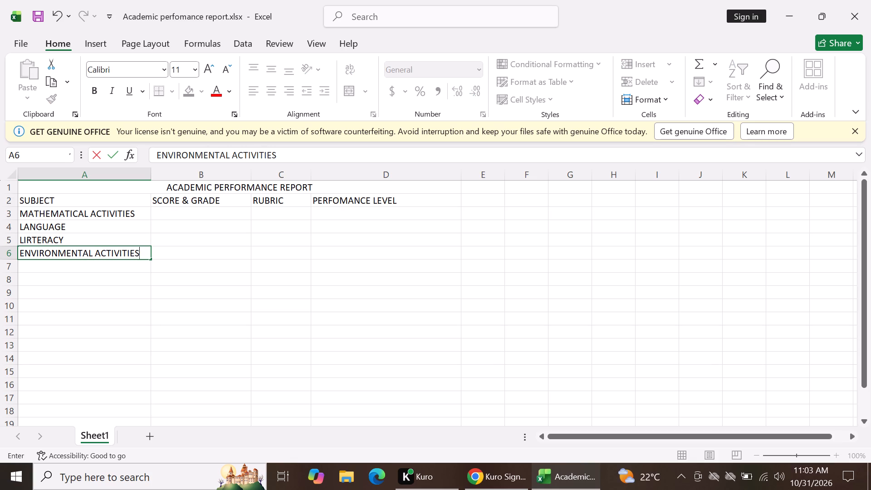
click(84, 278)
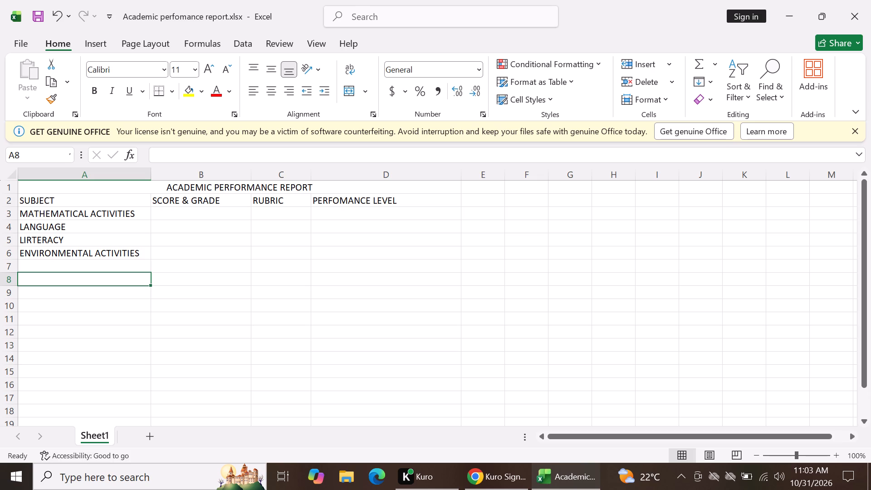
Add the subjects RELIGIOUS ACTIVITIES in A7 and CREATIVE ARTS in A8.
click(85, 256)
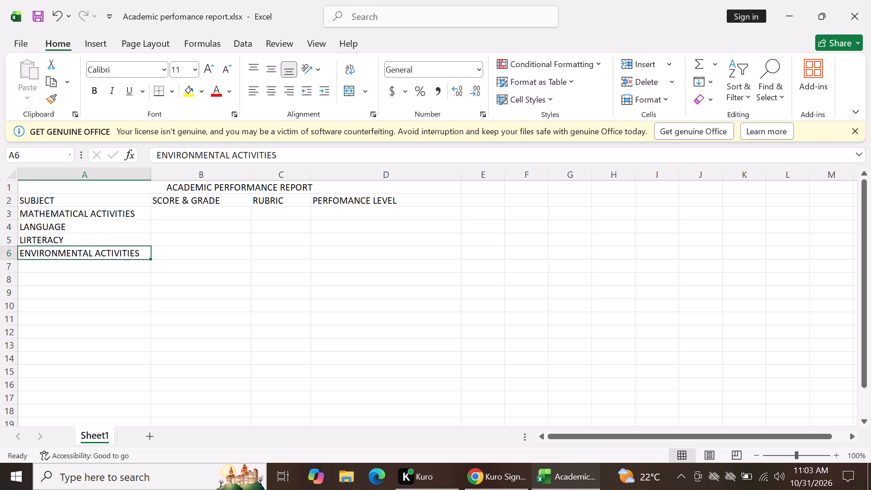
key(Return)
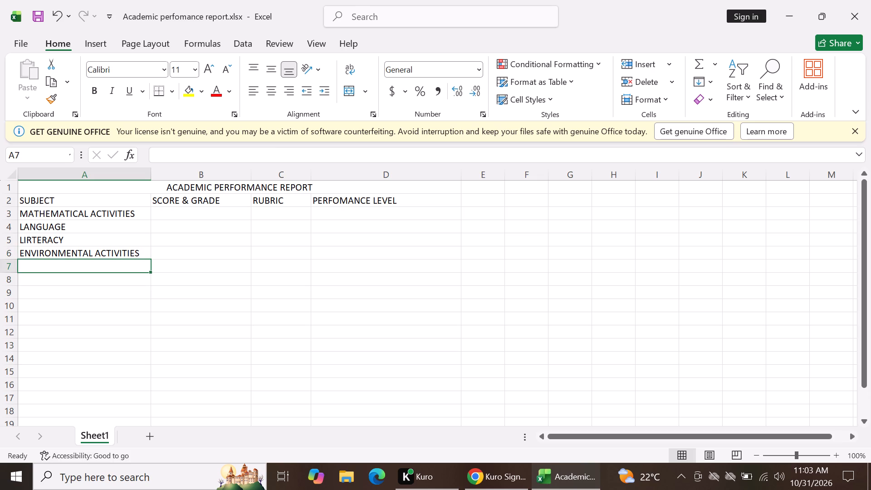
text(RELIGIOUS)
key(space)
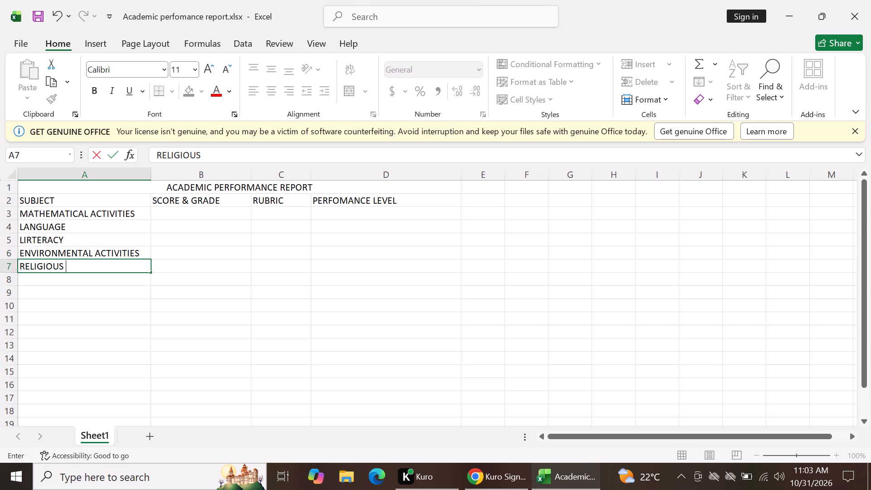
text(ACTIVITIES)
key(Return)
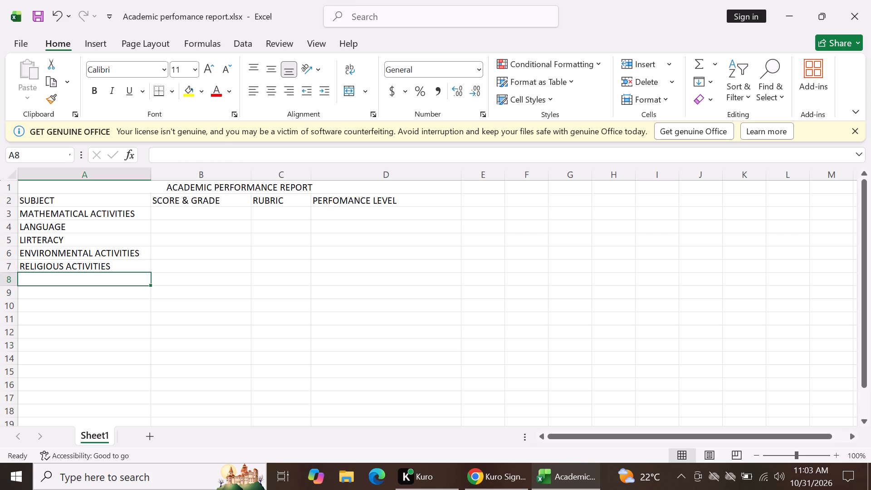
text(CREATIVE)
key(space)
text(ARTS)
key(Return)
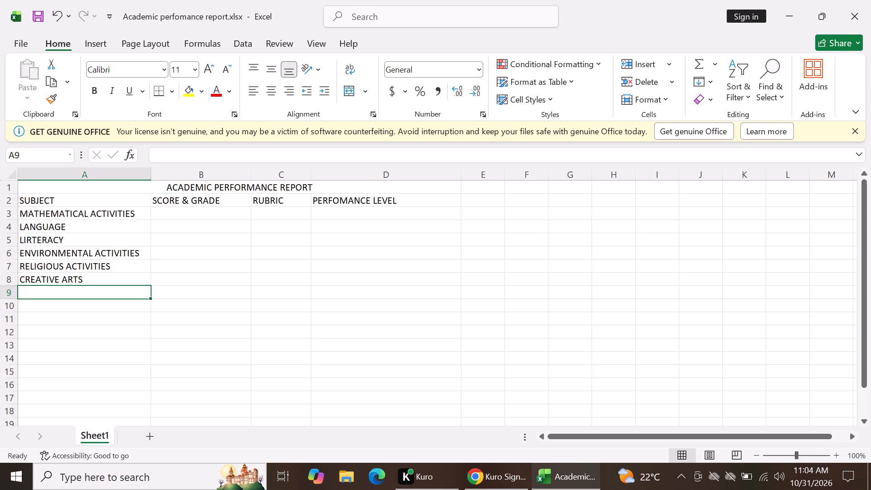
Save the workbook with the completed subject list.
click(201, 214)
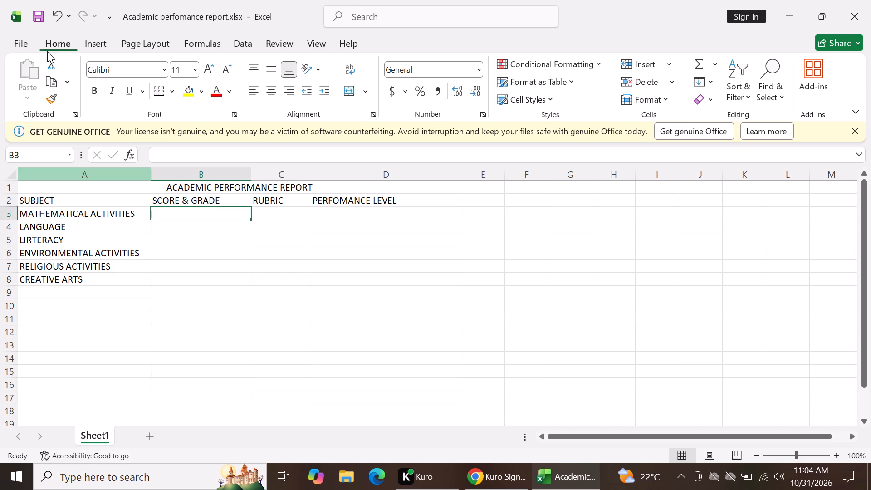
click(39, 19)
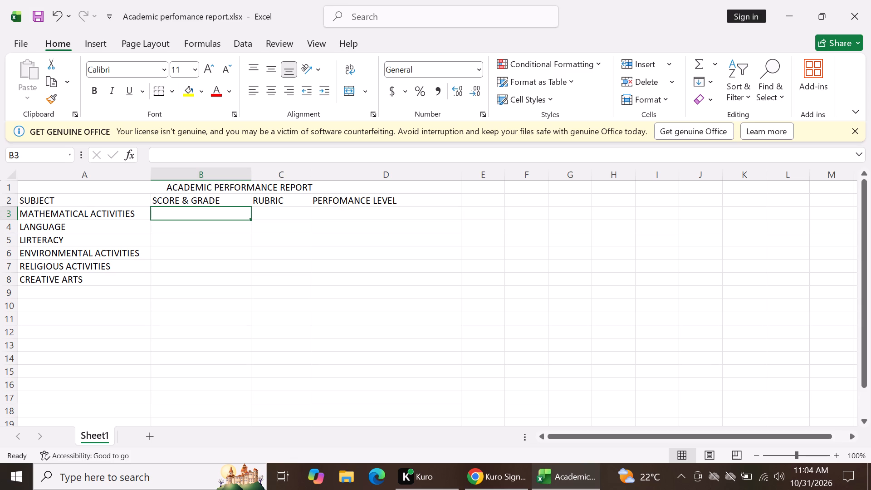
Enter the scores and grades 93 EE1 in B3, 90 EE1 in B4 and 100 EE1 in B5.
text(93 EE1)
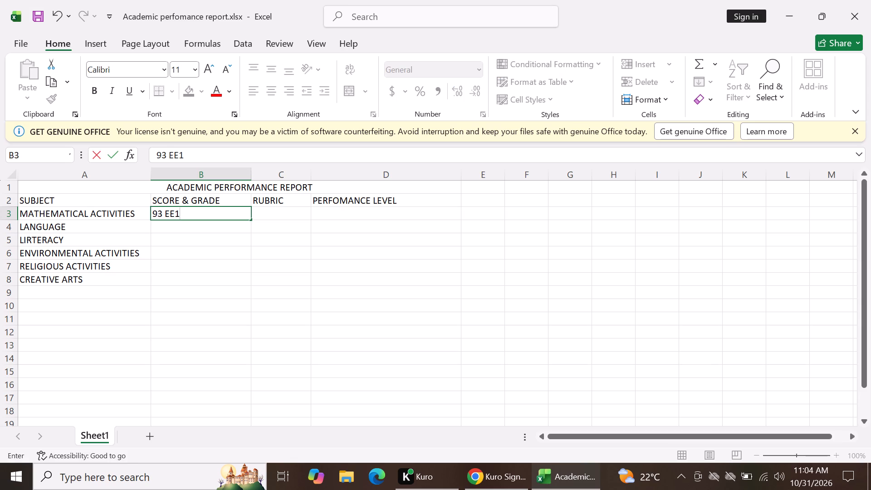
key(Return)
text(90 EE)
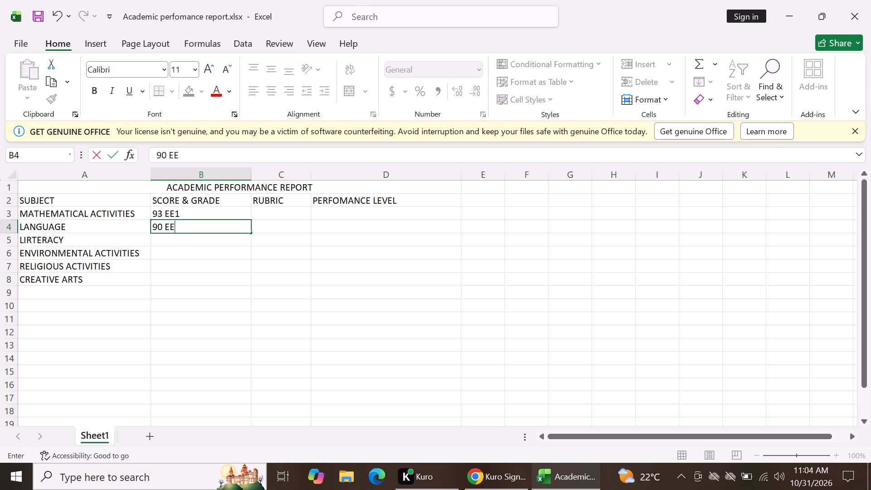
key(1)
key(Return)
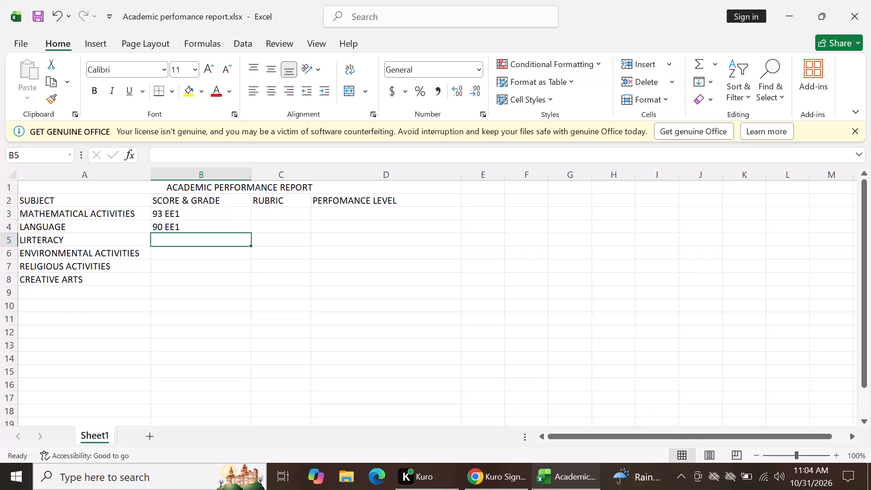
text(1000)
key(BackSpace)
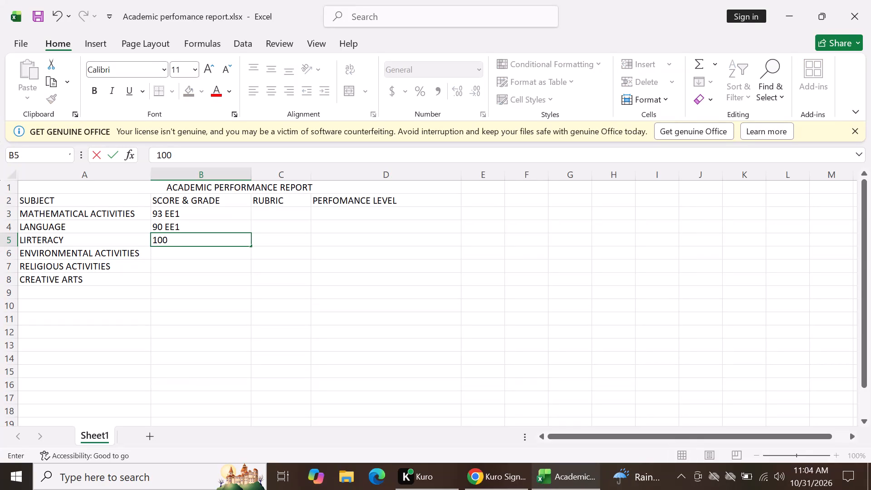
key(space)
text(EE1)
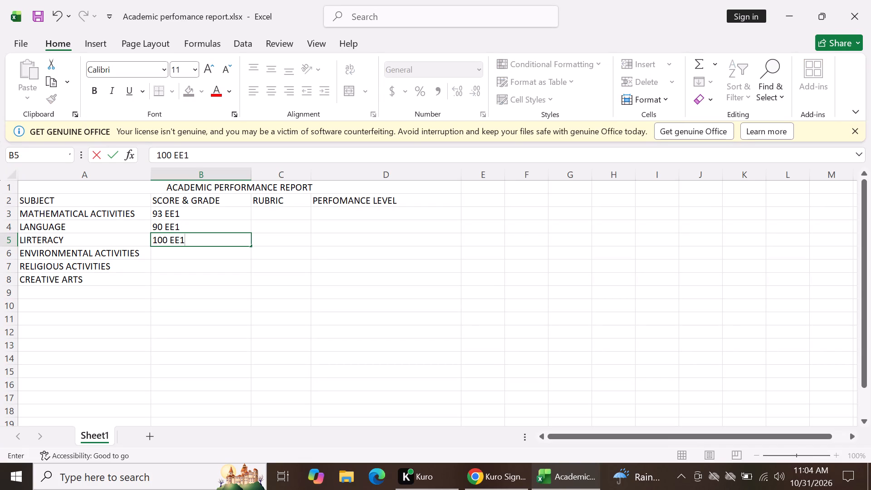
key(Return)
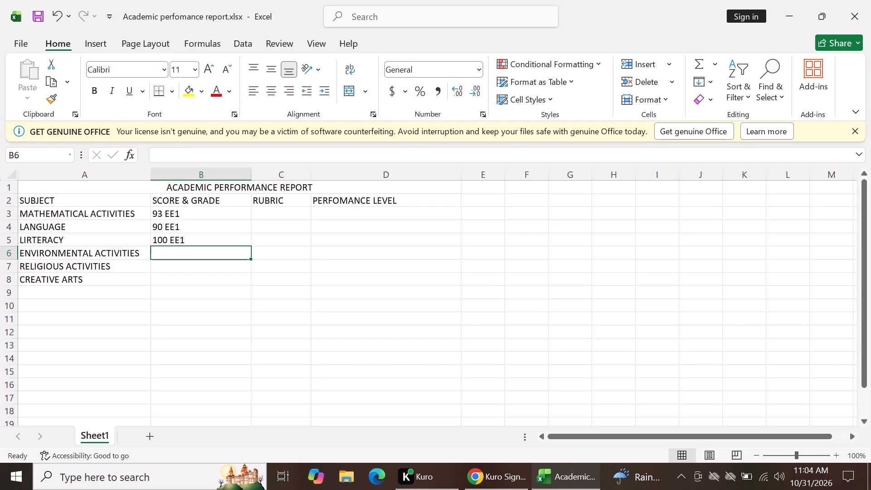
Enter the scores and grades 96 EE1 in B6, 96 EE1 in B7 and 87 EE1 in B8.
text(96 EE)
key(1)
key(Return)
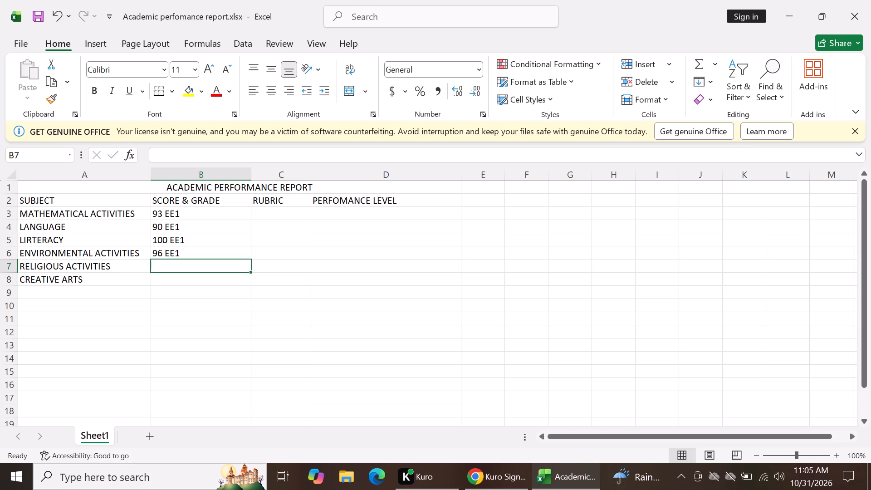
text(96 EE1)
key(Return)
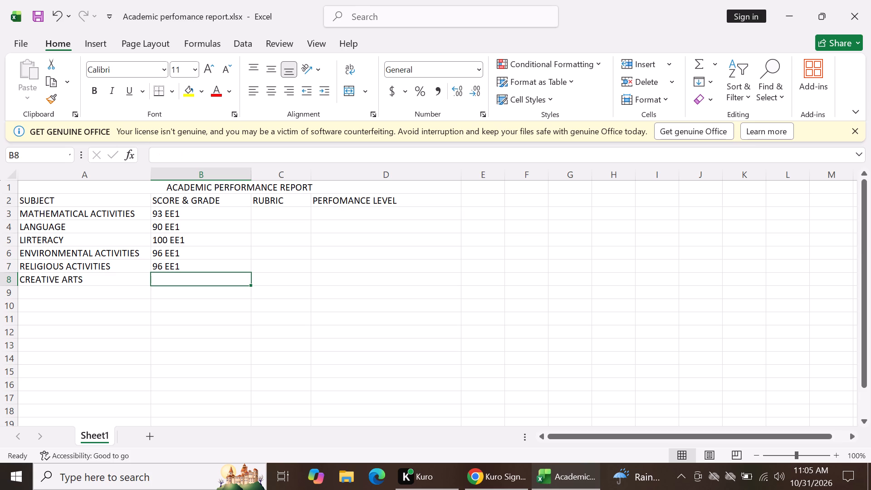
text(87 EE1)
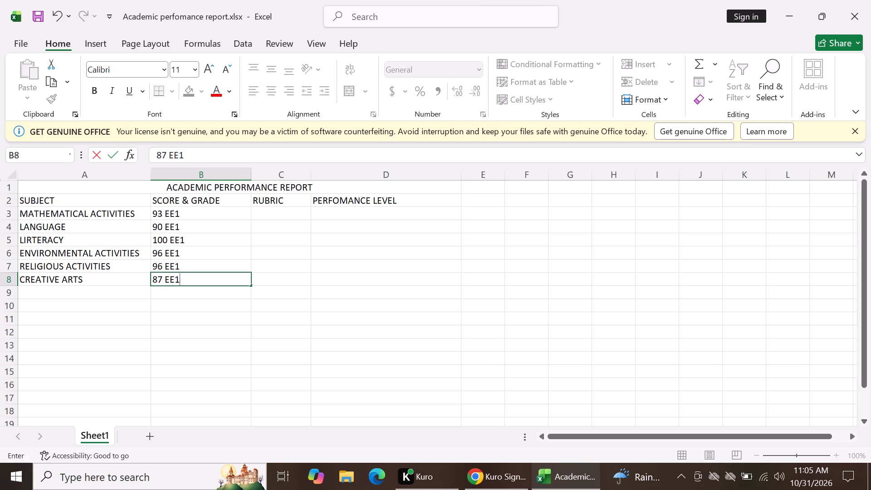
key(Return)
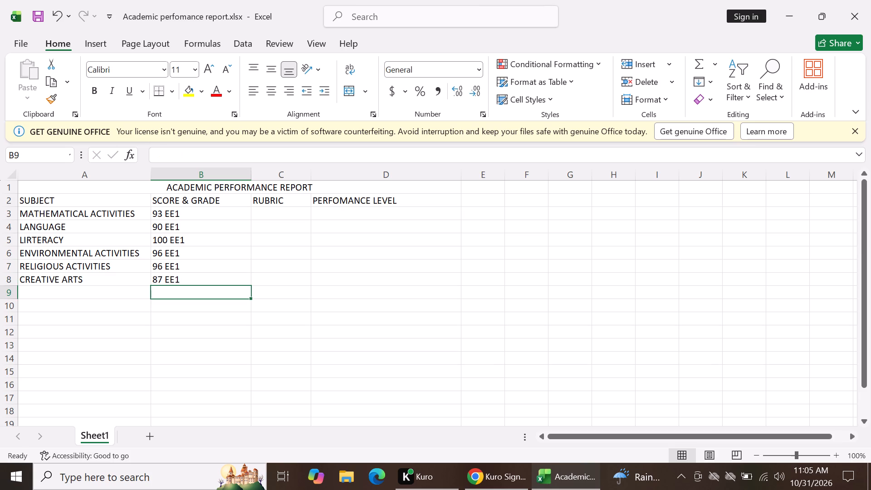
Enter the rubric value 4.0 for the first five subjects, in cells C3 to C7.
click(272, 211)
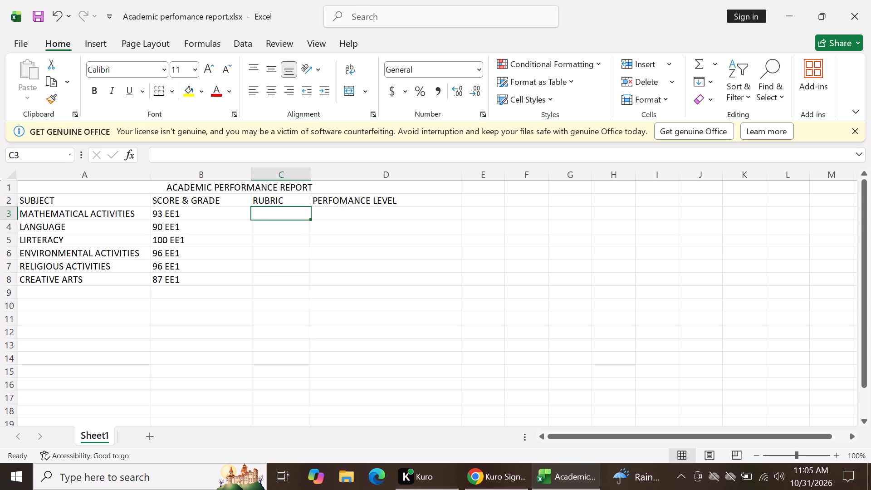
text(4.0)
key(Return)
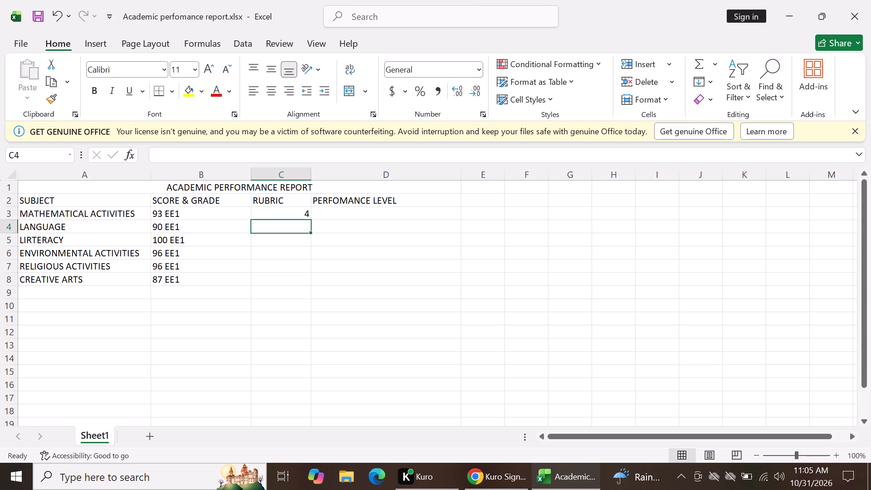
text(4.0)
key(Return)
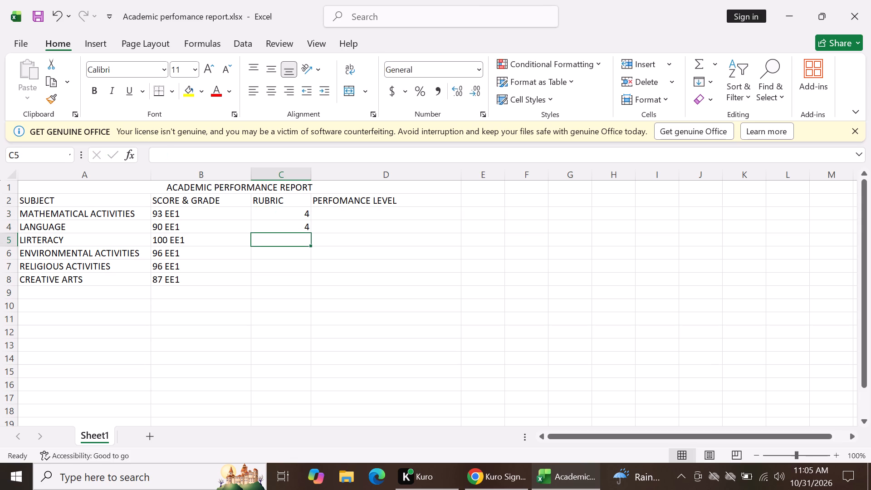
text(4.0)
key(Return)
text(4.0)
key(Return)
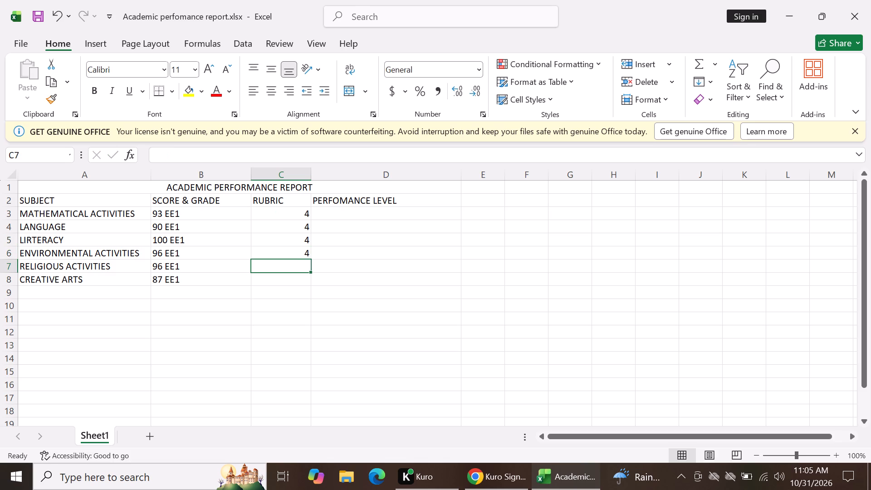
text(4.0)
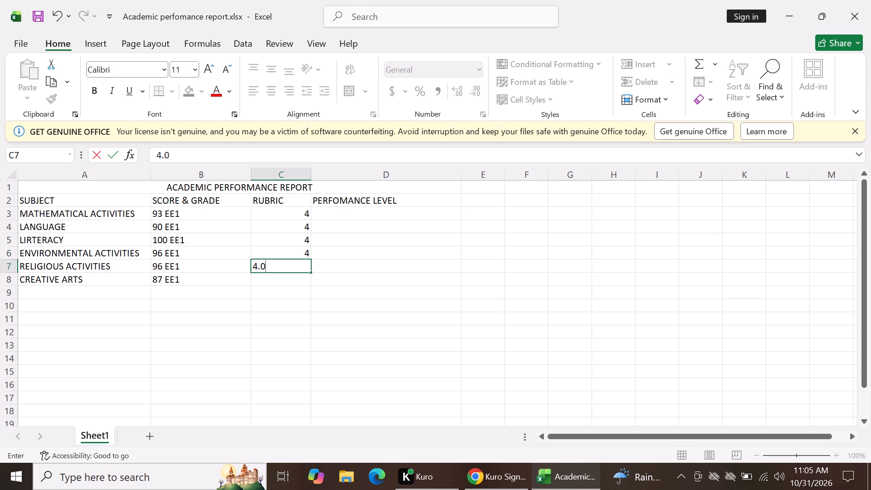
key(Return)
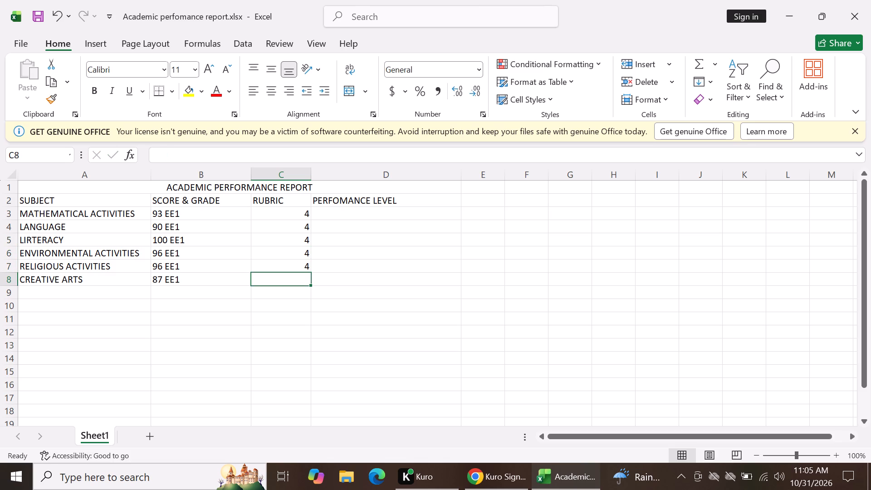
Enter the rubric value 3.5 for CREATIVE ARTS in C8.
key(4)
key(BackSpace)
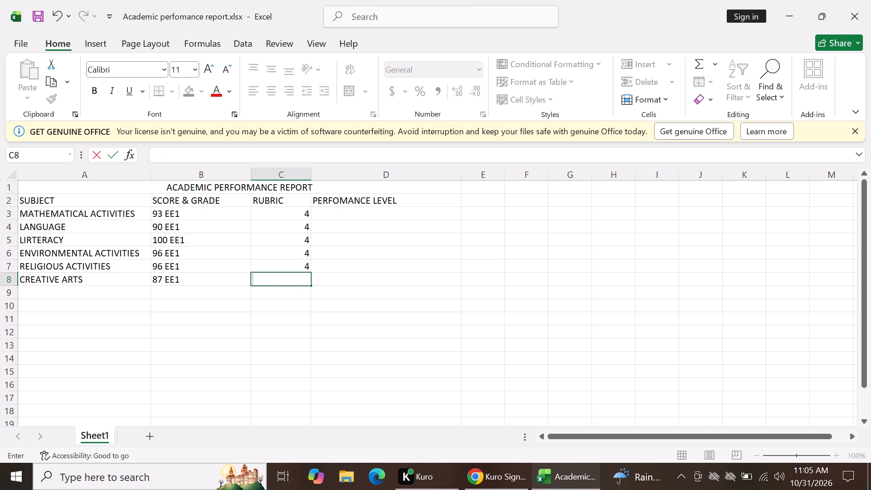
text(3.6)
key(BackSpace)
key(5)
key(Return)
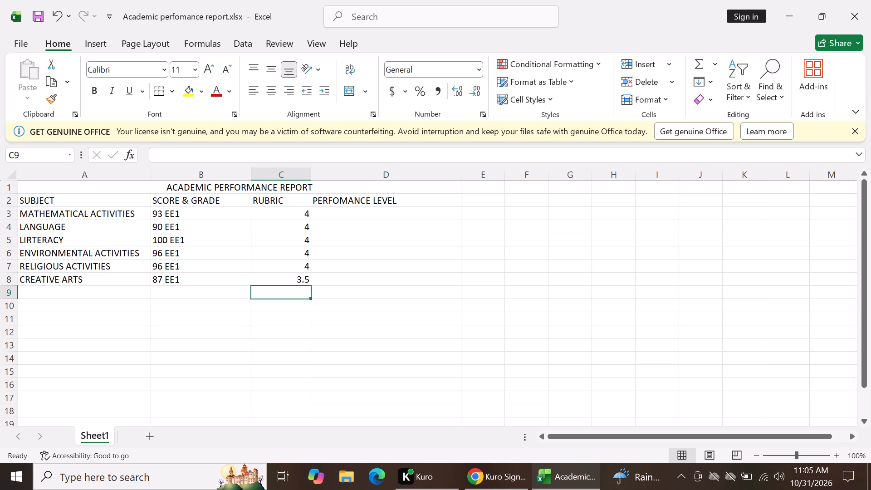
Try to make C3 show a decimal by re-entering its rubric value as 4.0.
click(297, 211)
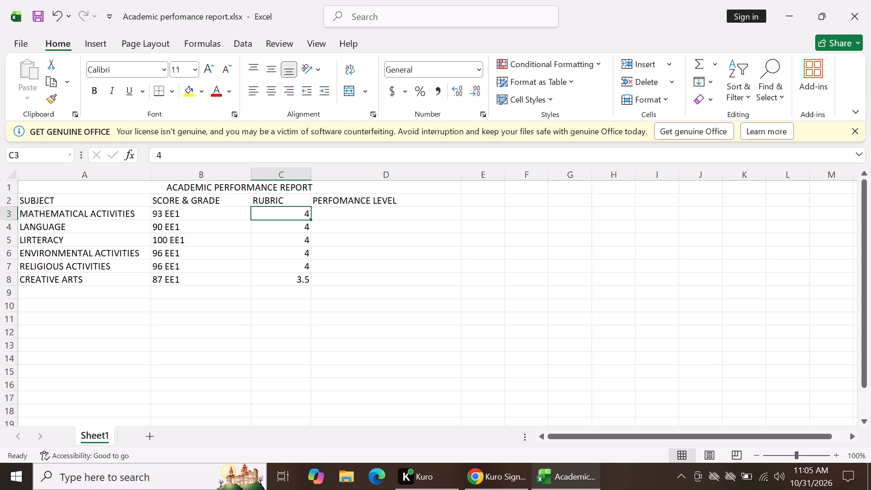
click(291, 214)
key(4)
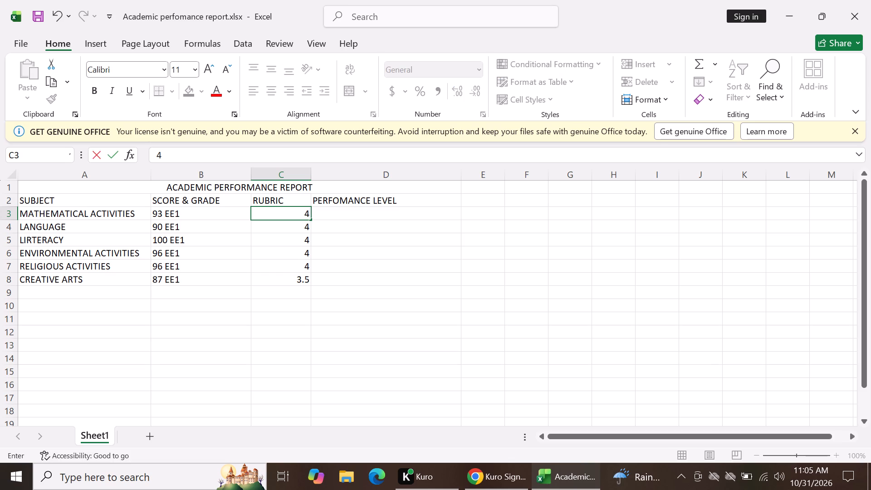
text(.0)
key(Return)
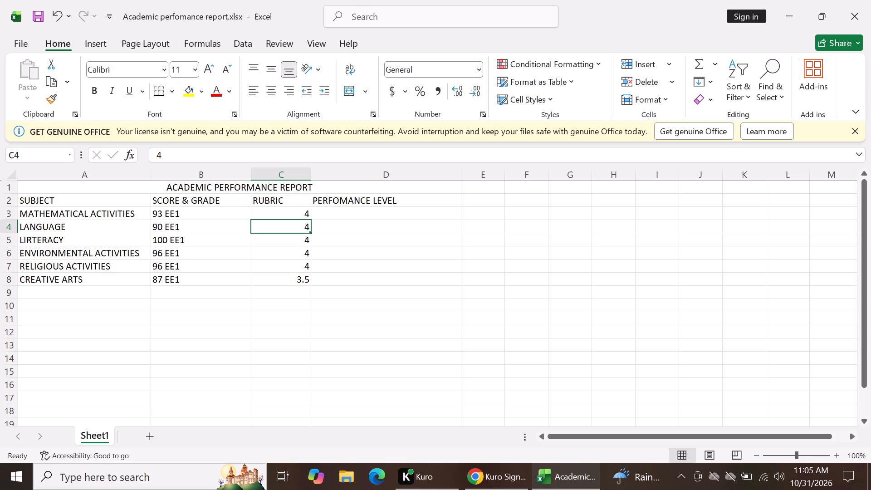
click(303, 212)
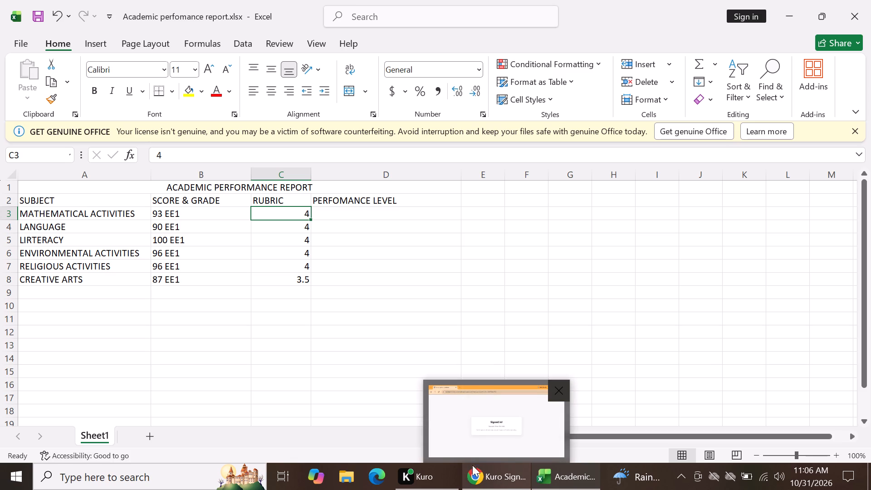
Switch to Microsoft Edge, open YouTube in a new tab and set the page zoom to 100%.
click(372, 472)
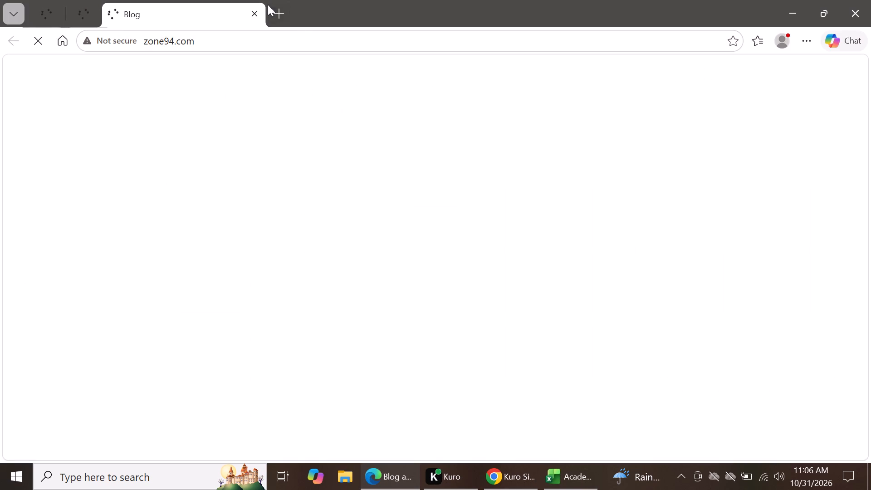
click(279, 17)
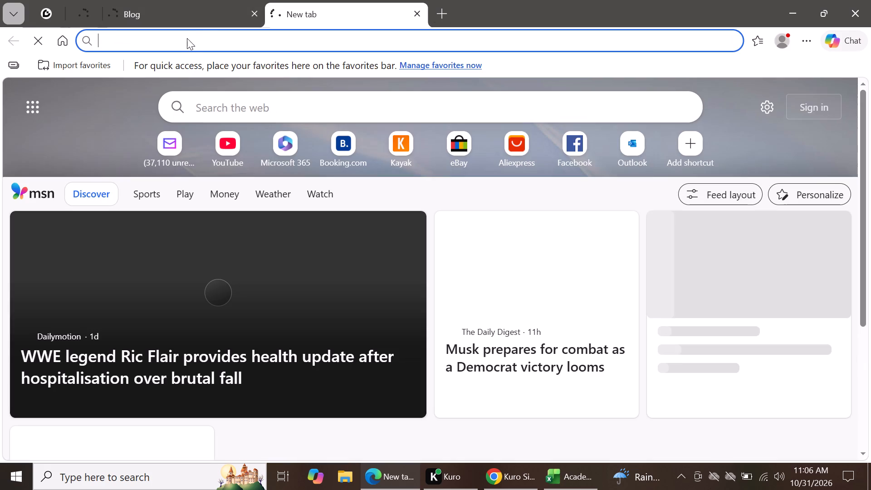
click(230, 145)
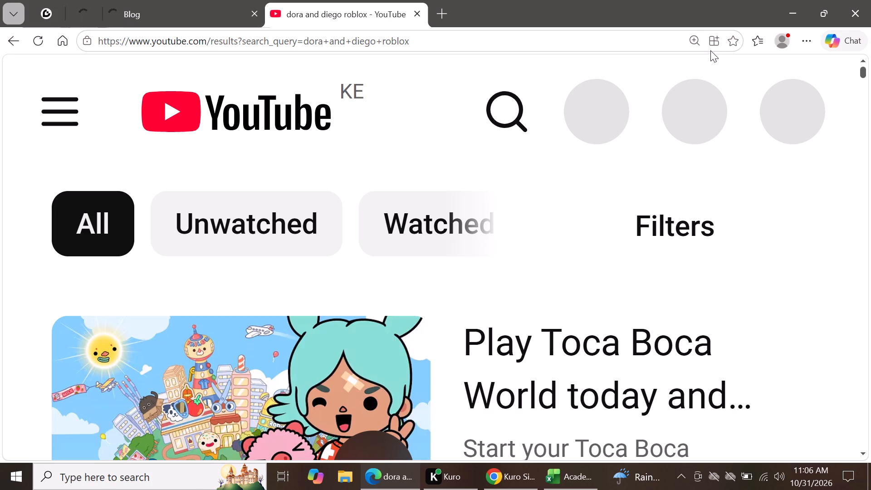
click(696, 39)
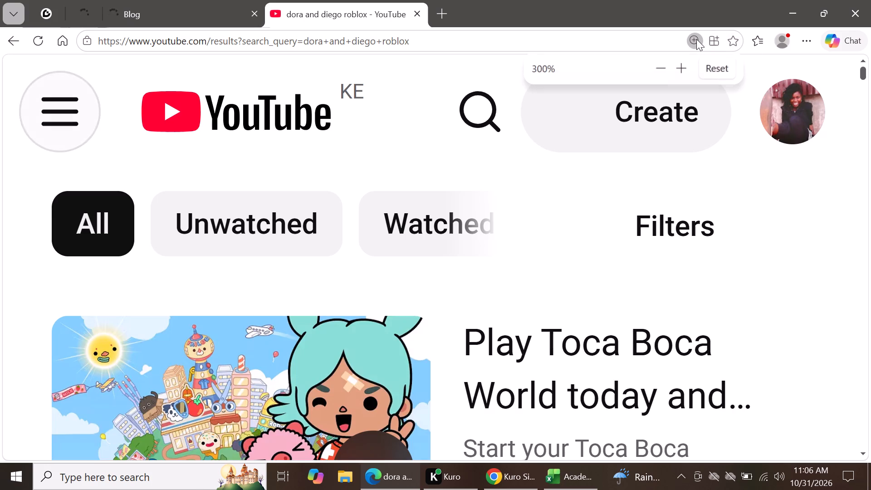
triple_click(659, 70)
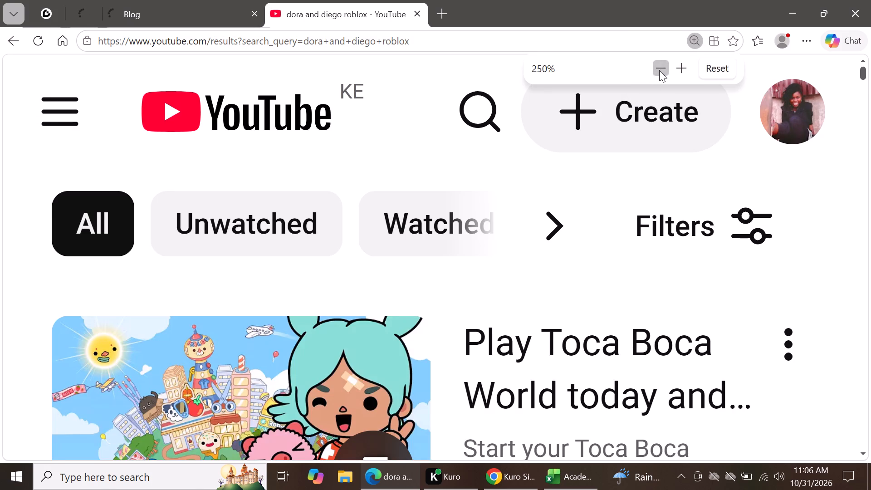
double_click(659, 70)
triple_click(659, 70)
click(659, 70)
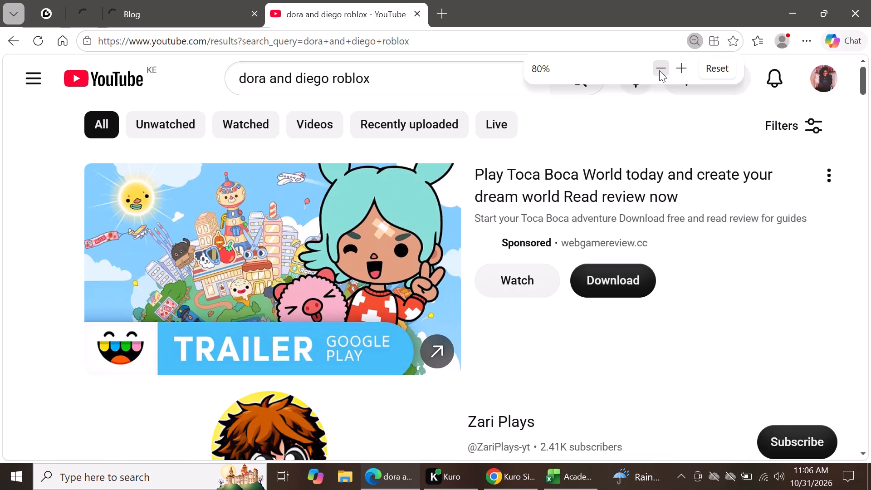
click(680, 68)
click(680, 68)
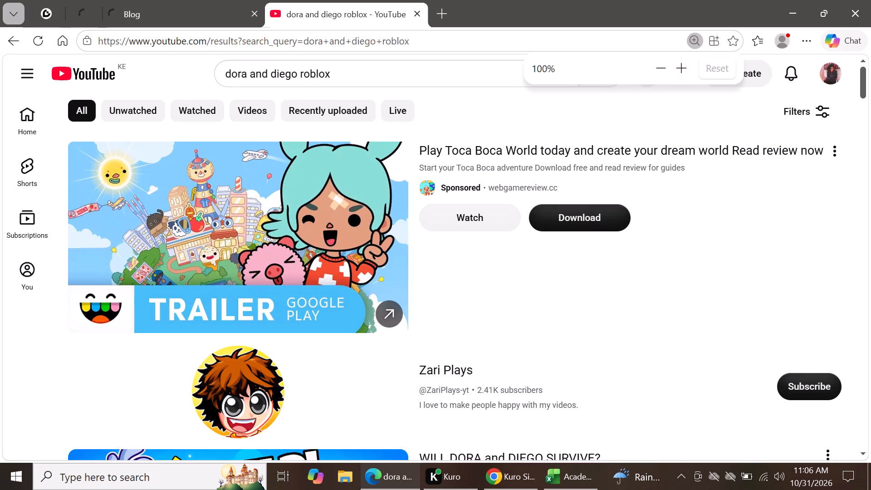
Search YouTube for "how do i write 4.0 in excel cell" and look through the results.
click(335, 73)
key(BackSpace)
key(BackSpace)
key(BackSpace)
key(BackSpace)
key(BackSpace)
key(BackSpace)
key(BackSpace)
key(BackSpace)
key(BackSpace)
key(BackSpace)
key(BackSpace)
key(BackSpace)
key(BackSpace)
key(BackSpace)
key(BackSpace)
key(BackSpace)
key(BackSpace)
key(BackSpace)
key(BackSpace)
key(BackSpace)
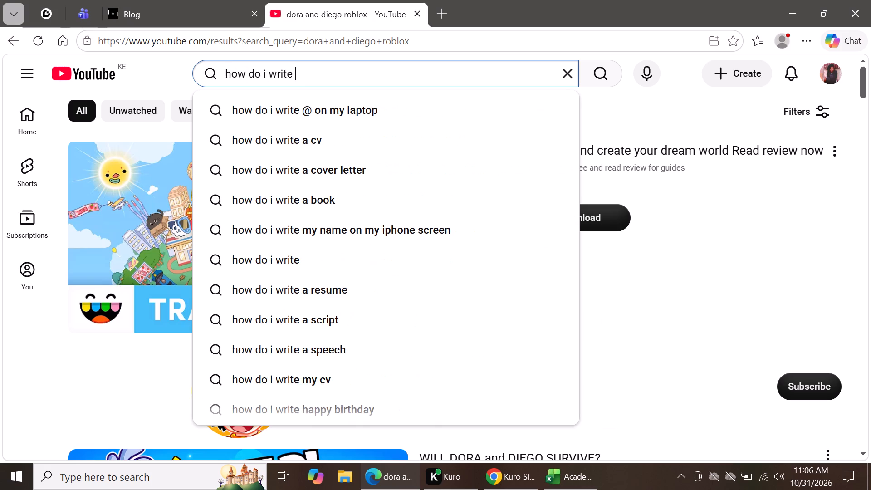
text(4.0)
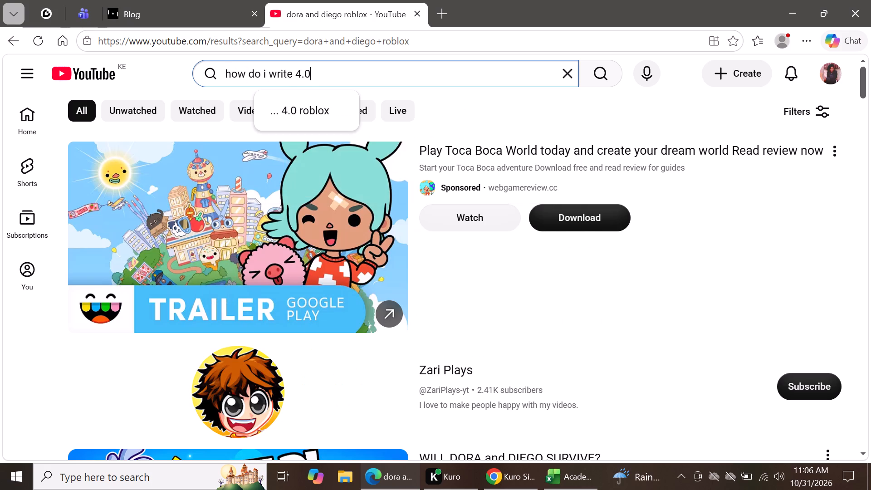
key(space)
text(in)
key(space)
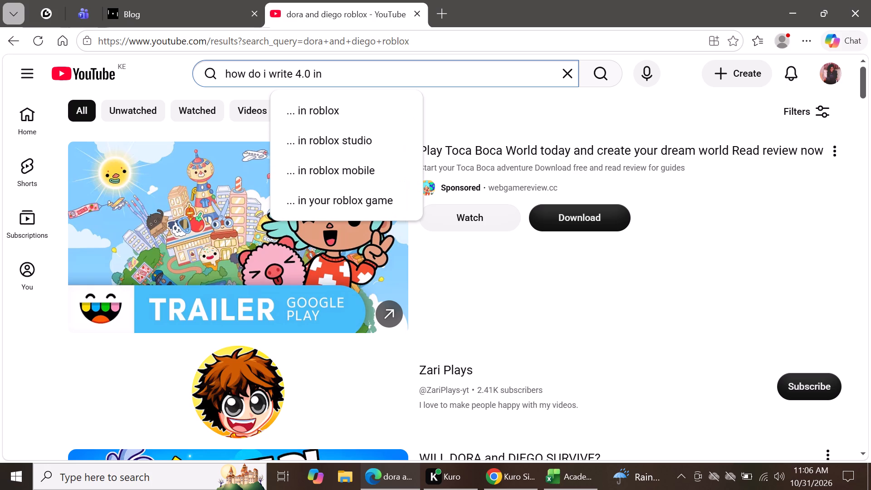
text(excel cell)
key(space)
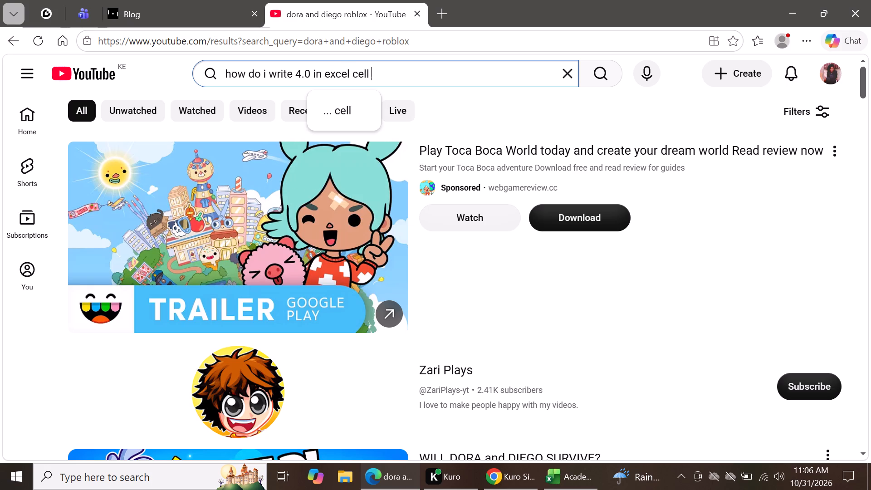
key(Return)
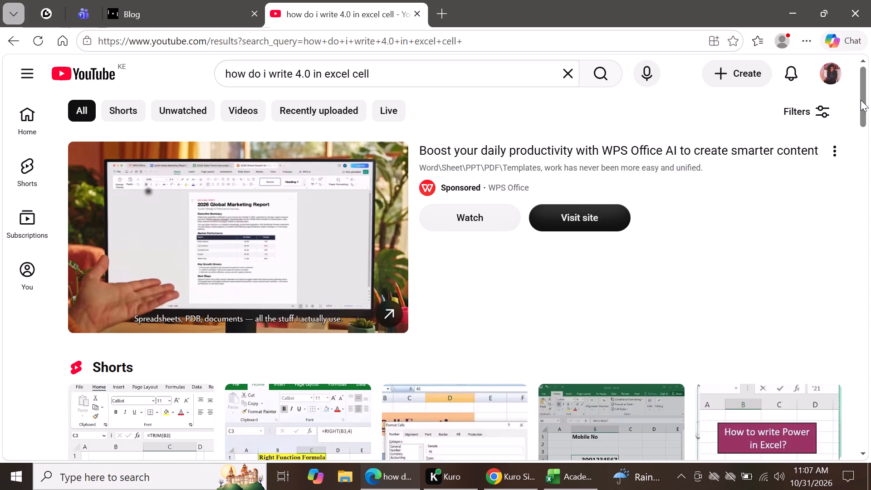
drag(862, 101, 867, 141)
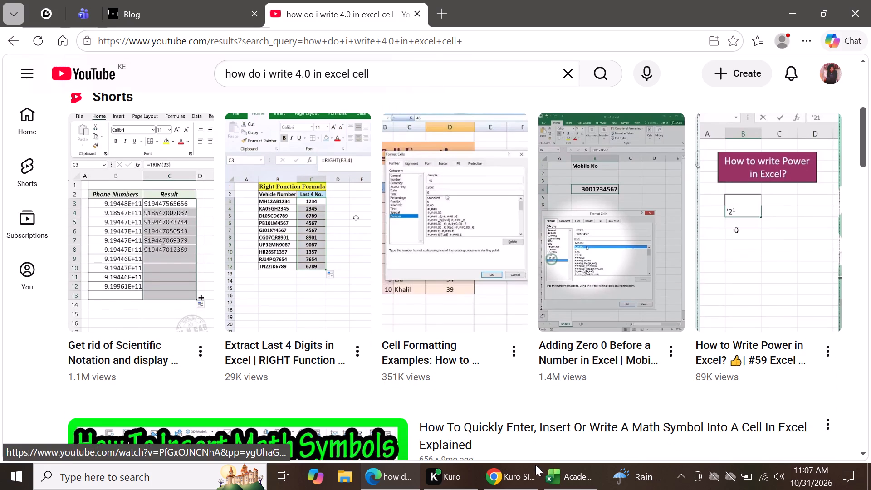
Switch back to Excel and format the rubric values in C3 and C4 to show one decimal place.
click(558, 479)
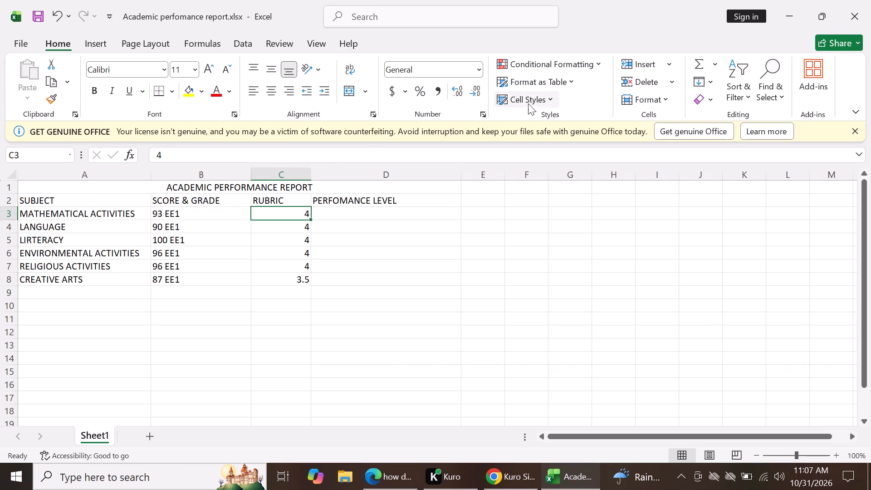
click(457, 93)
click(292, 228)
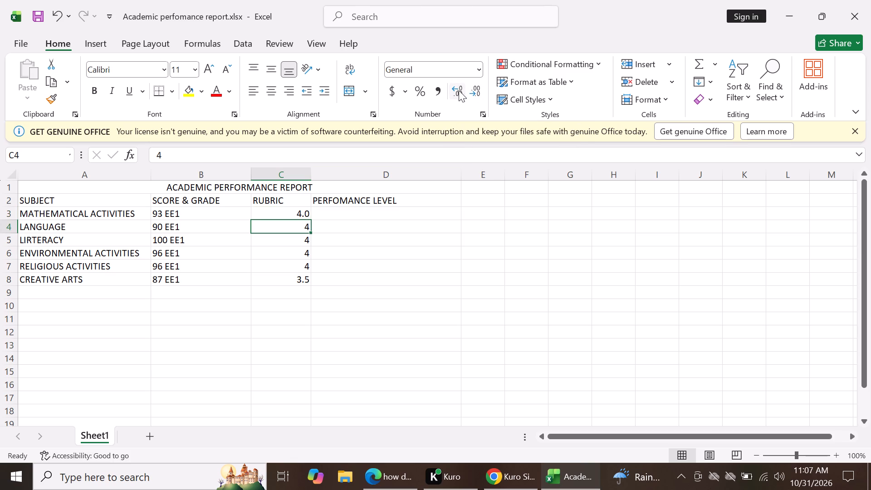
click(458, 90)
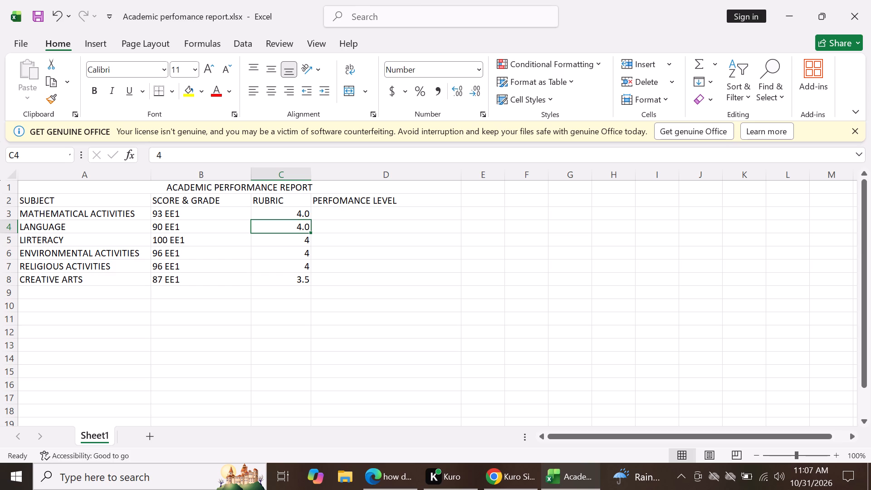
Fill the formatted rubric value 4.0 from C4 down to C7.
click(296, 242)
click(304, 226)
drag(309, 231, 309, 252)
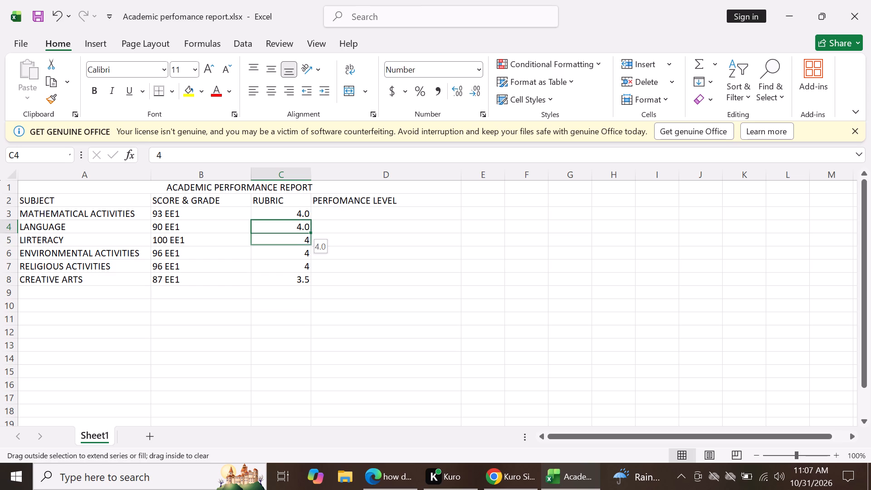
drag(309, 252, 307, 267)
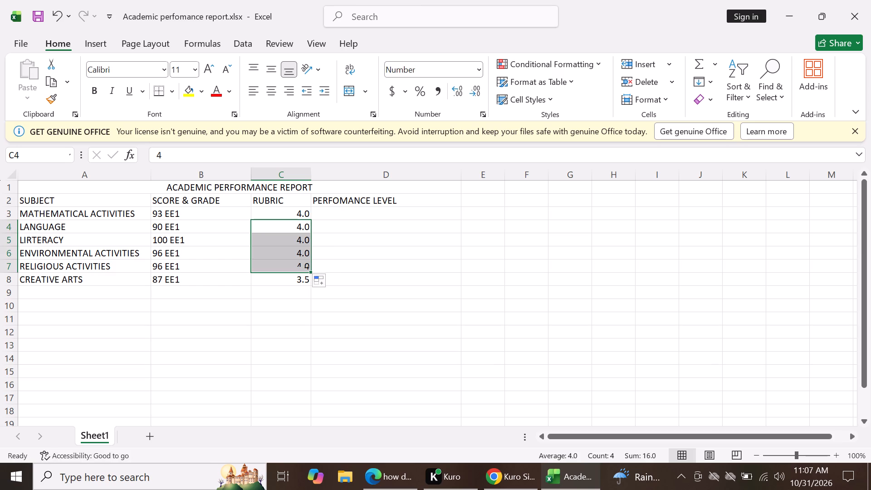
Save the workbook with the filled rubric values.
click(357, 252)
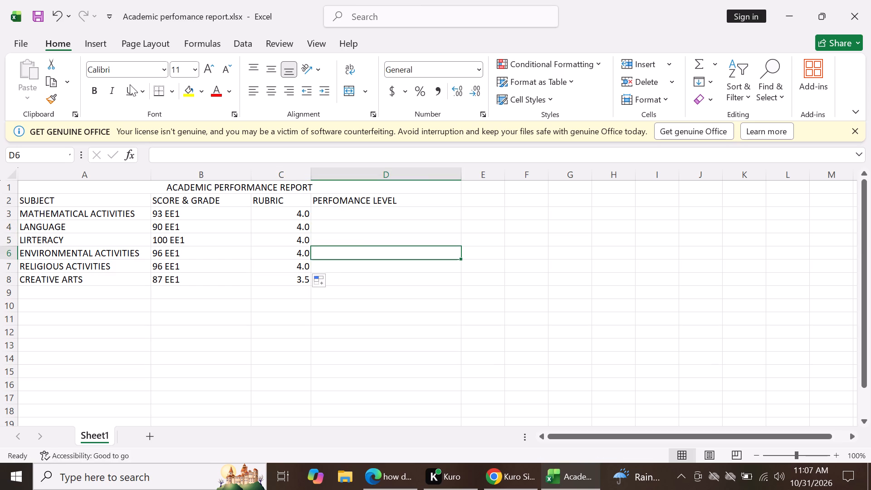
click(37, 18)
Enter "Exceeding Expectations" as the performance level for Mathematical Activities in D3.
click(365, 216)
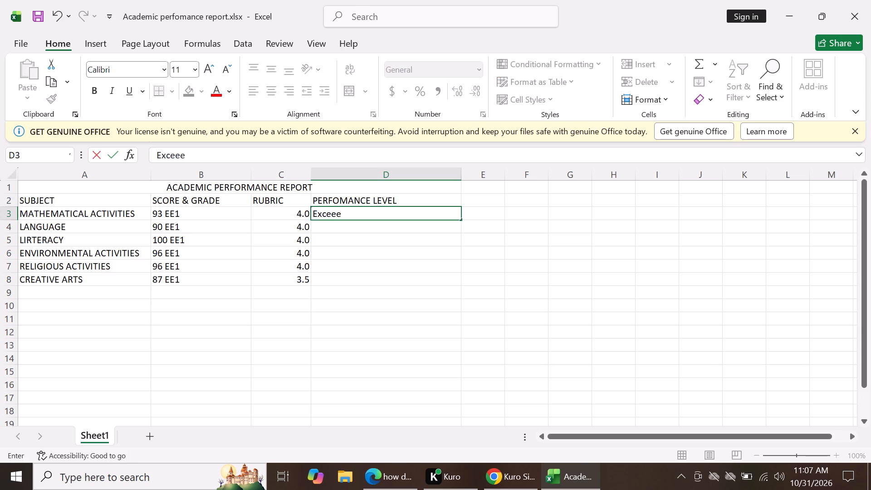
key(BackSpace)
text(ding)
key(space)
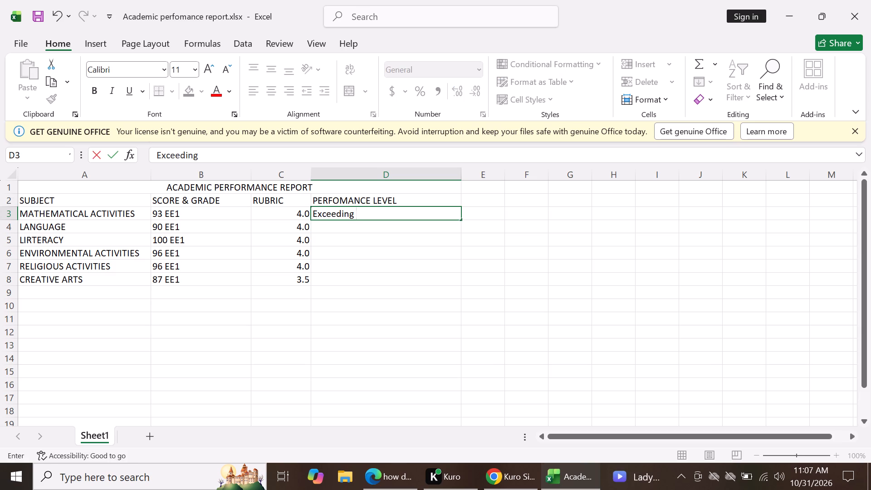
text(xpectati)
key(BackSpace)
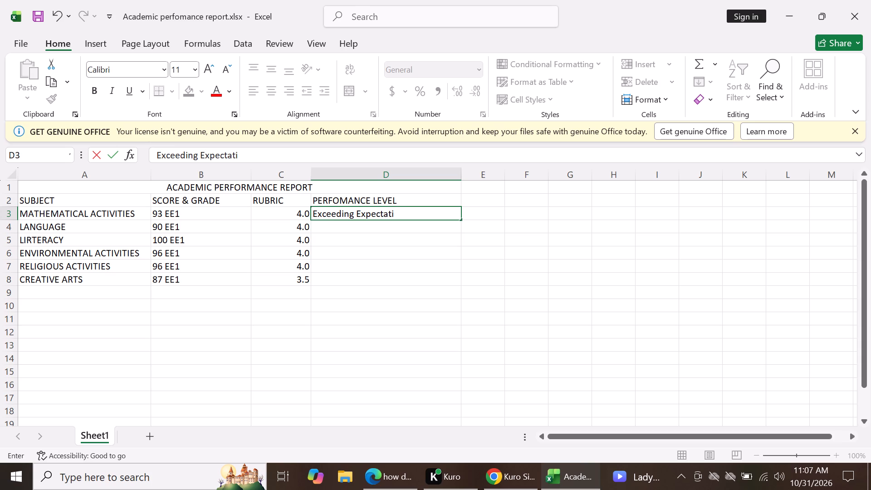
text(ion)
key(s)
key(Return)
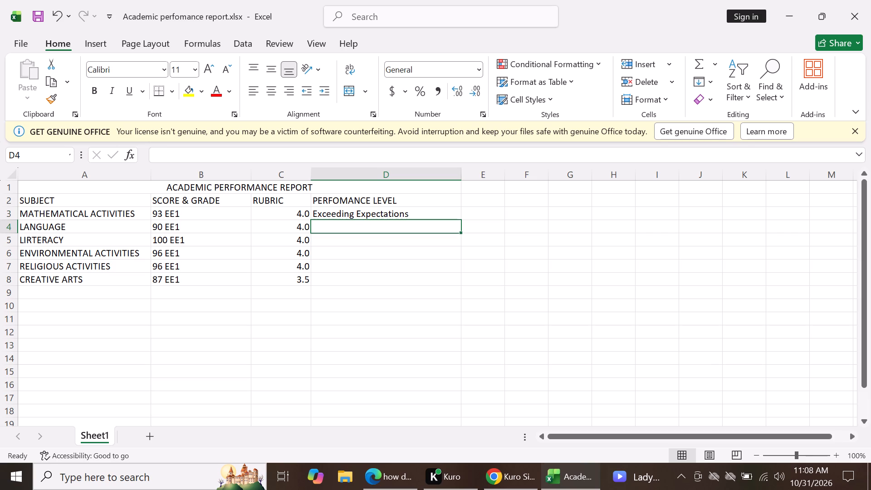
Fill the performance level from D3 down to D8 for the remaining subjects.
click(405, 214)
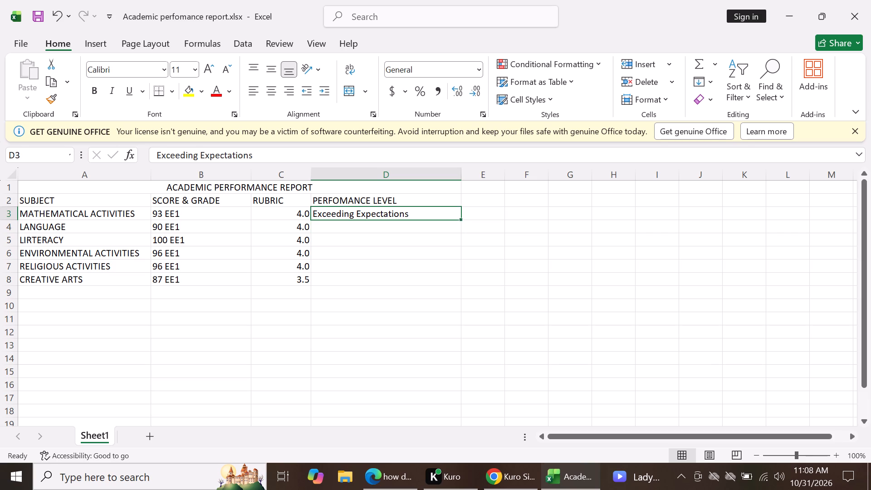
drag(459, 220, 455, 290)
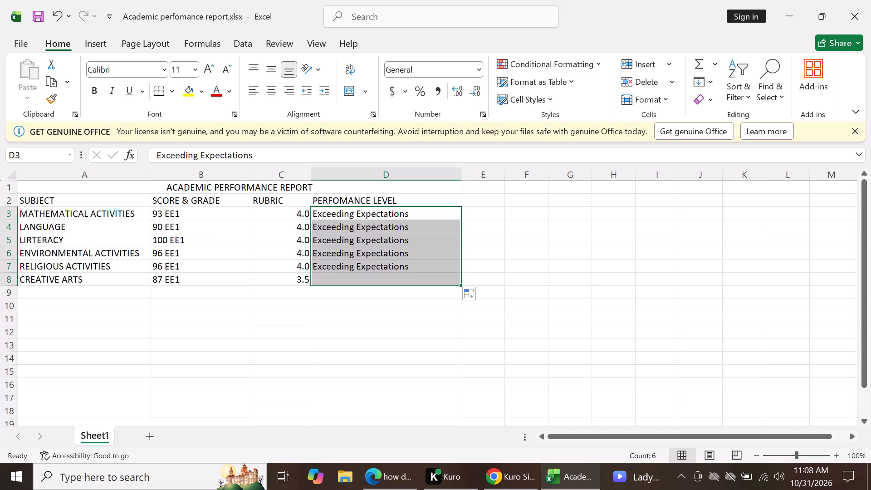
click(363, 298)
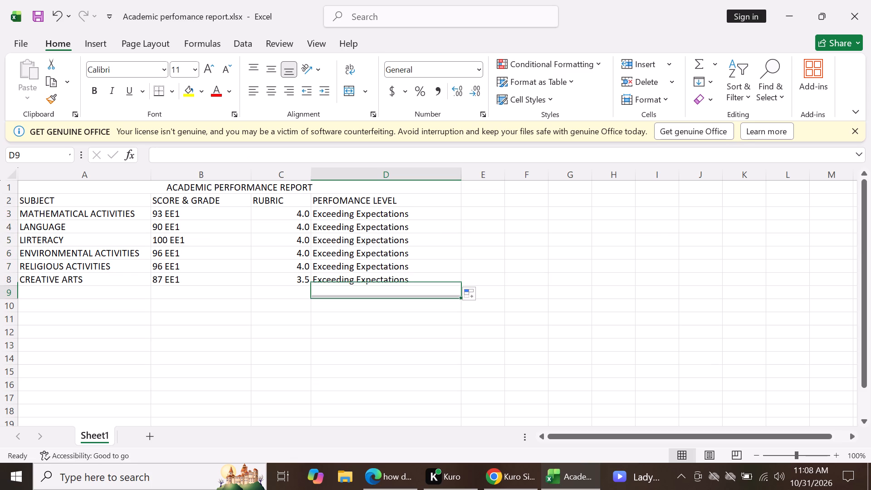
Center the score and grade entries in B3:B8 and the rubric values in C3:C8 horizontally.
drag(181, 210, 181, 279)
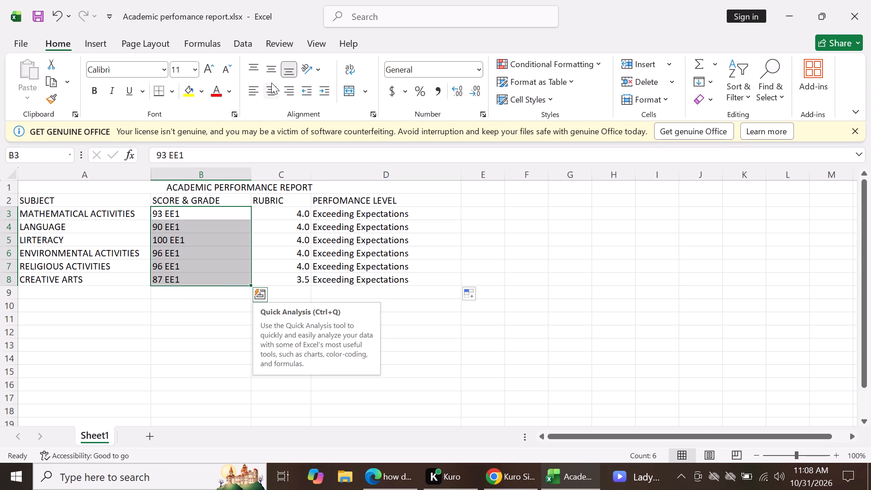
click(273, 89)
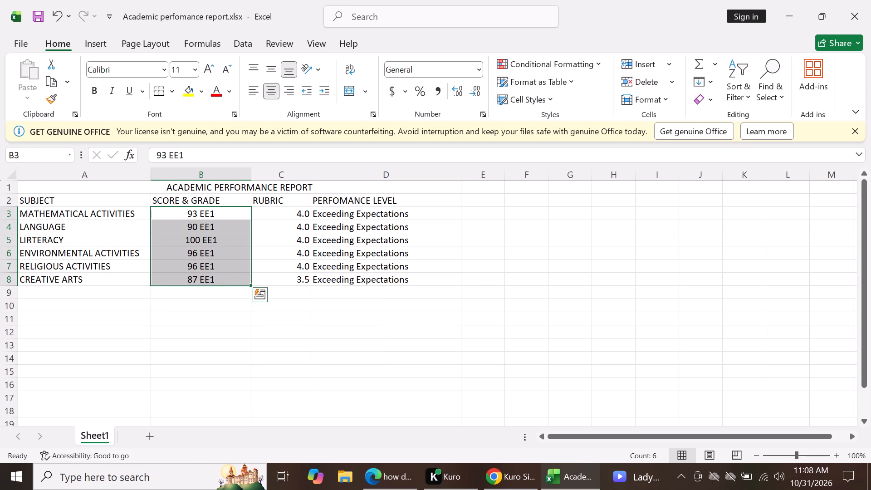
drag(302, 214, 302, 226)
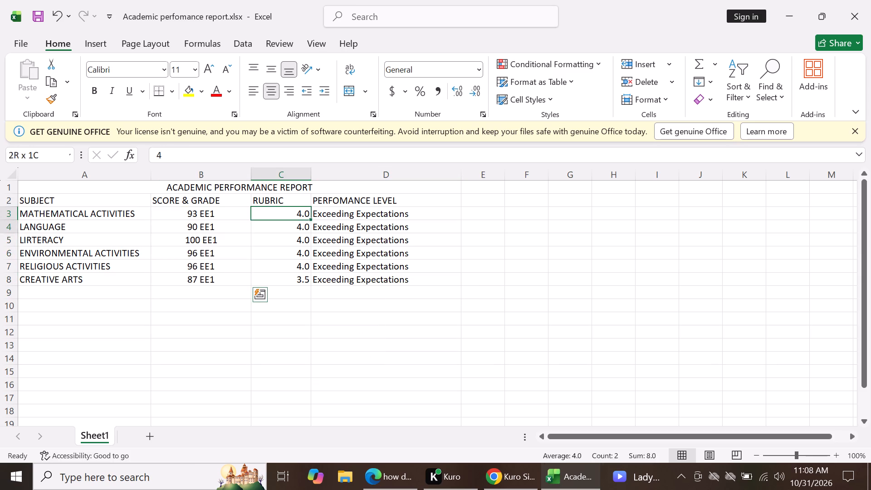
drag(302, 226, 301, 279)
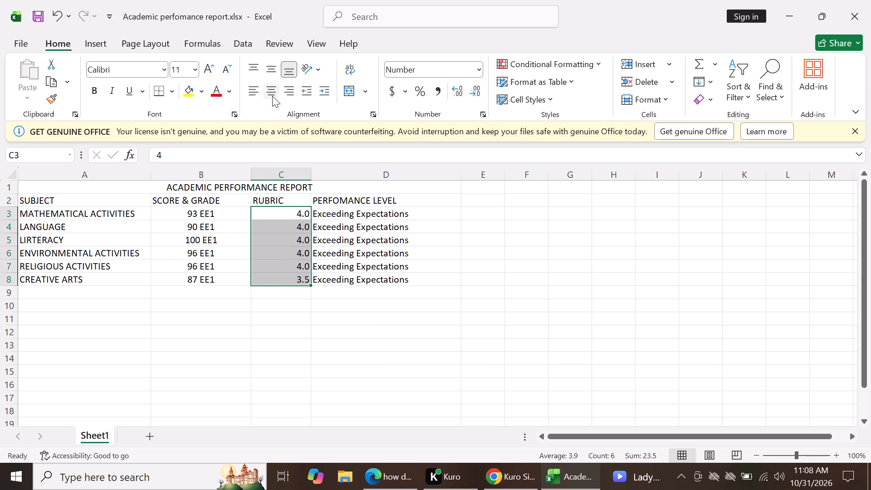
click(272, 96)
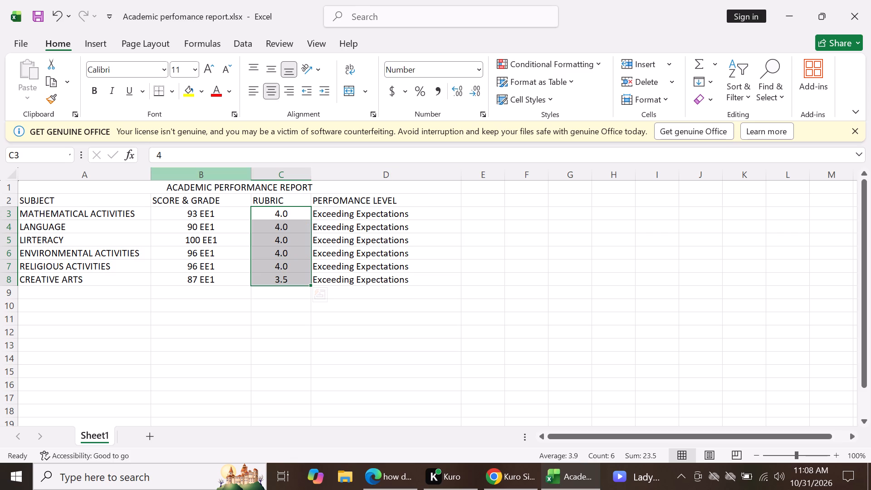
Widen column A to leave more space after the subject names.
drag(150, 172, 166, 174)
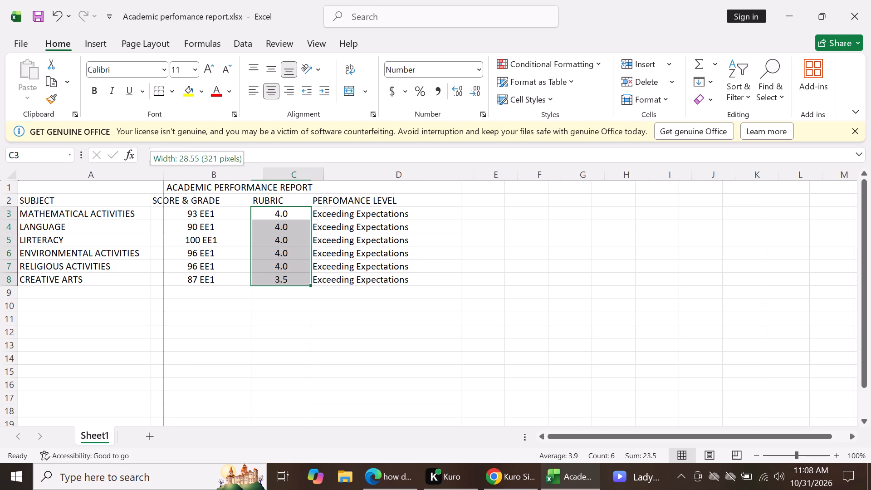
drag(166, 174, 183, 176)
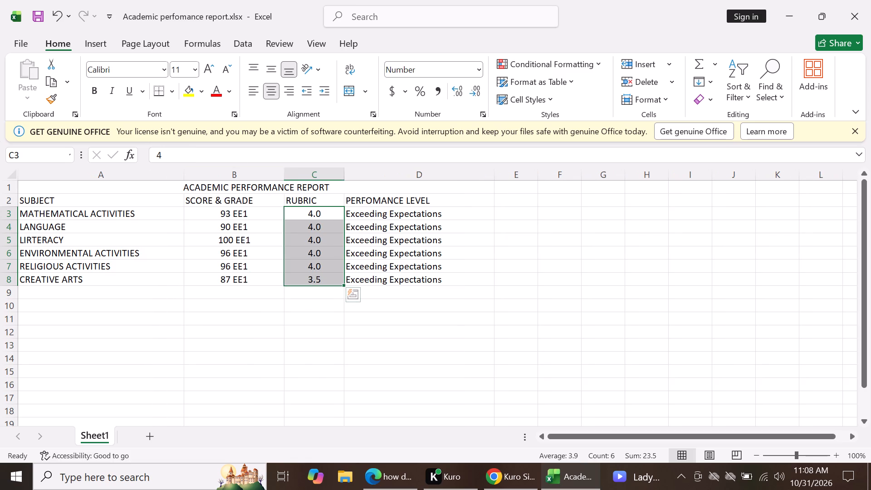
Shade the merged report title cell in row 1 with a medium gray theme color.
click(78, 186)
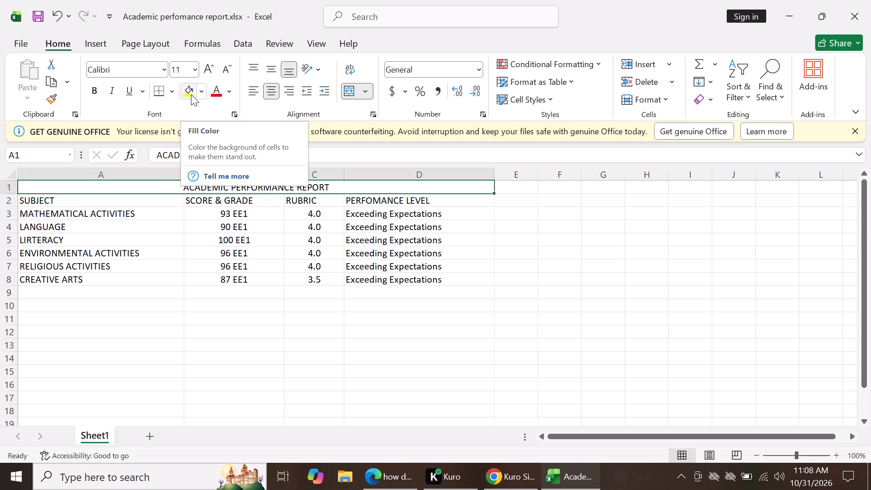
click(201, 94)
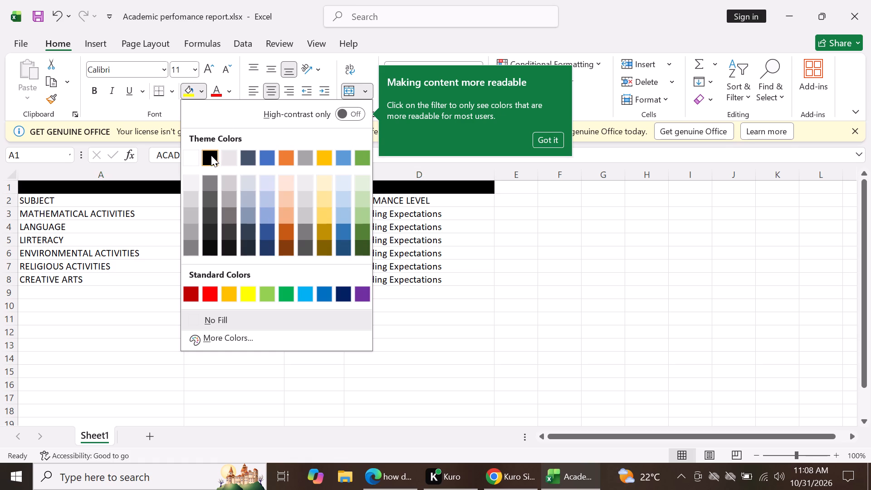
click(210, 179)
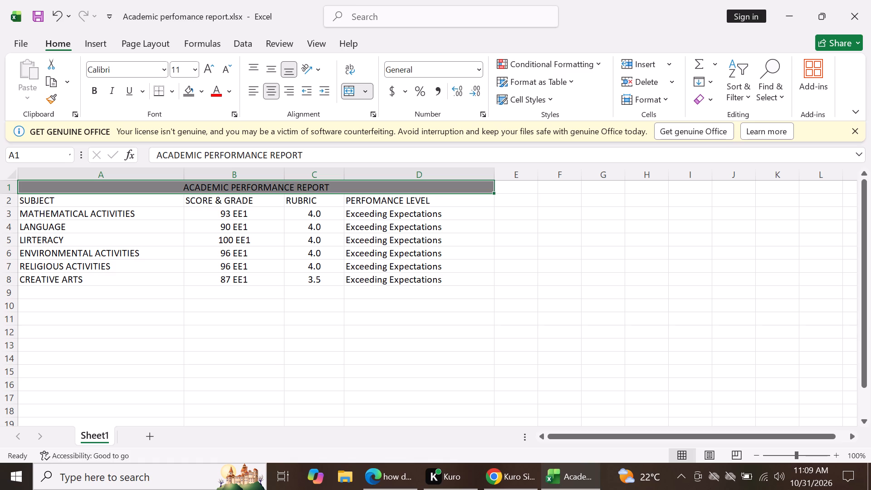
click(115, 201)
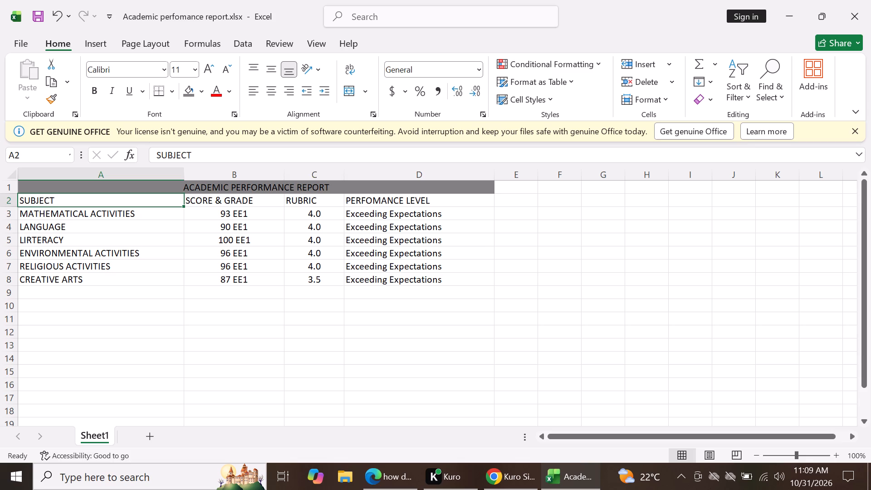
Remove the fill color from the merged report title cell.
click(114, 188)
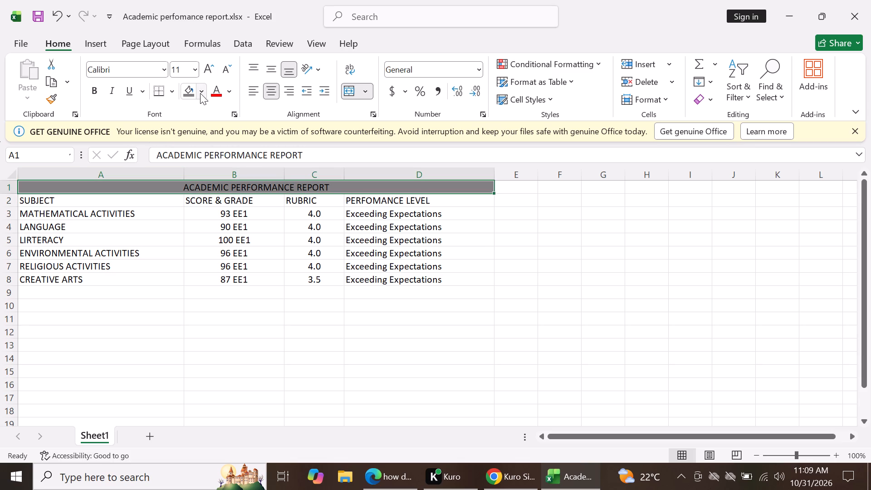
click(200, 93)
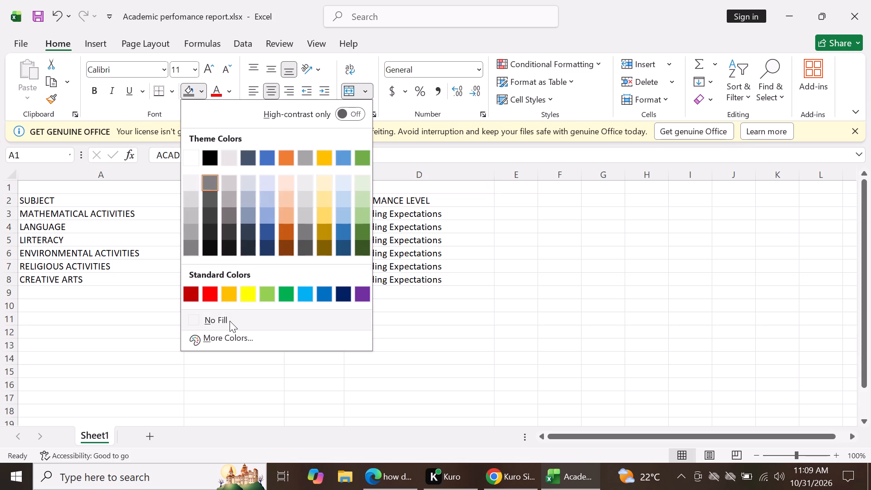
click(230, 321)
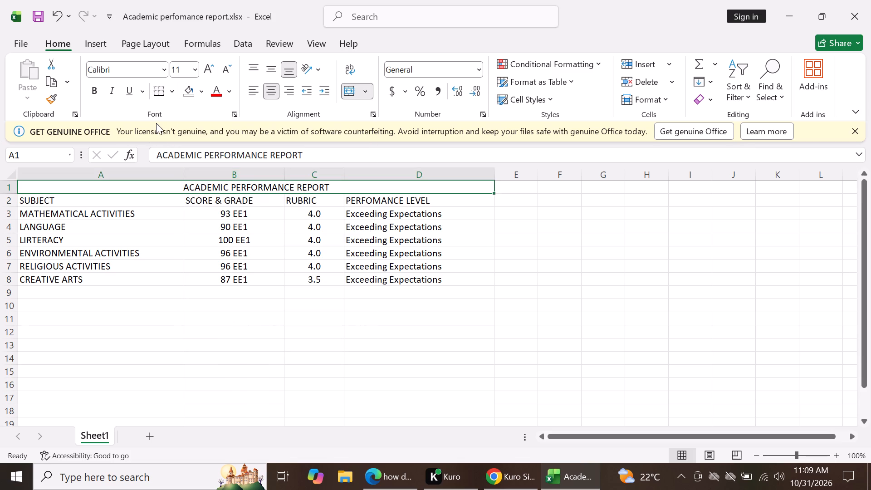
Make the report title in row 1 bold and set its font size to 12.
click(93, 89)
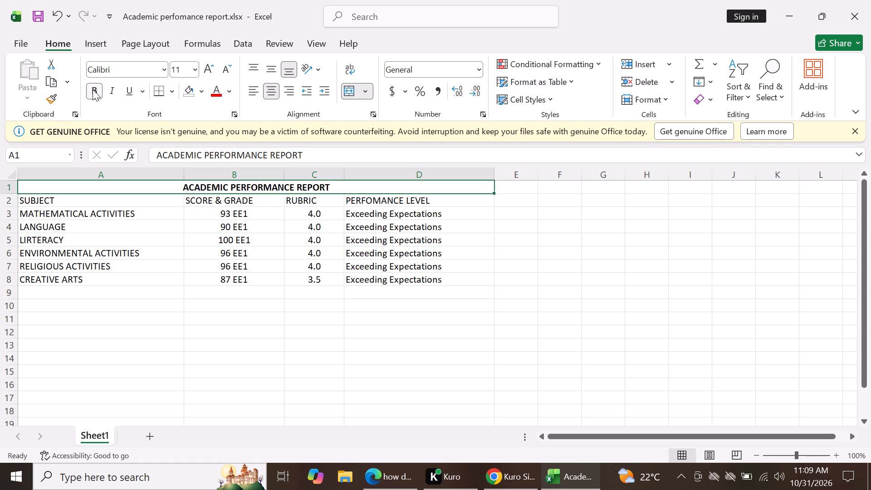
click(196, 71)
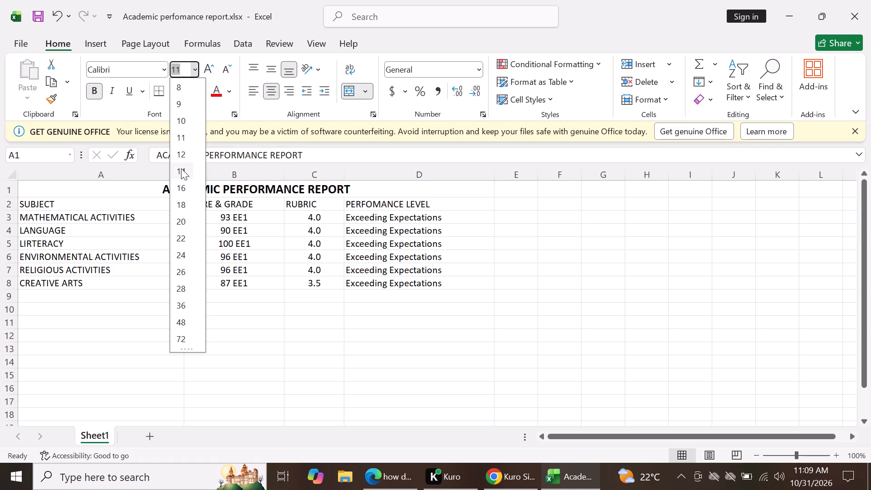
click(181, 156)
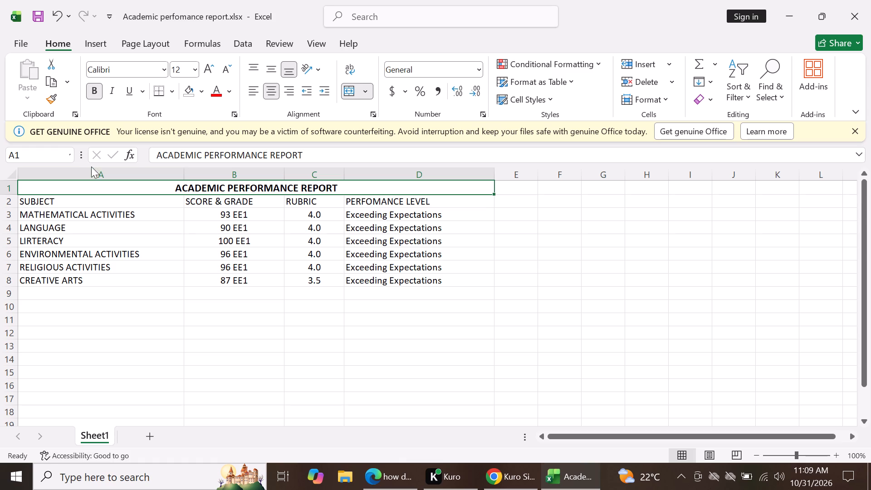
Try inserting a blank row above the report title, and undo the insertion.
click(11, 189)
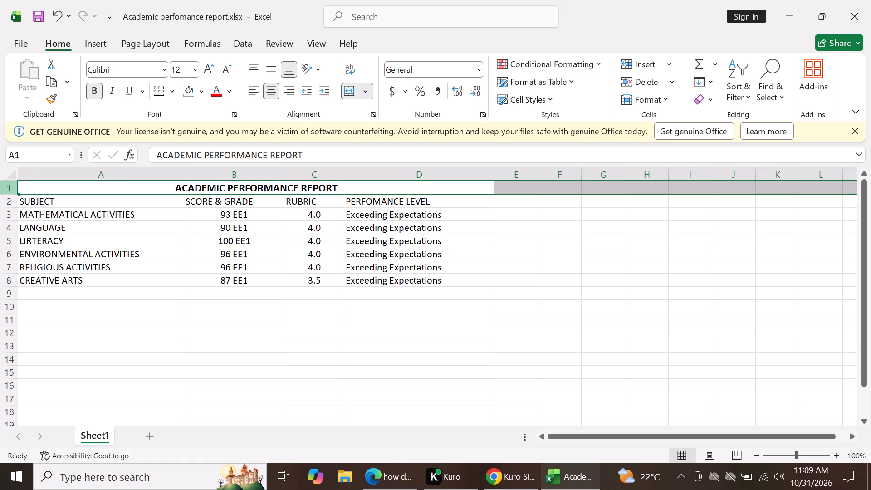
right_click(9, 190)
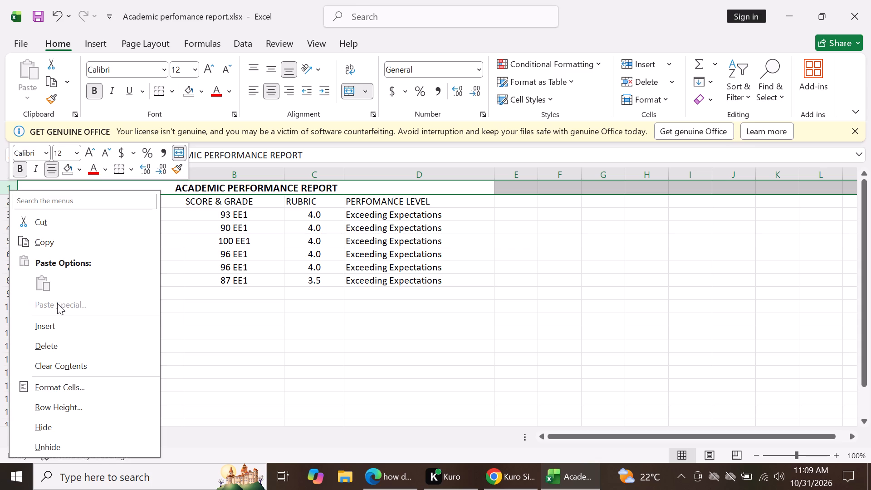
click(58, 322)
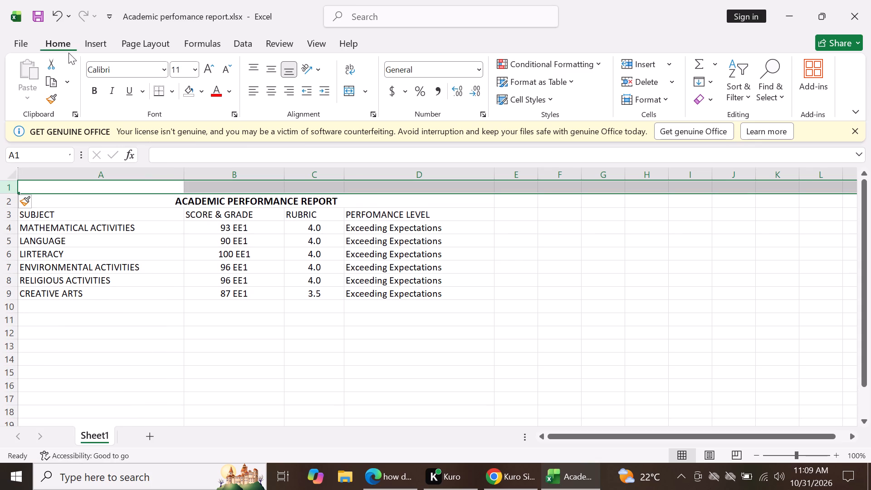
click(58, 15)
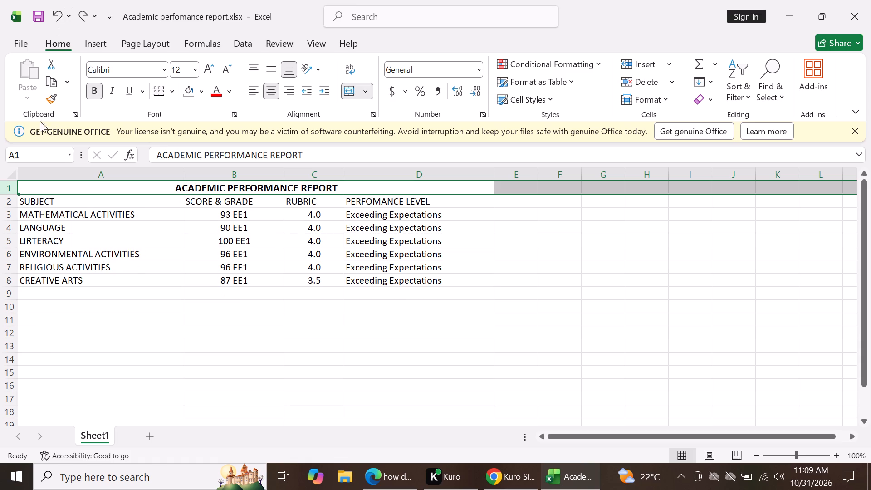
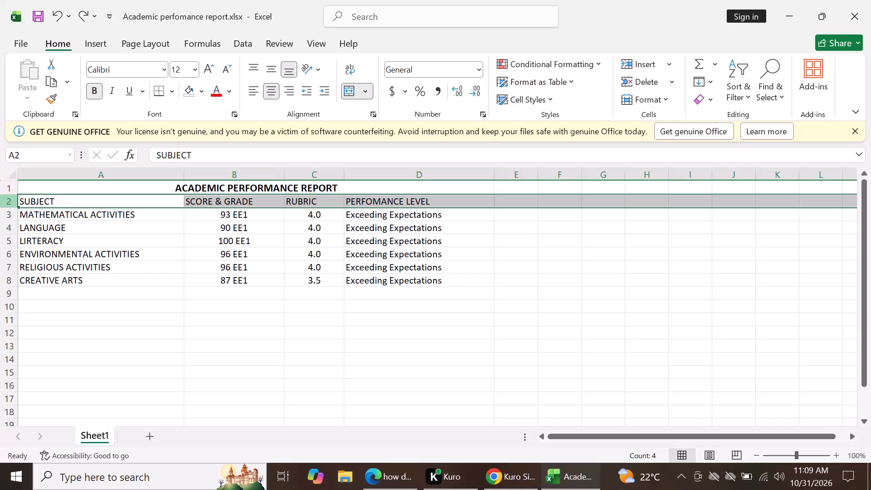
Insert a blank row between the report title and the column header row.
right_click(6, 199)
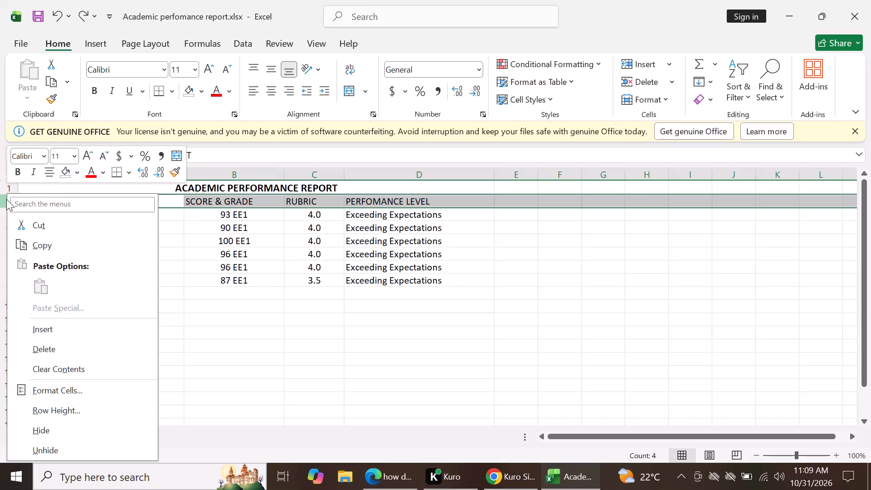
click(73, 331)
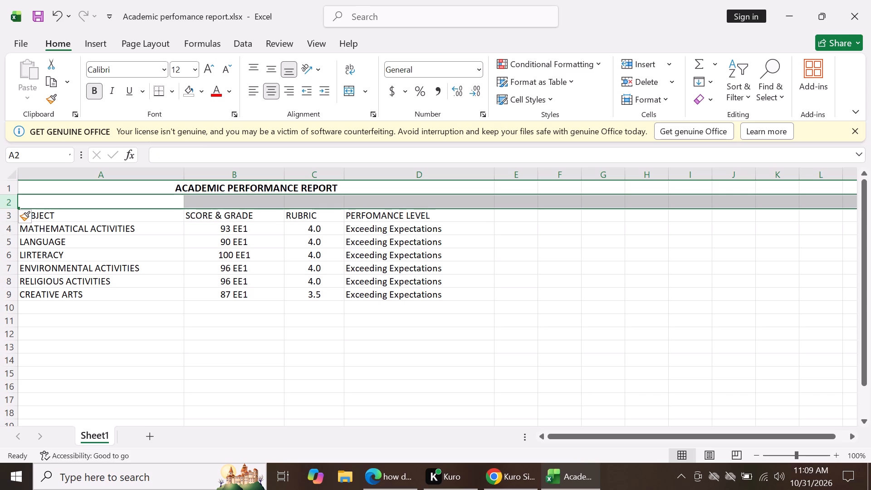
Merge and center cells A2 to D2 in the blank row below the report title.
click(113, 197)
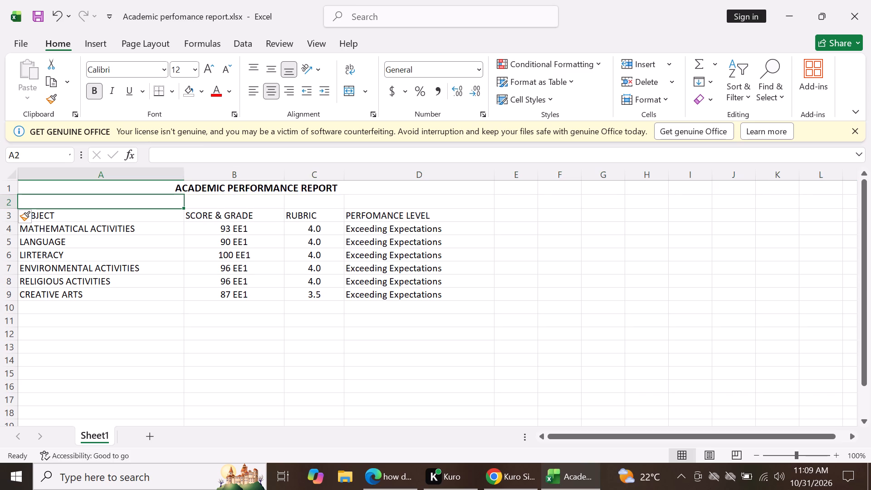
drag(108, 204, 377, 198)
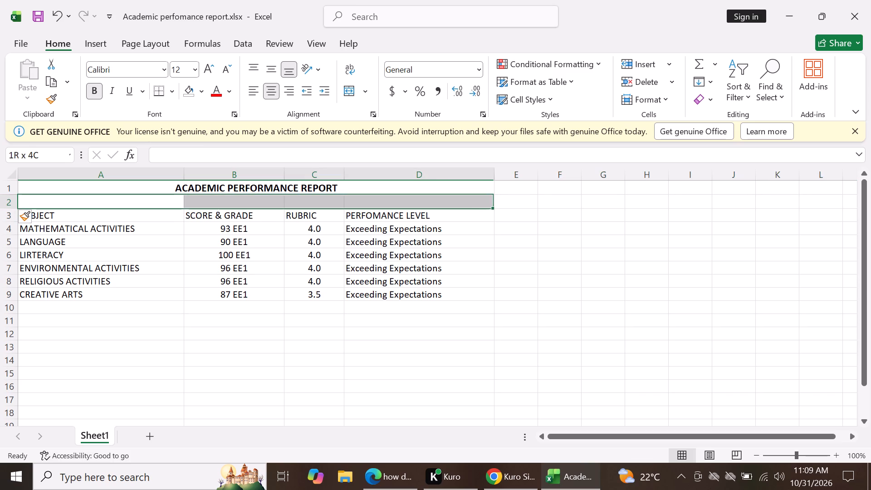
drag(377, 198, 377, 197)
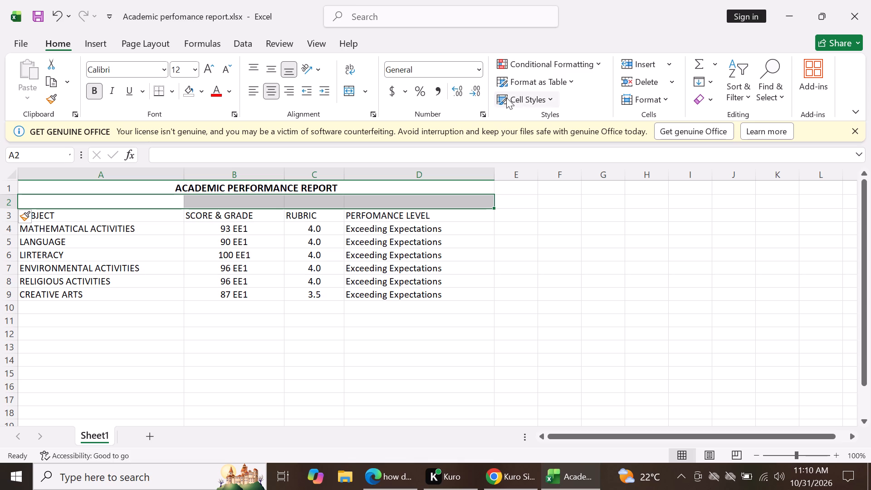
click(348, 91)
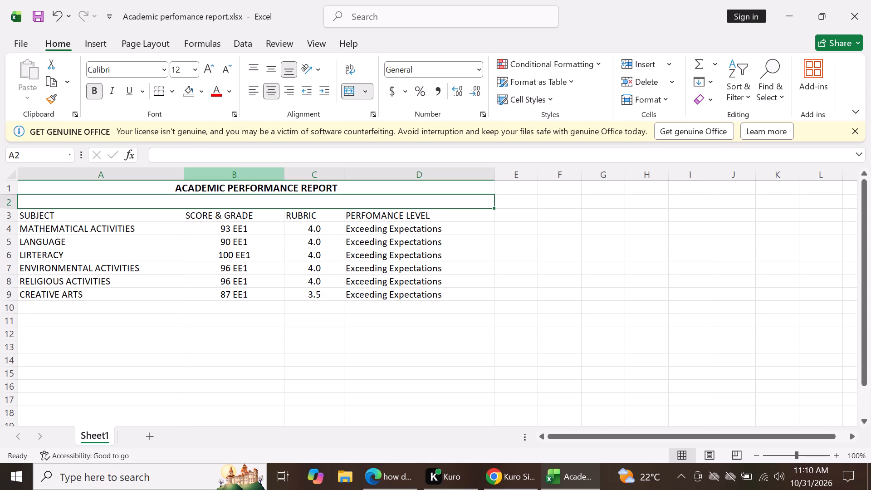
Enter the subtitle "Competency Based Curriculum Assessment" in the merged cell in row 2.
text(ompet)
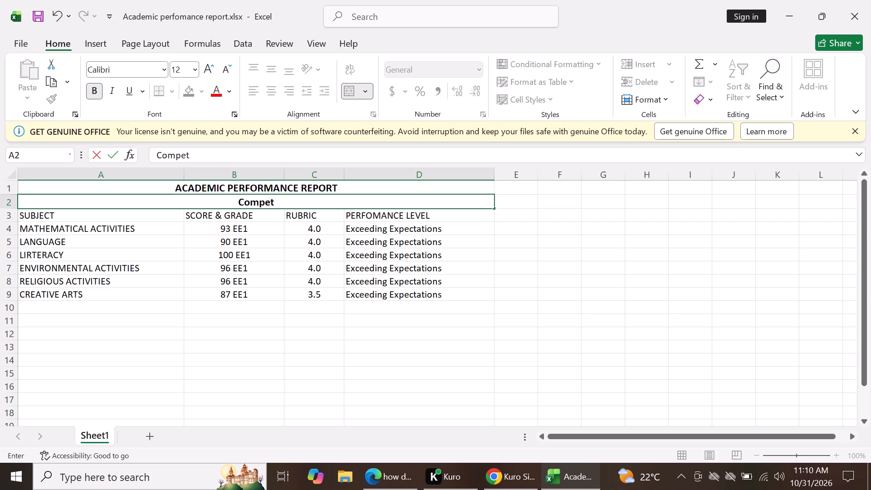
text(ency)
key(space)
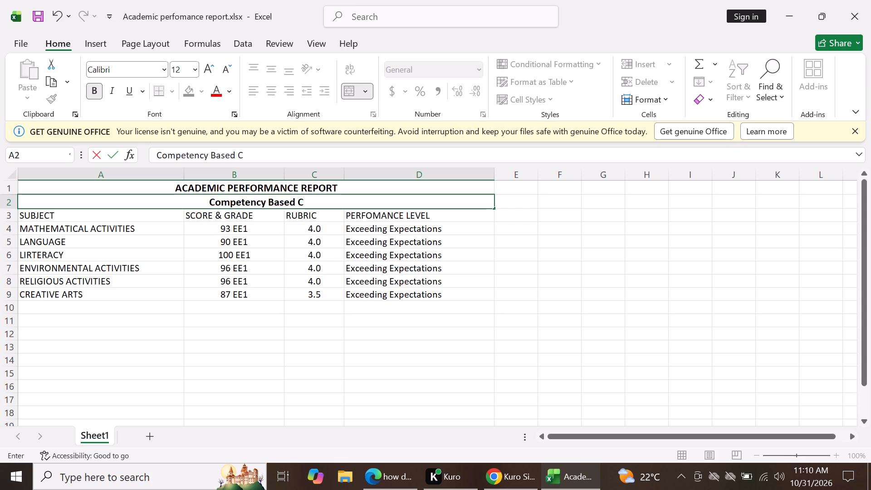
text(culum)
key(space)
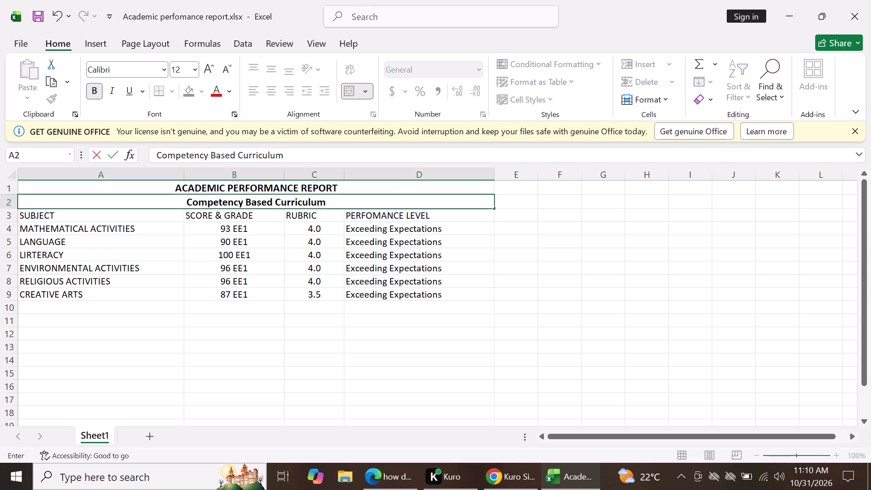
text(ment)
key(Return)
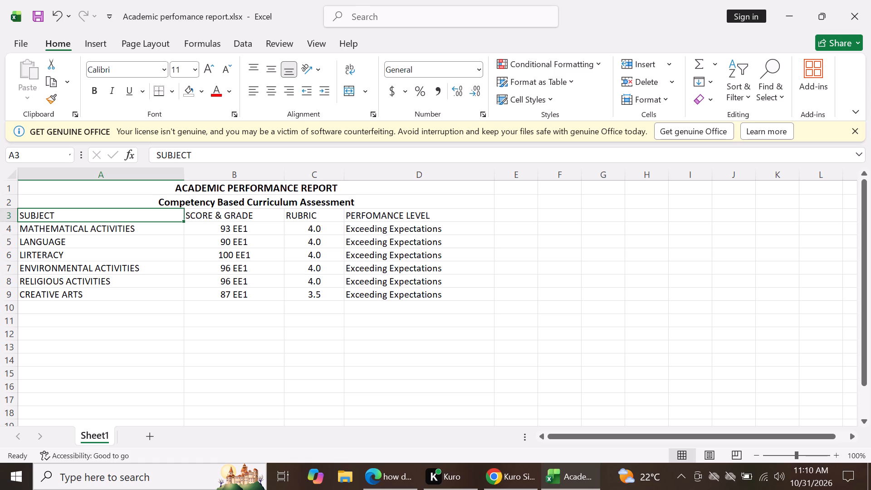
Center the SCORE & GRADE and RUBRIC column headers in row 3.
drag(106, 219, 287, 216)
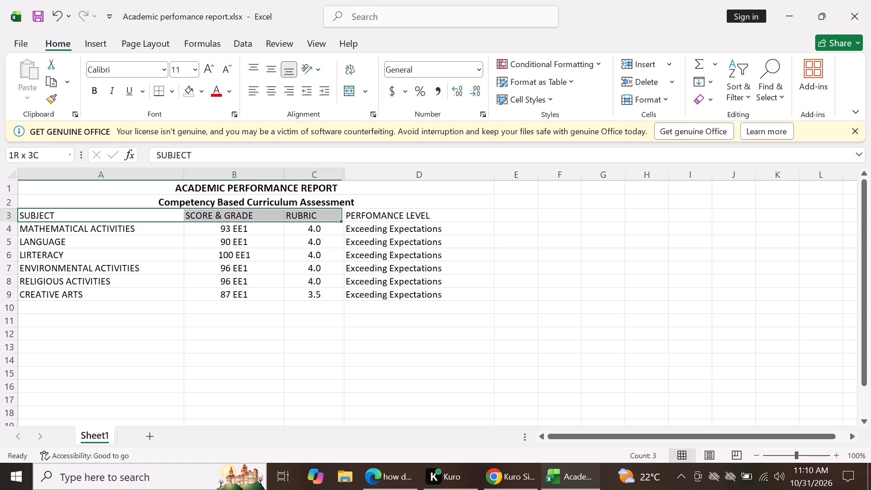
drag(287, 216, 332, 215)
click(248, 213)
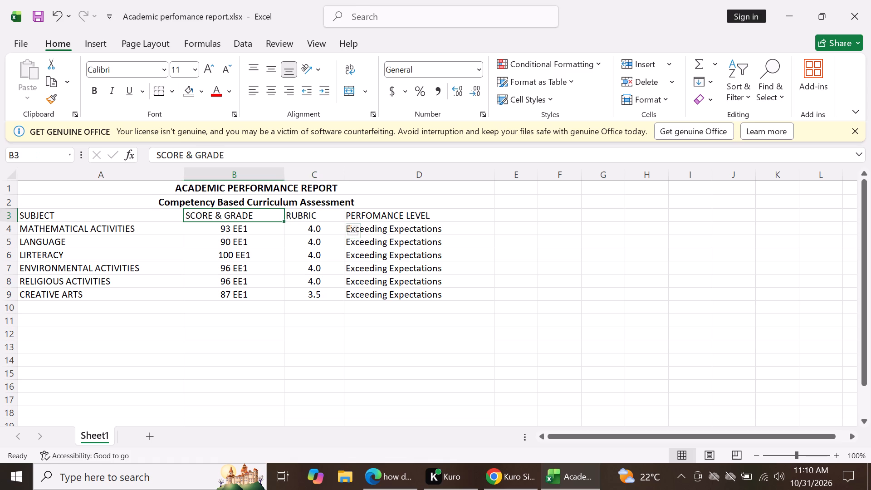
click(268, 89)
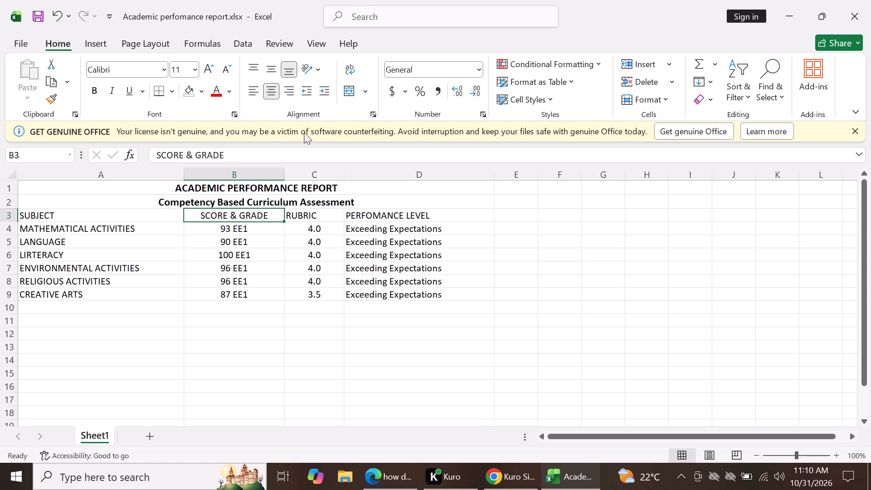
click(313, 220)
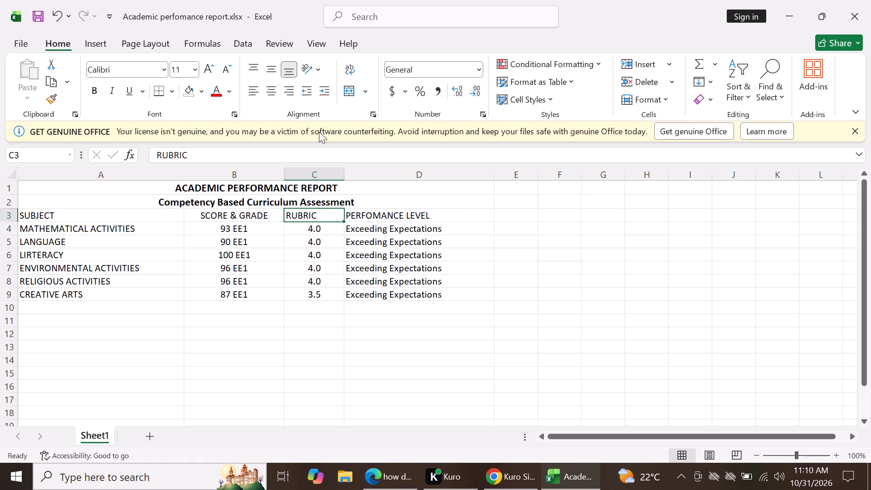
click(269, 95)
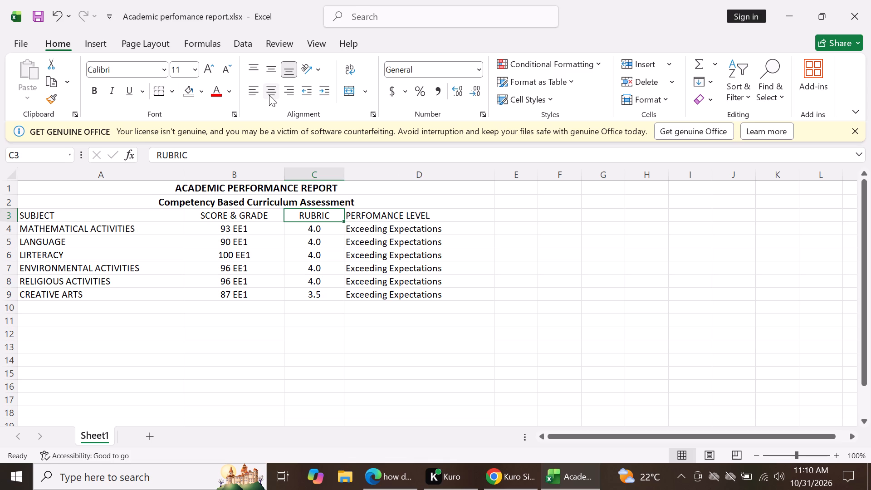
Make the column headers in A3 to D3 bold.
click(453, 212)
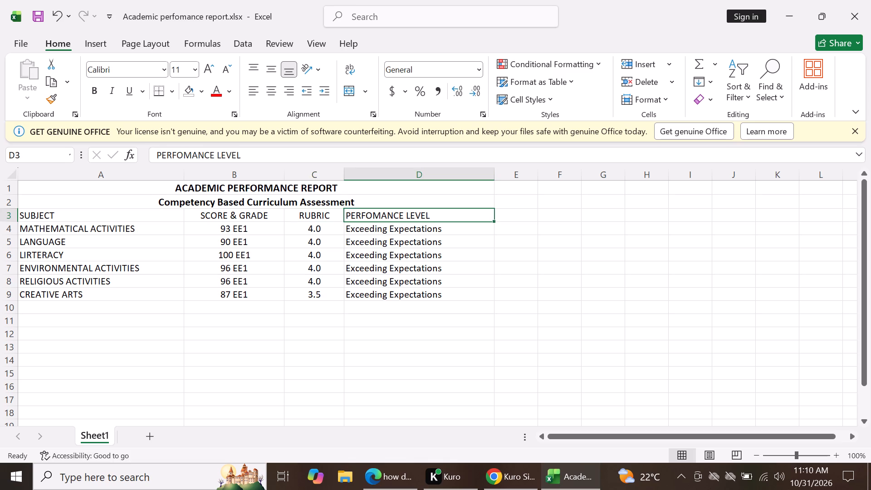
drag(46, 216, 173, 218)
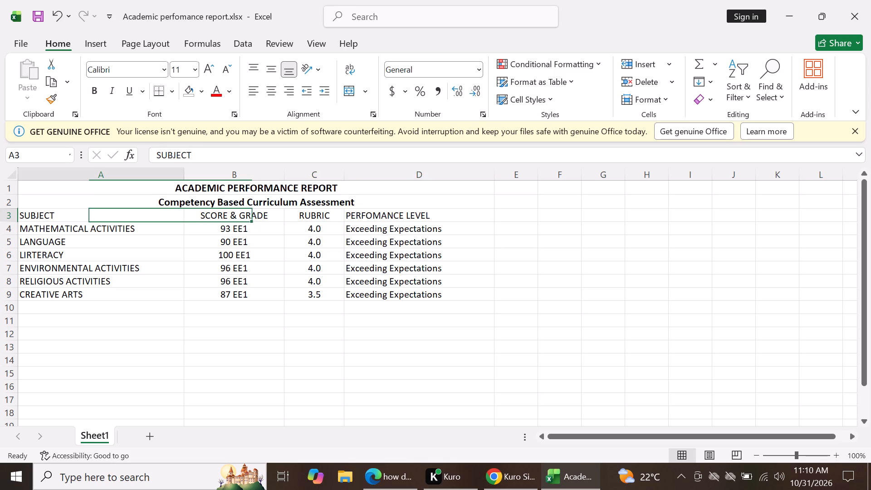
drag(173, 218, 394, 215)
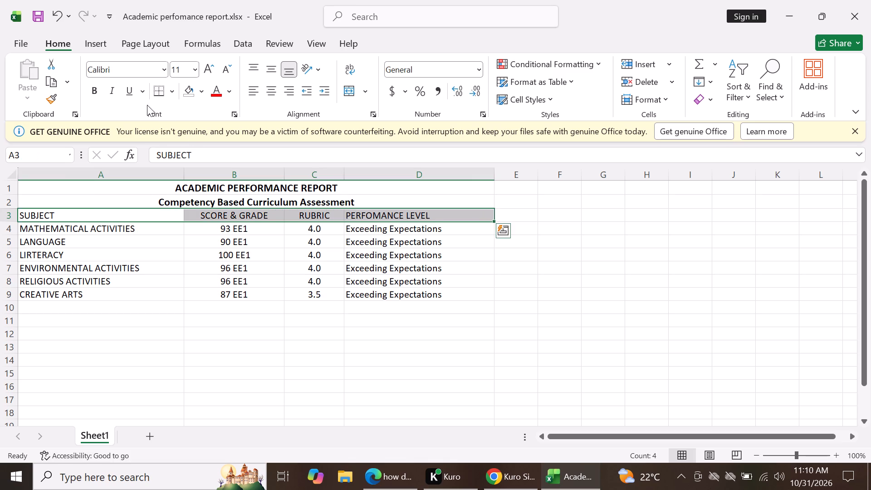
click(96, 90)
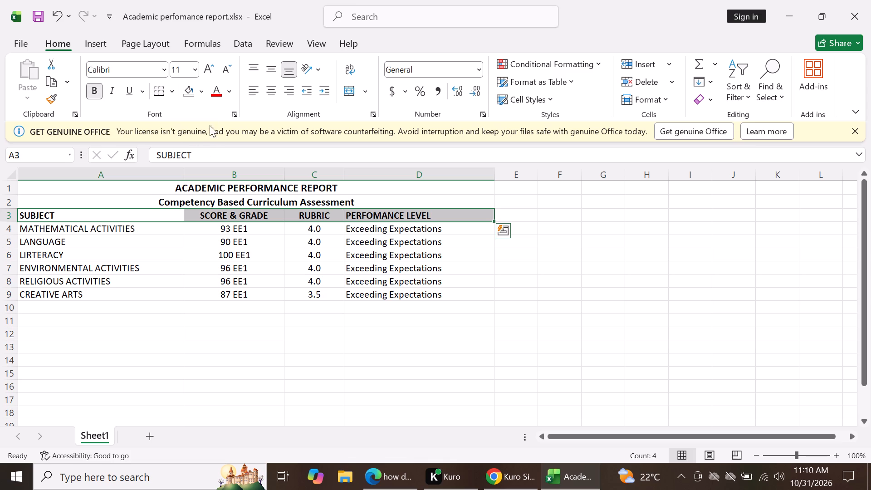
Fill the header row A3 to D3 with a medium gray theme color and set its text to the light gray theme color.
click(203, 91)
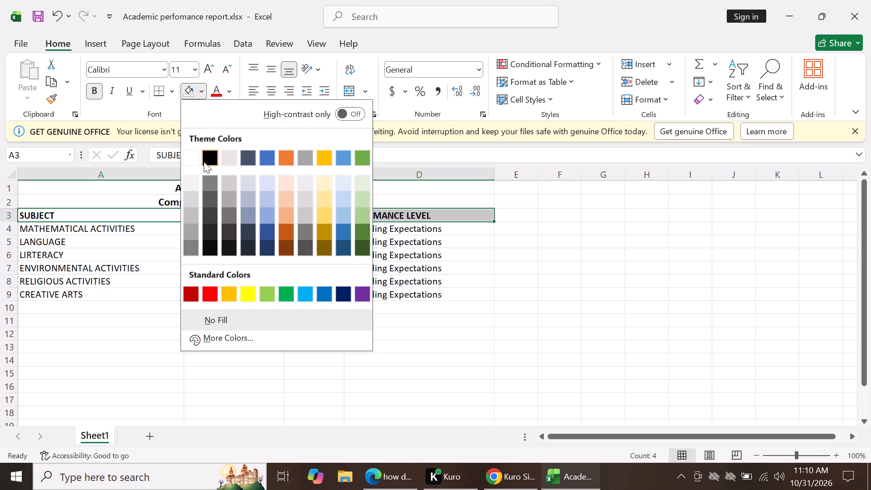
click(210, 183)
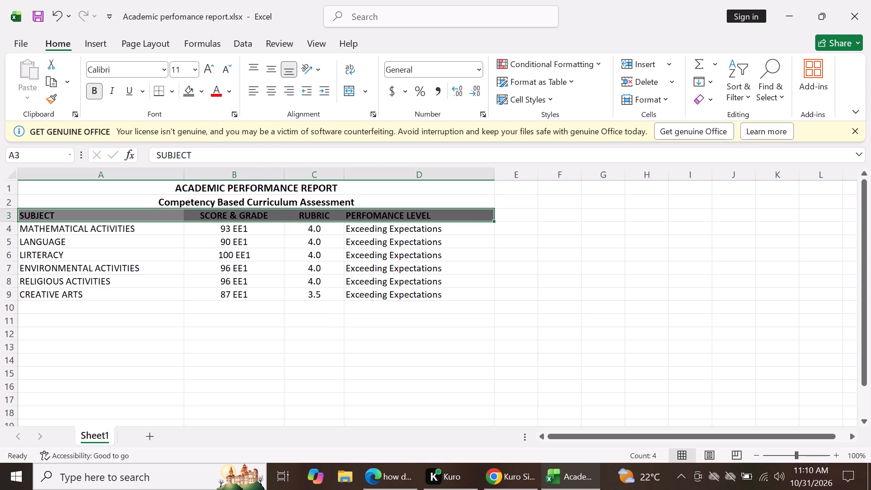
click(230, 93)
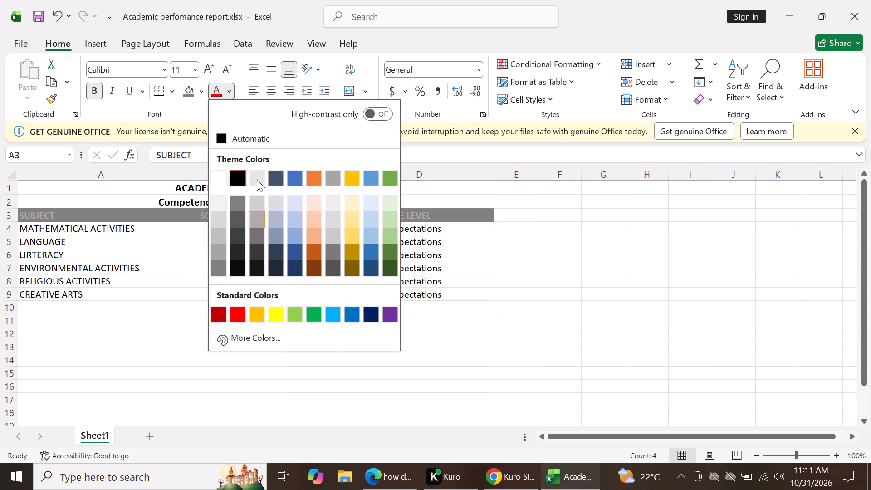
click(256, 177)
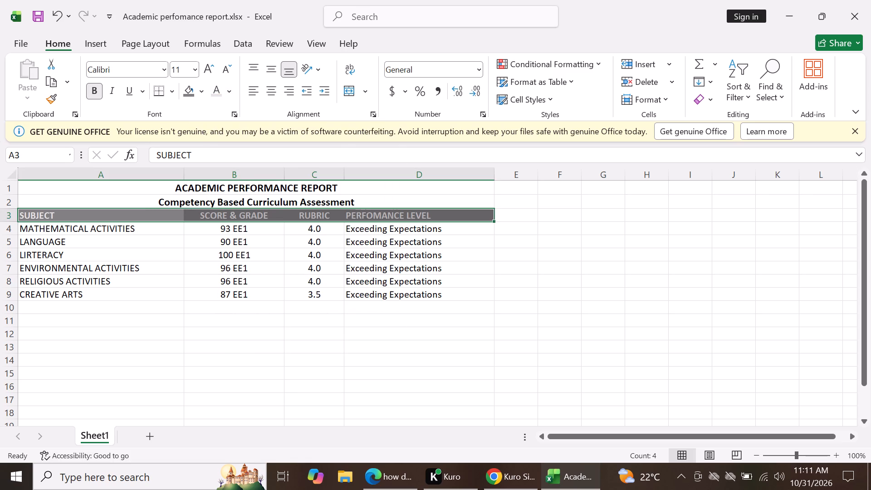
click(267, 347)
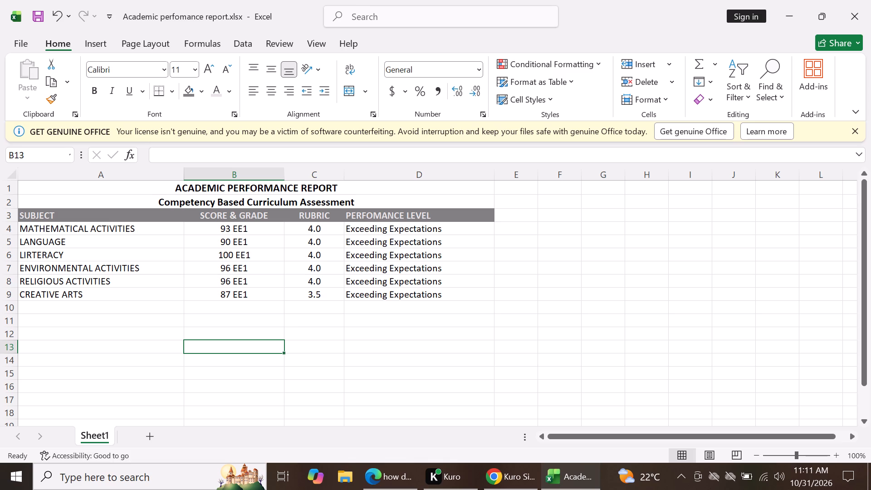
Apply all borders to the table from the header row through CREATIVE ARTS, cells A3 to D9.
drag(54, 215, 355, 306)
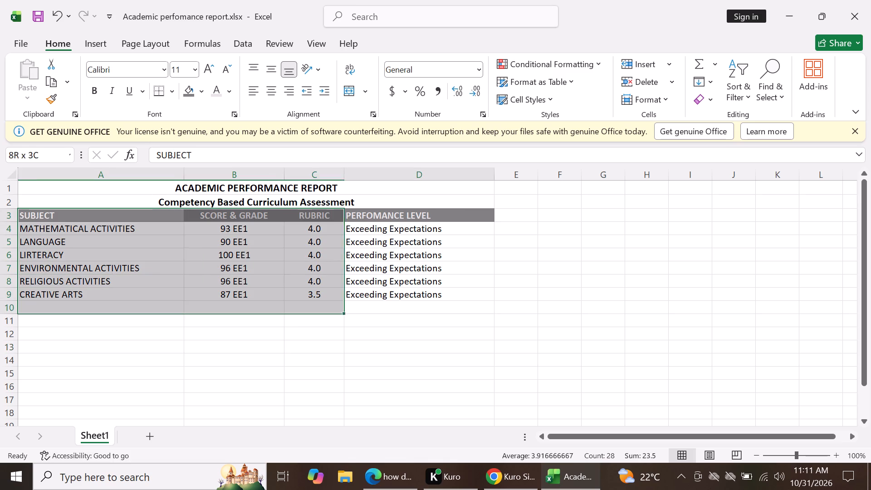
drag(355, 306, 418, 299)
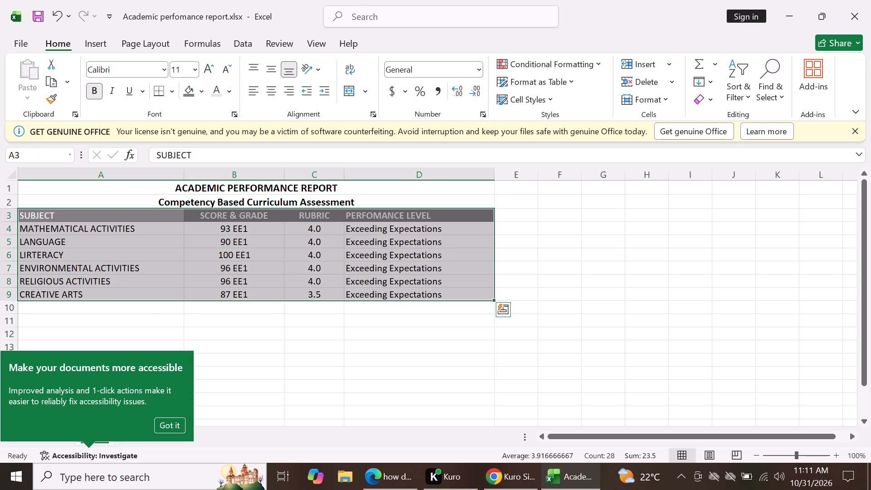
click(172, 90)
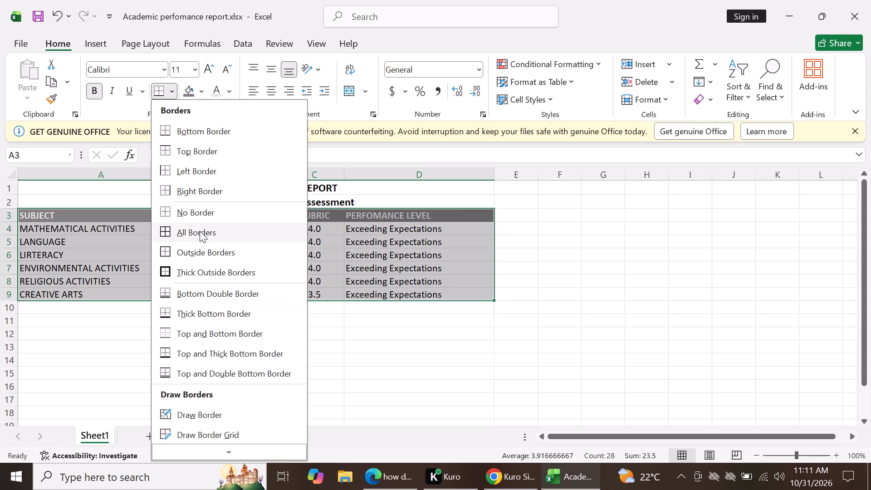
click(200, 231)
click(103, 322)
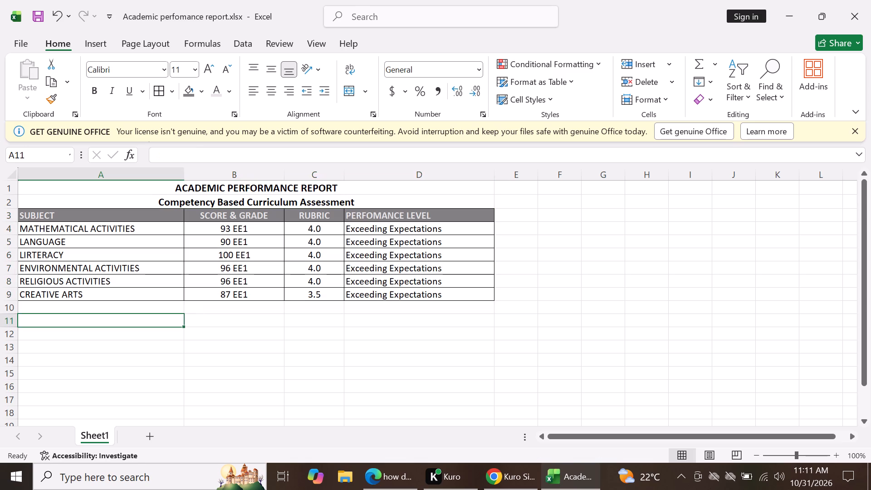
Save the academic performance report workbook.
click(40, 15)
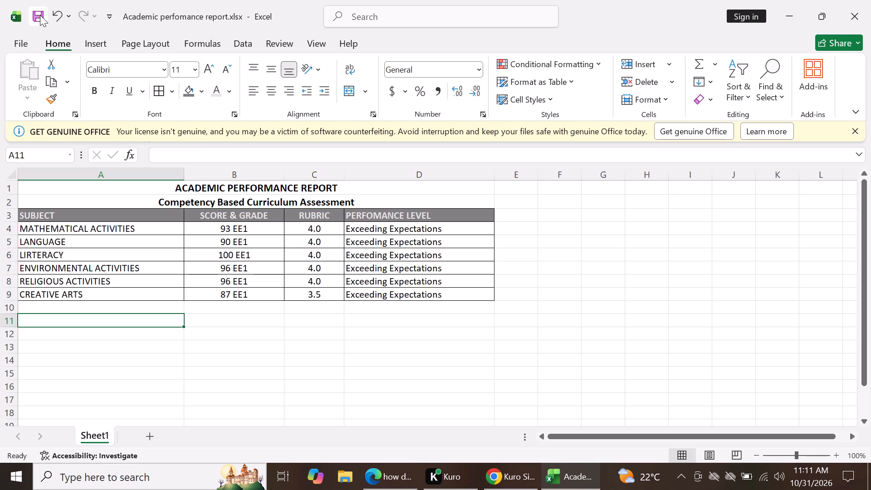
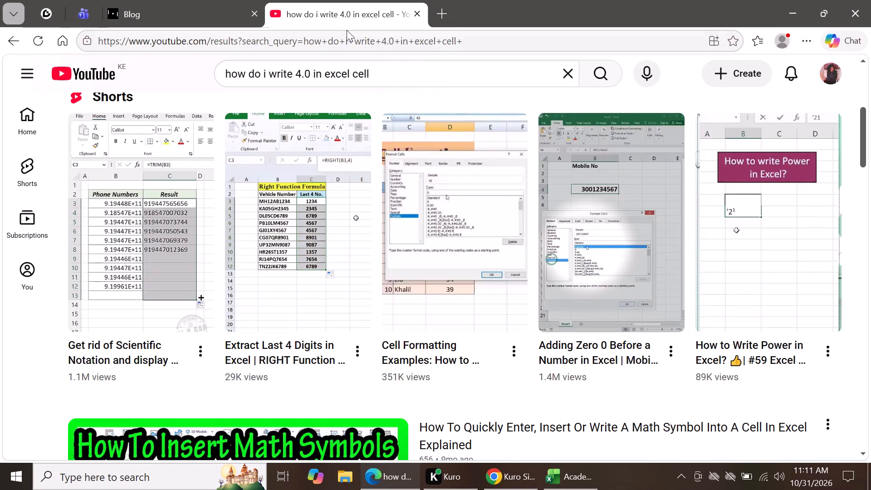
Replace the YouTube search with "how to insert bars using existing table in excel" and run it.
click(387, 78)
key(BackSpace)
key(BackSpace)
key(BackSpace)
key(BackSpace)
key(BackSpace)
key(BackSpace)
key(BackSpace)
key(BackSpace)
key(BackSpace)
key(BackSpace)
key(BackSpace)
key(BackSpace)
key(BackSpace)
key(BackSpace)
key(BackSpace)
key(BackSpace)
key(BackSpace)
key(BackSpace)
key(BackSpace)
key(BackSpace)
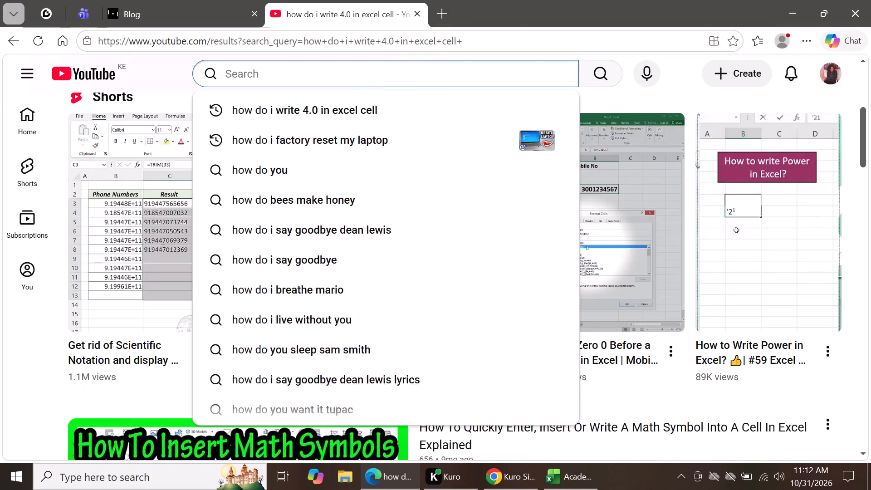
text(how to insert bars)
key(space)
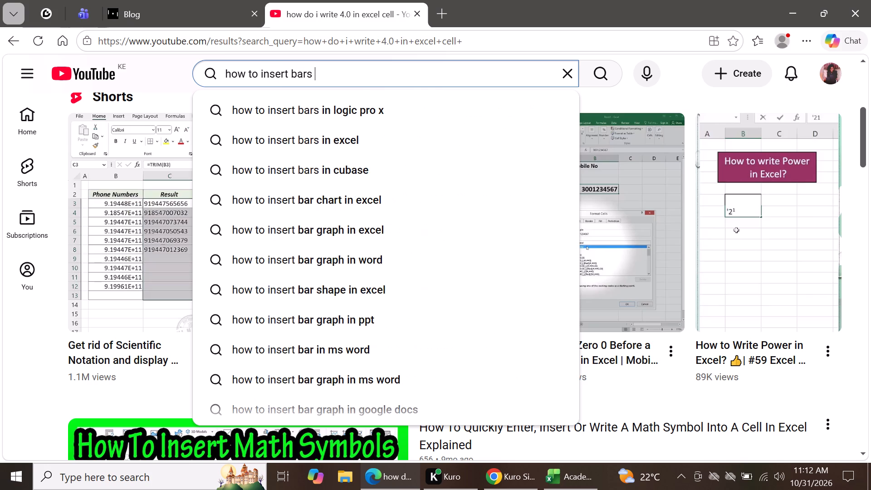
text(using ex)
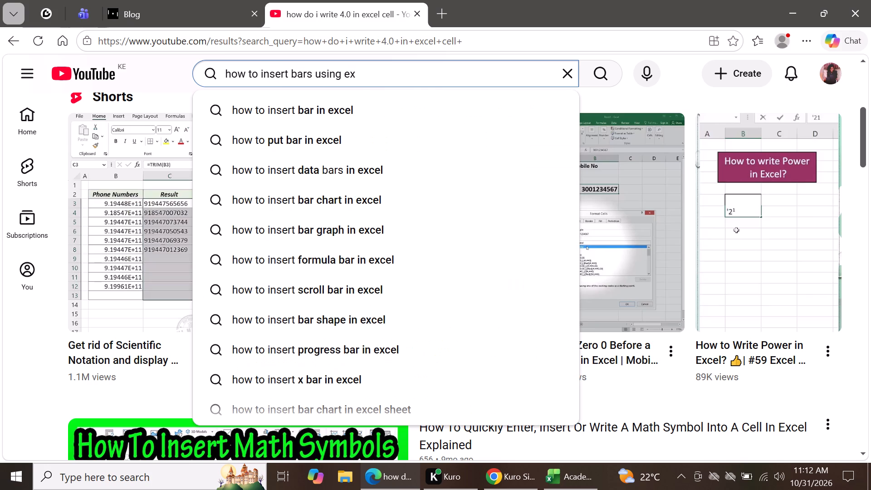
text(isting)
key(space)
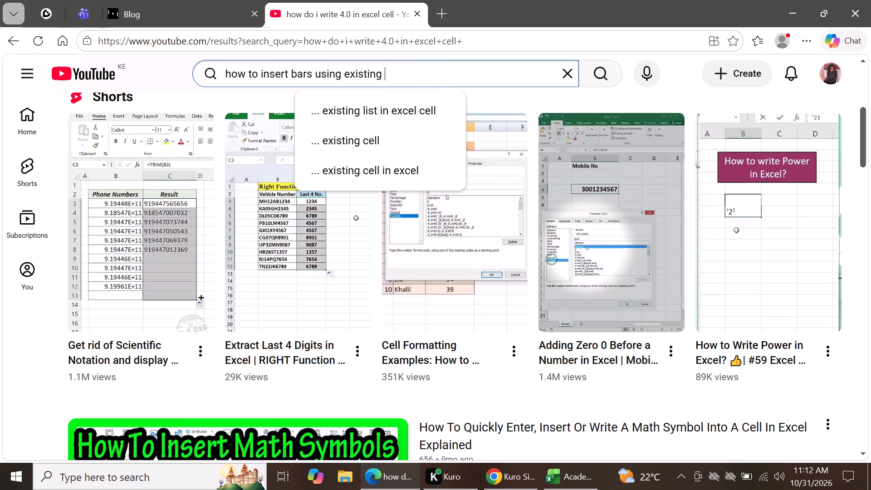
text(ta)
text(ble)
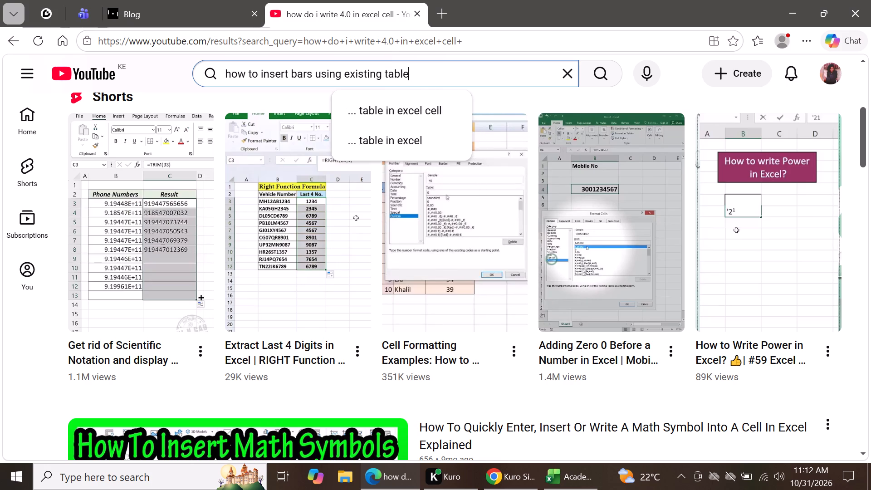
key(space)
text(in excel)
key(Return)
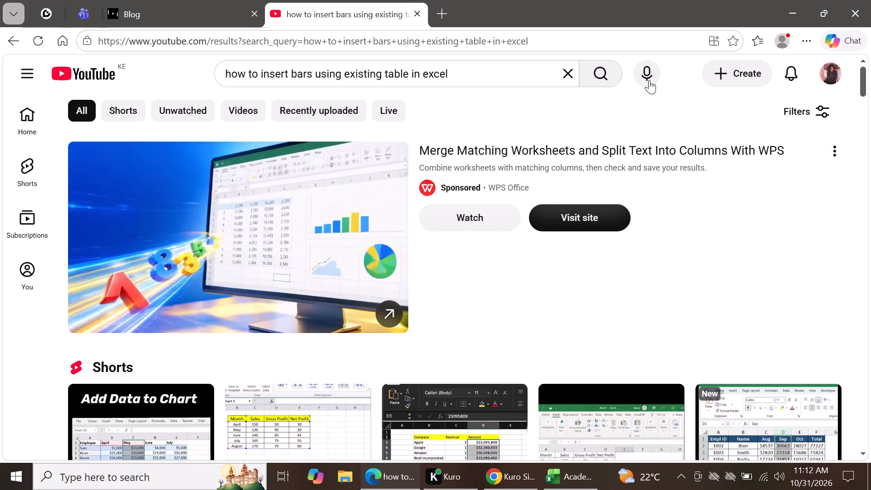
Browse the results and watch the shorts on adding data bars in Excel and adding data to a chart, returning to the results.
drag(866, 93, 866, 135)
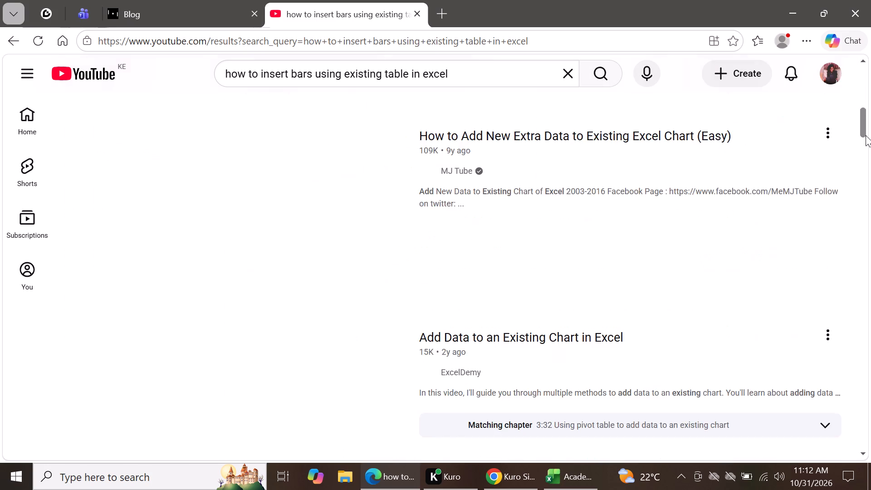
drag(866, 135, 867, 119)
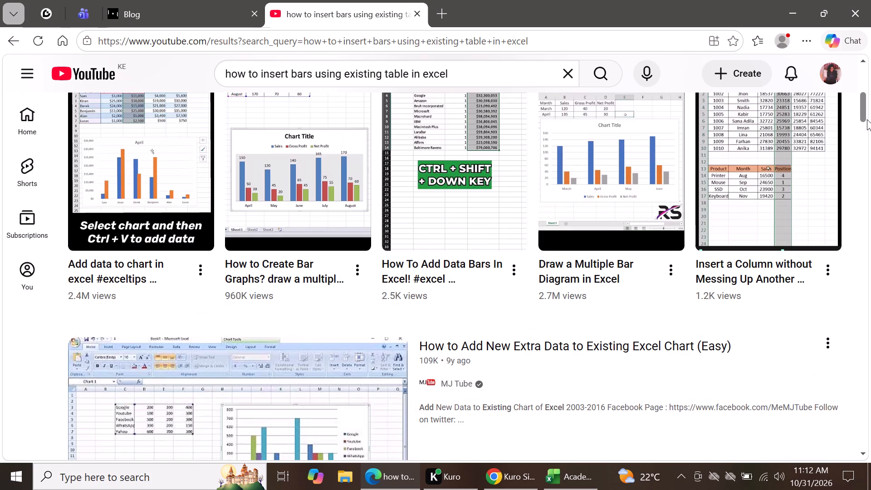
drag(867, 119, 869, 113)
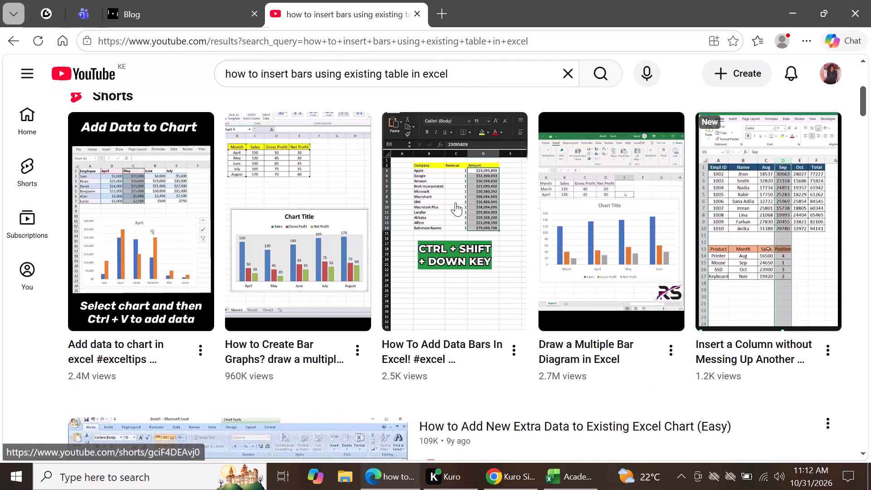
click(455, 203)
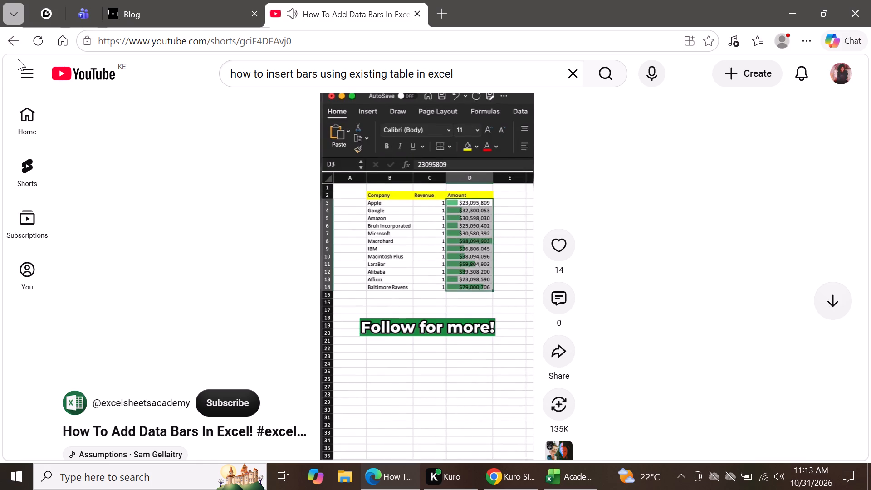
click(24, 24)
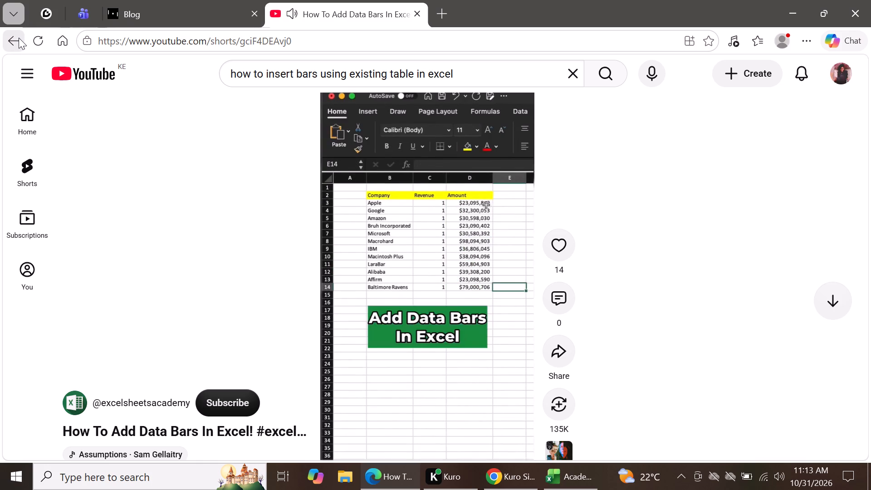
click(15, 38)
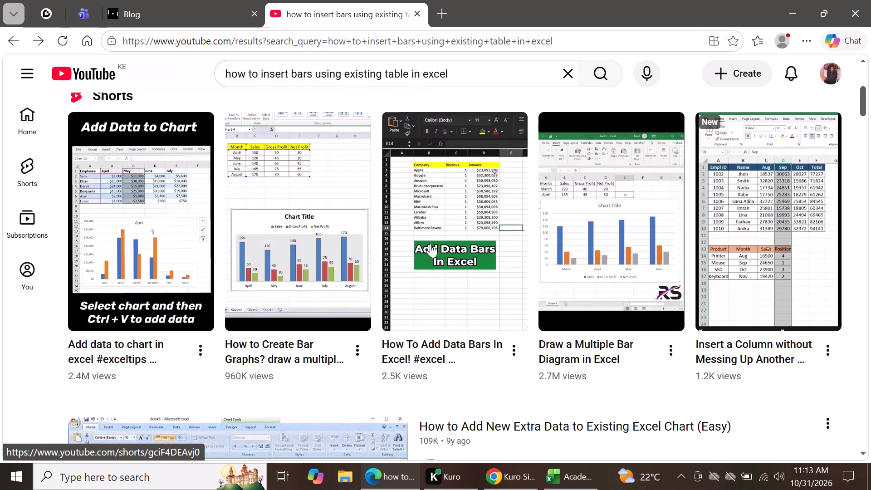
click(142, 269)
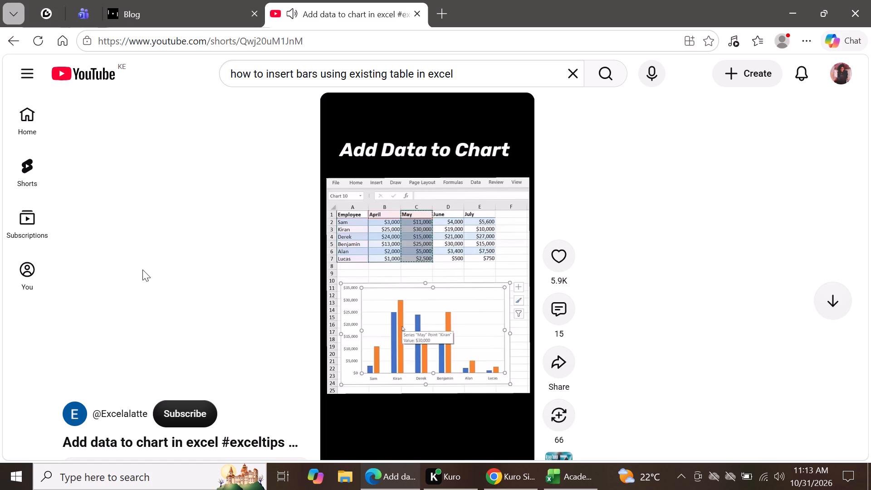
click(20, 40)
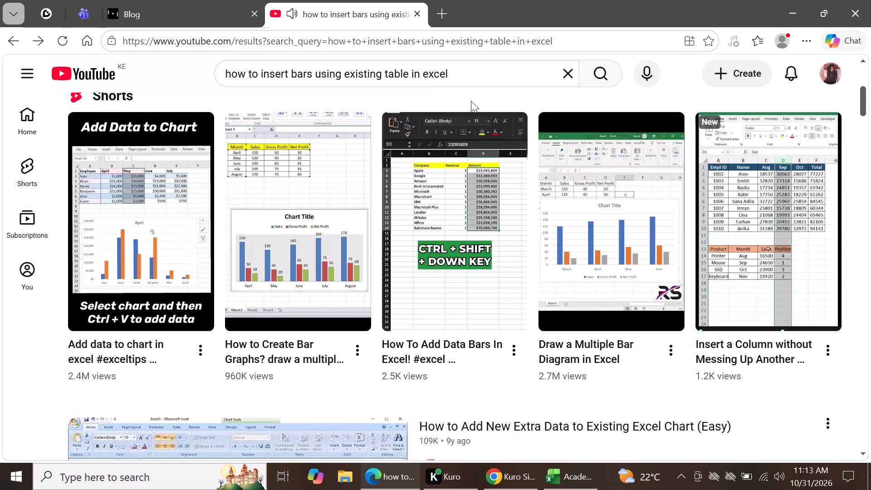
Extend the YouTube search with "for beginners" and run it.
click(454, 73)
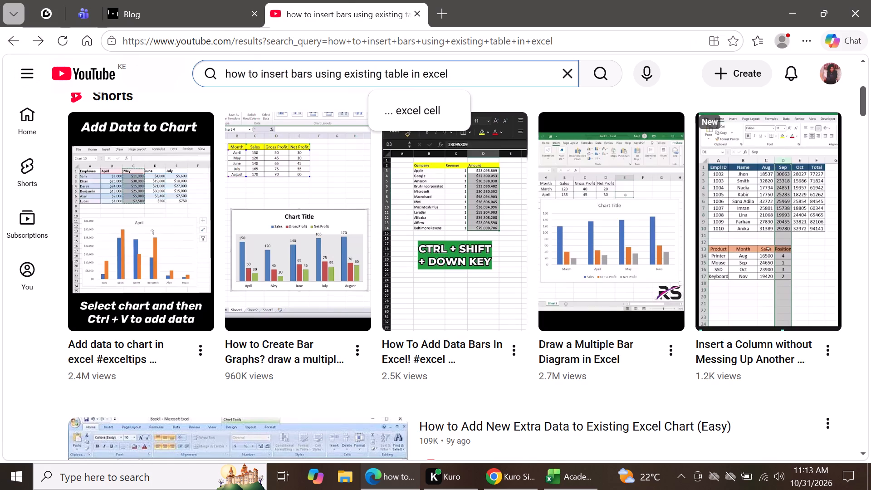
key(space)
text(for beginners)
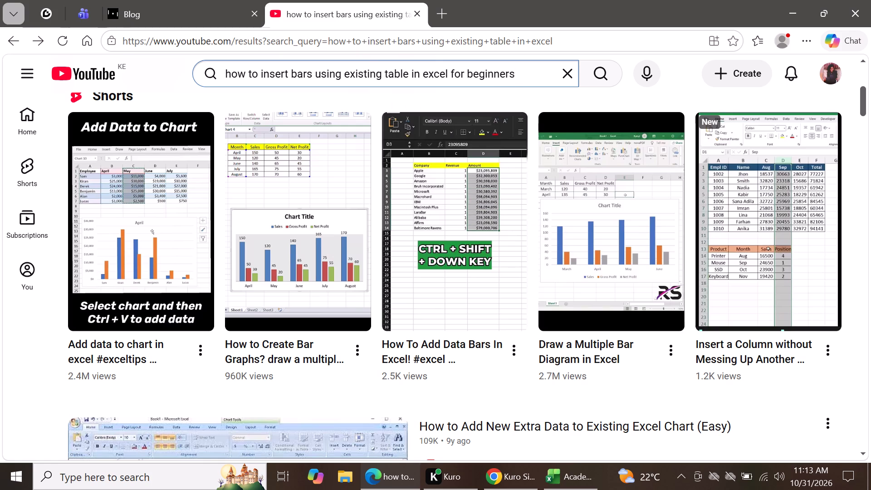
key(Return)
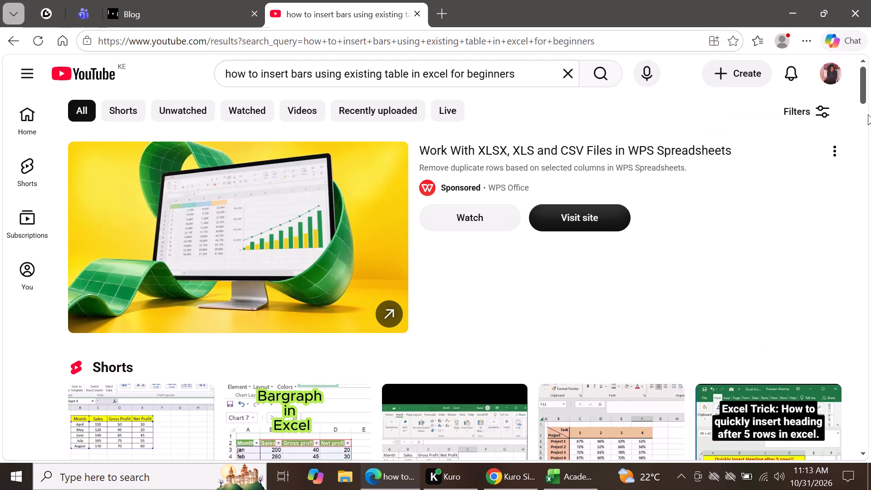
Watch the "How to Create Bar Graphs?" short and pause it on the chart example.
drag(863, 88, 867, 111)
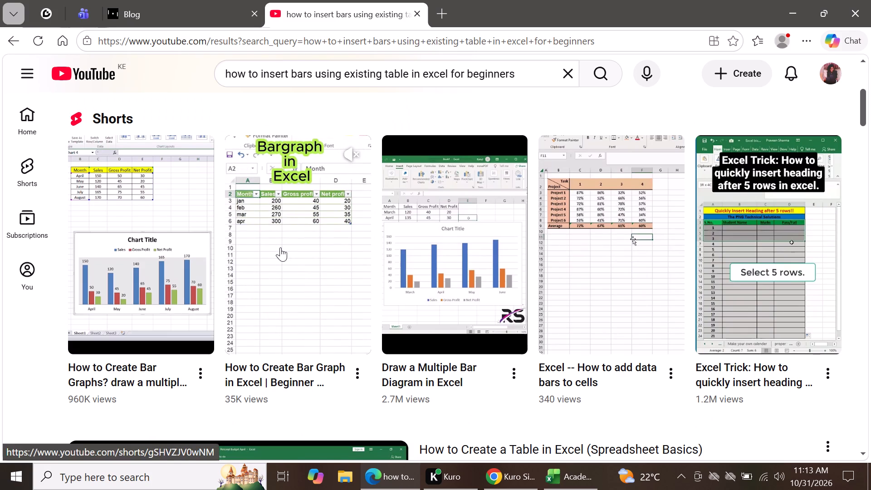
click(139, 251)
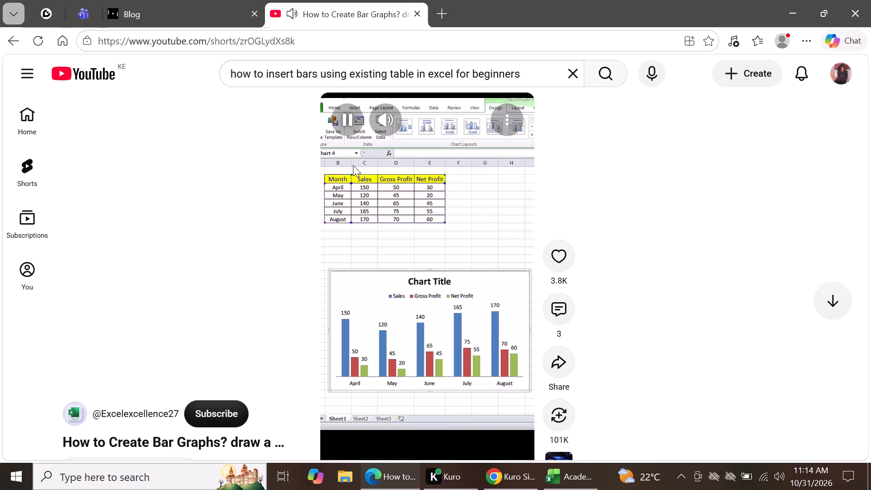
click(350, 119)
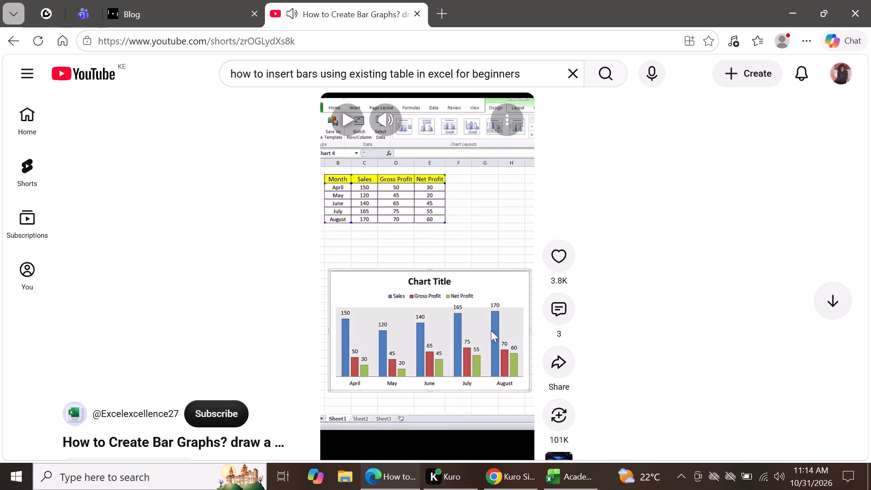
Switch to the Excel workbook and insert a 2-D clustered column chart with empty cell A13 selected.
click(574, 466)
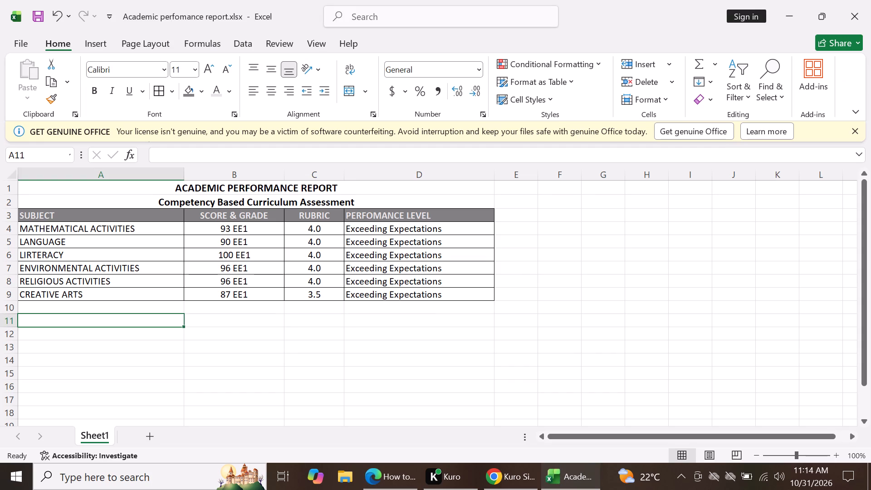
click(58, 346)
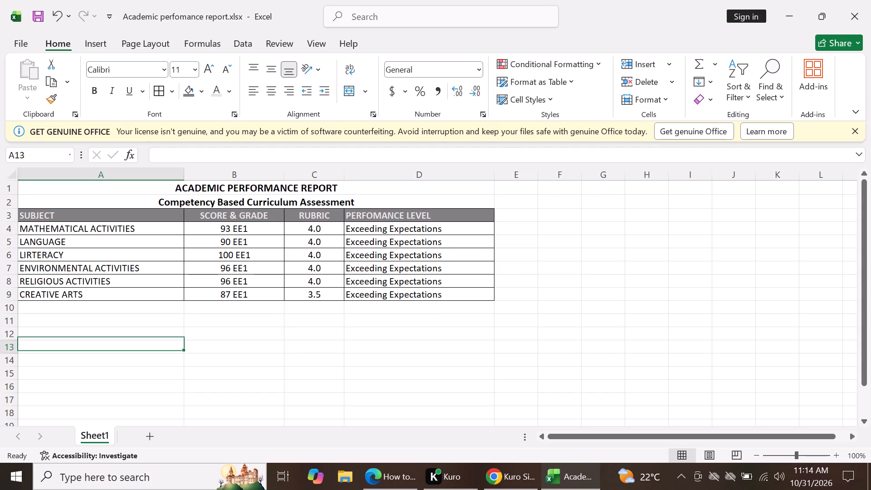
click(99, 46)
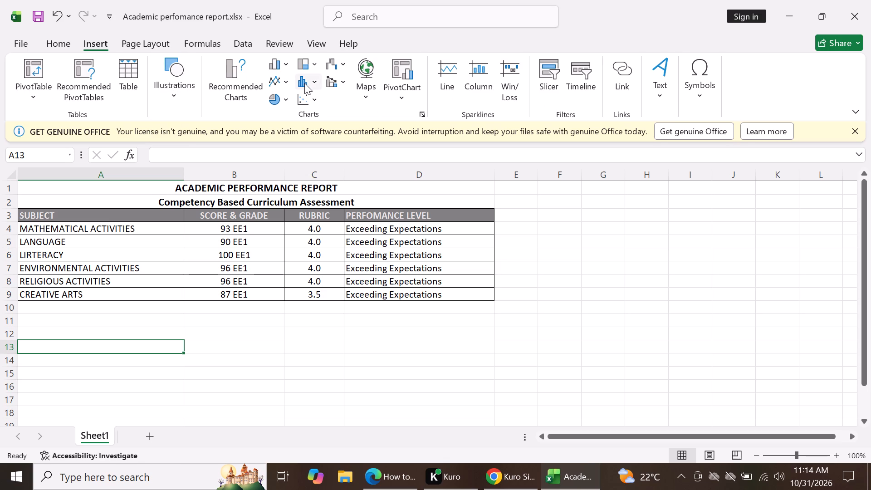
click(285, 65)
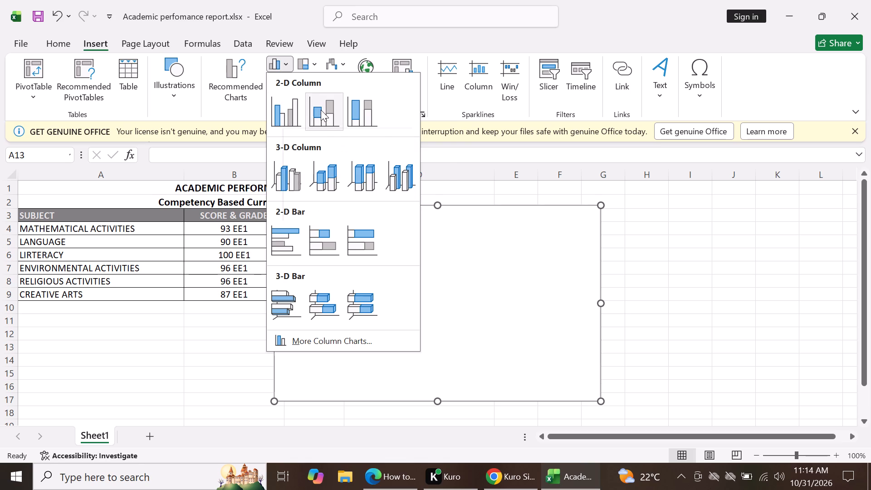
click(290, 114)
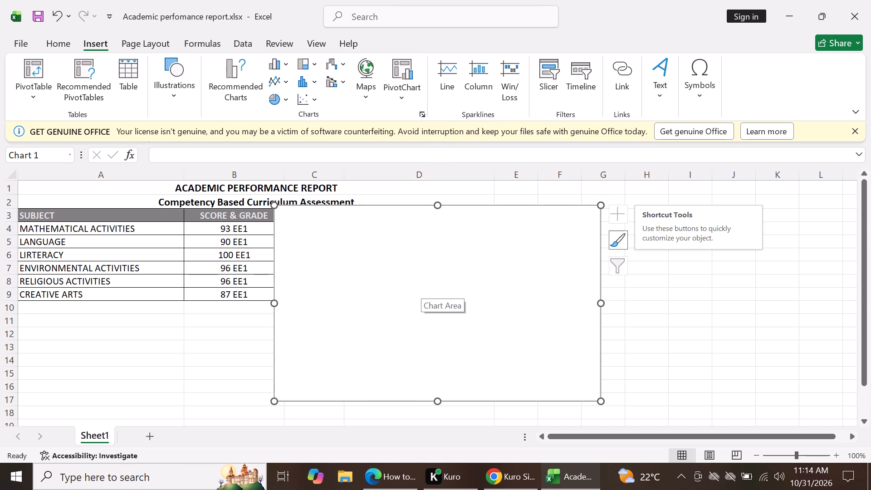
Move the blank chart below the report table, with its top edge at about row 14 under columns A to D.
drag(438, 234, 402, 290)
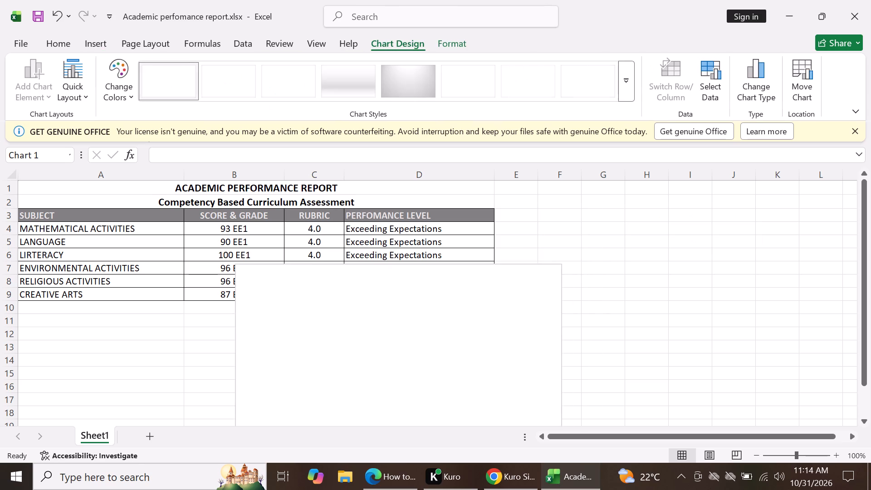
drag(402, 290, 201, 376)
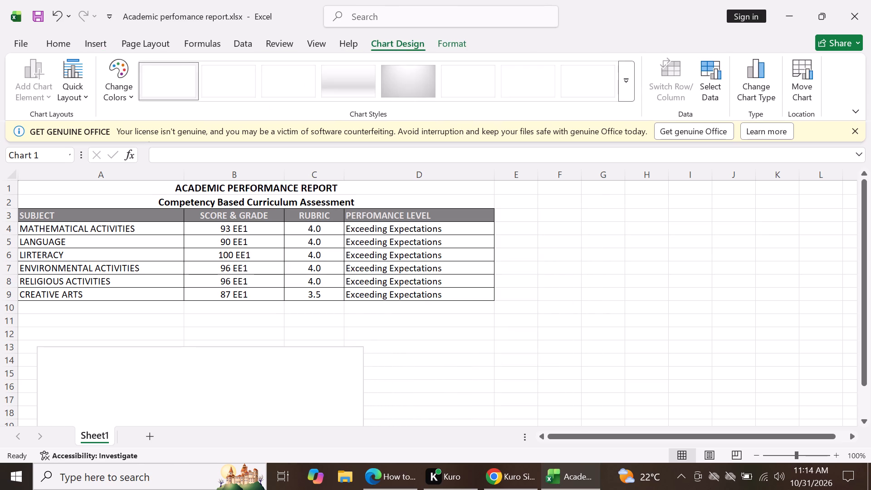
drag(201, 376, 191, 383)
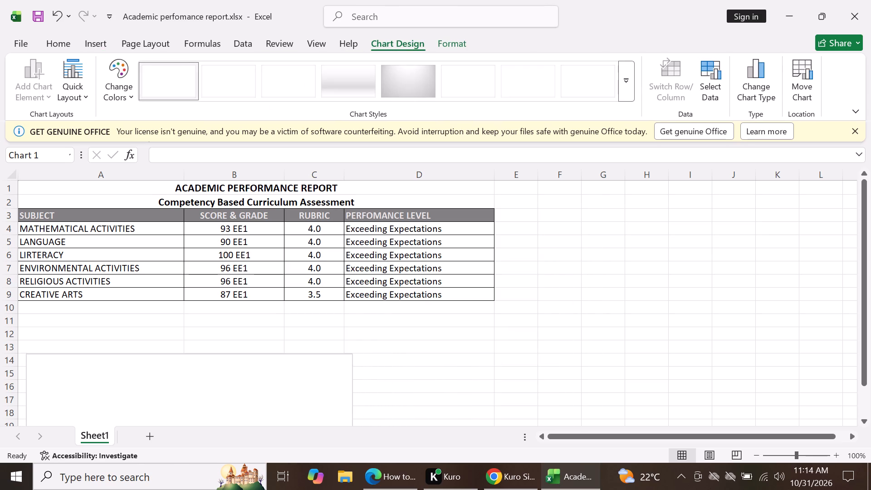
drag(191, 383, 217, 385)
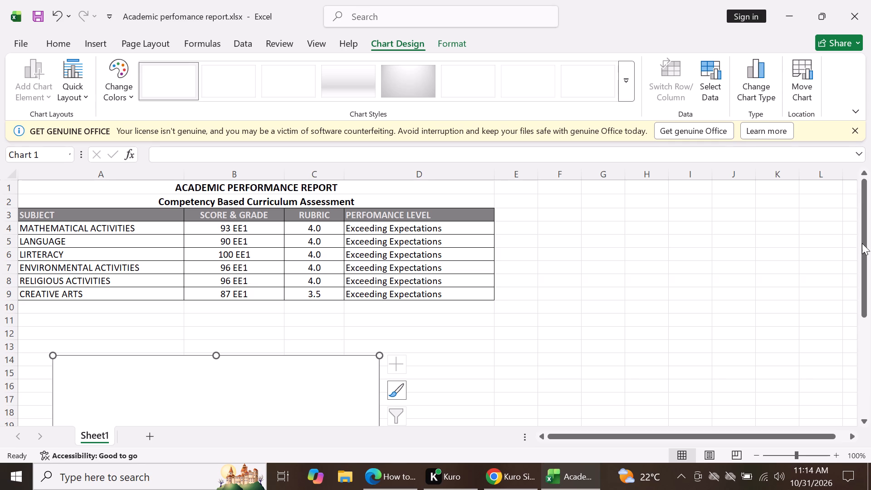
drag(869, 238, 868, 251)
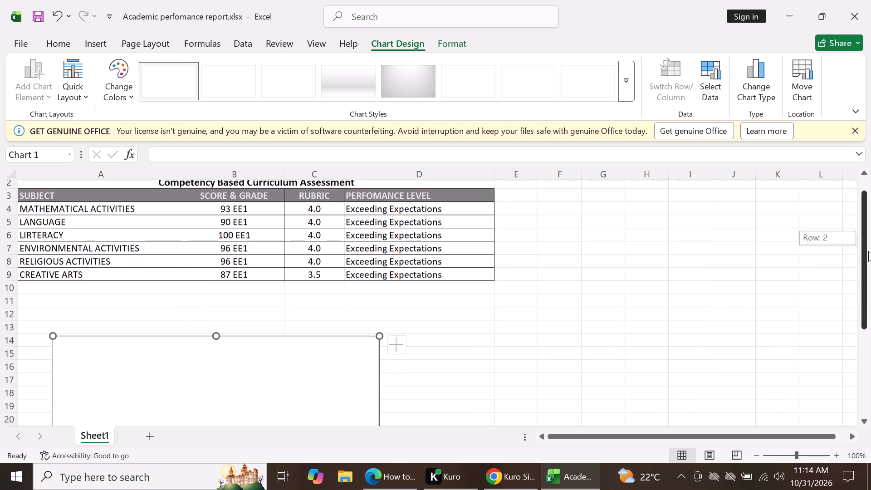
drag(868, 251, 870, 329)
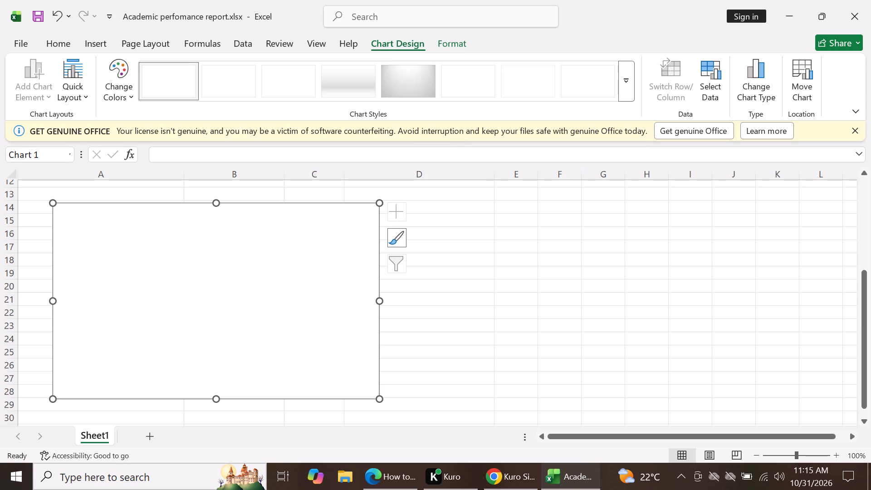
Switch back to YouTube in Edge, replay the bar graph short, and watch "Draw a Multiple Bar Diagram in Excel".
click(391, 471)
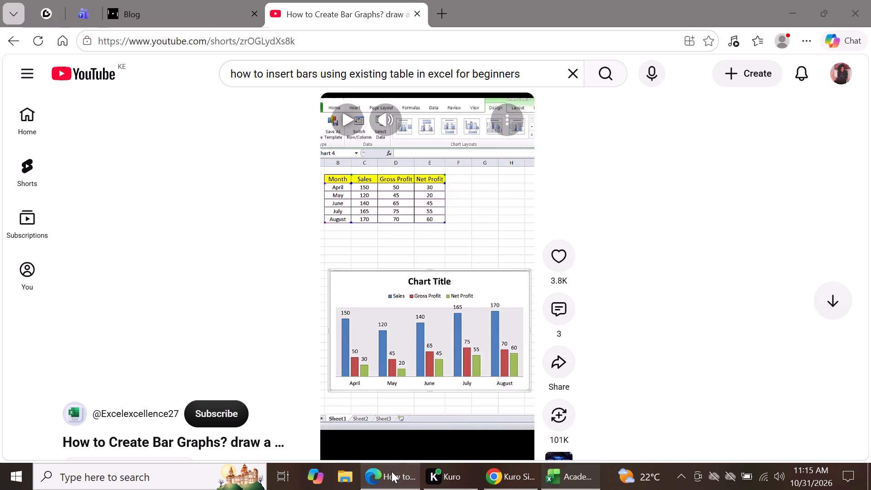
click(346, 115)
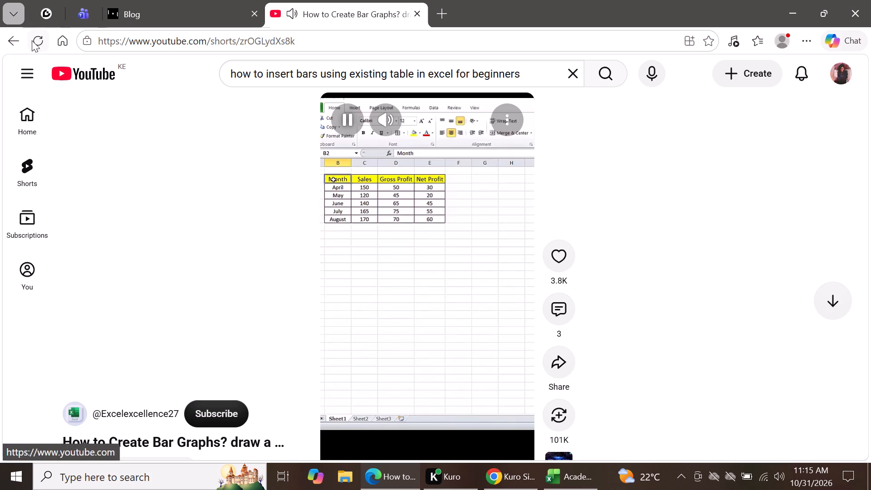
click(18, 41)
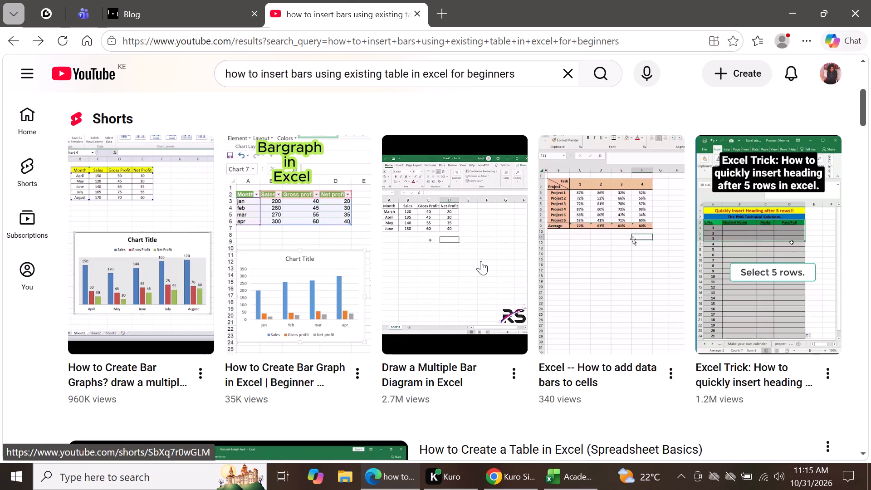
click(478, 258)
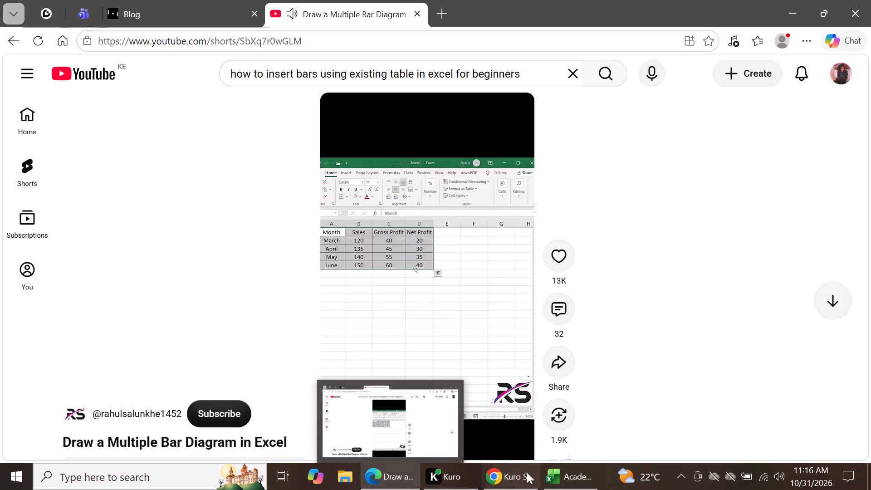
Switch to the Excel workbook and delete the blank chart below the report table.
click(544, 435)
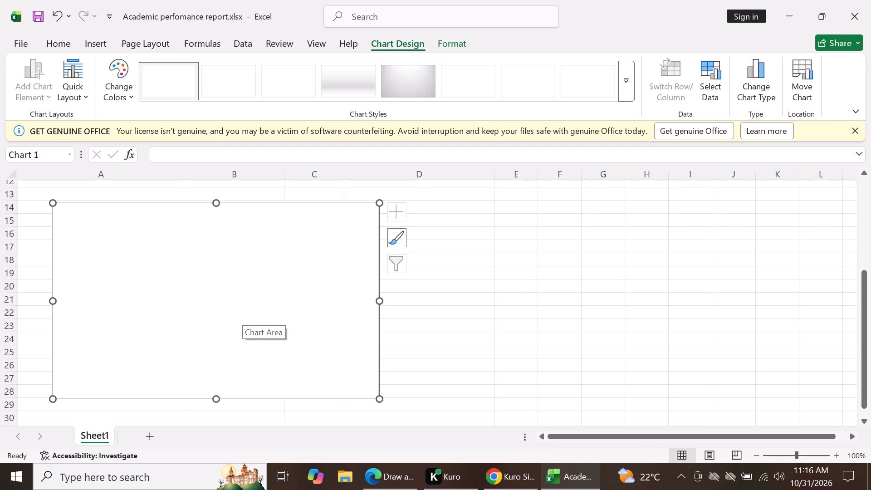
key(Delete)
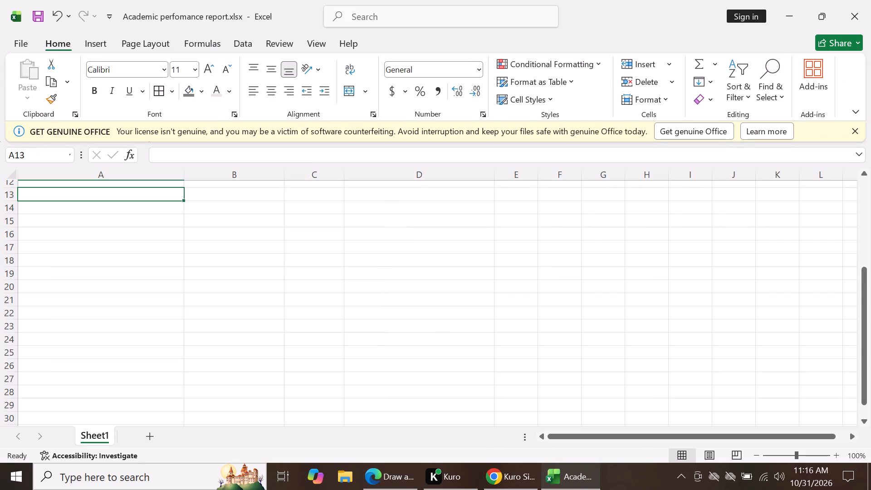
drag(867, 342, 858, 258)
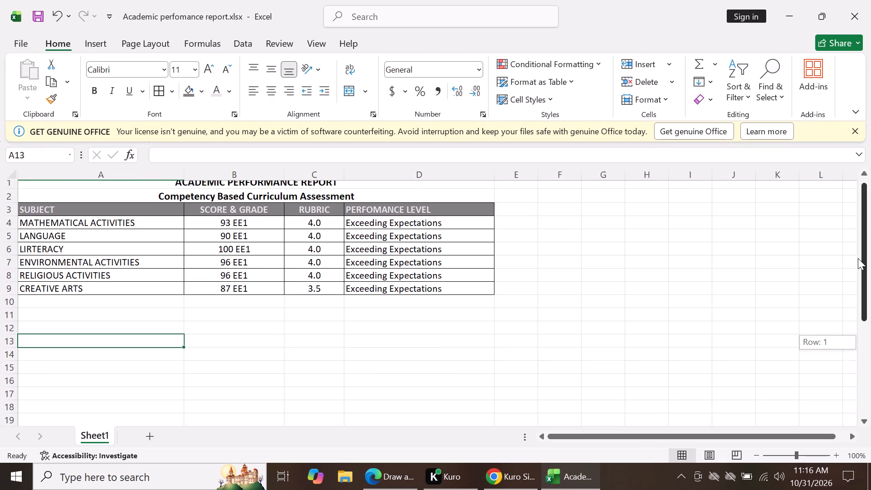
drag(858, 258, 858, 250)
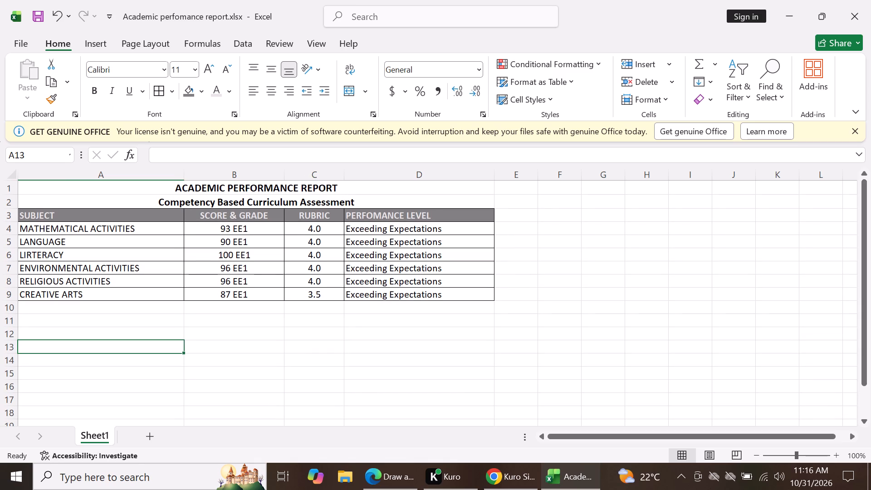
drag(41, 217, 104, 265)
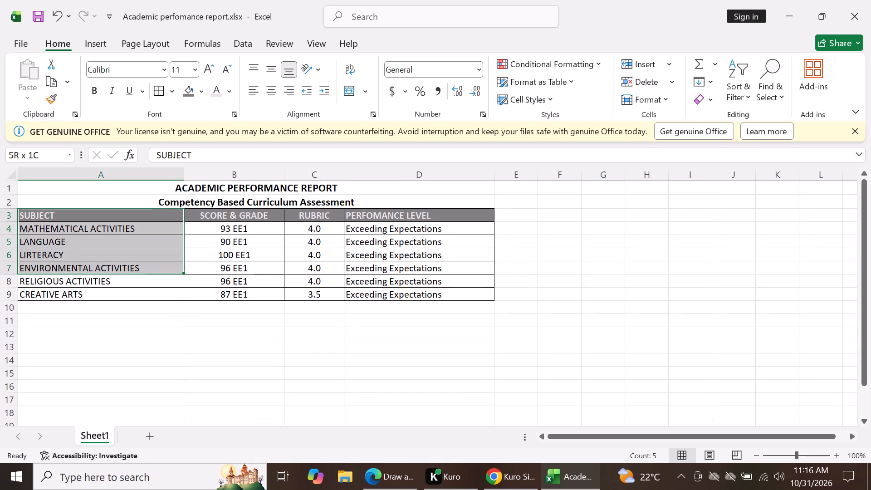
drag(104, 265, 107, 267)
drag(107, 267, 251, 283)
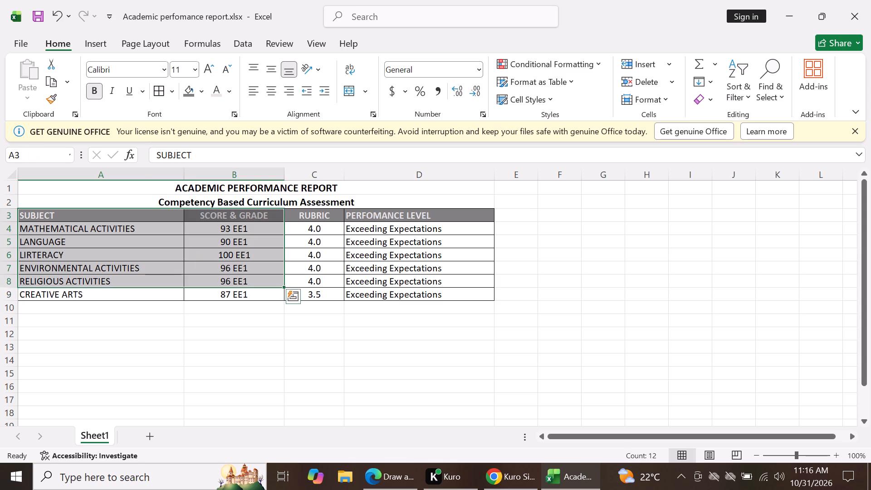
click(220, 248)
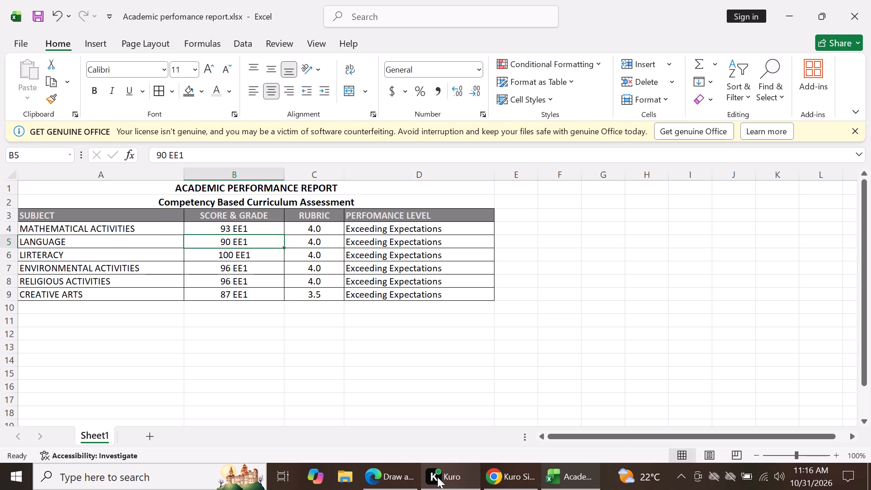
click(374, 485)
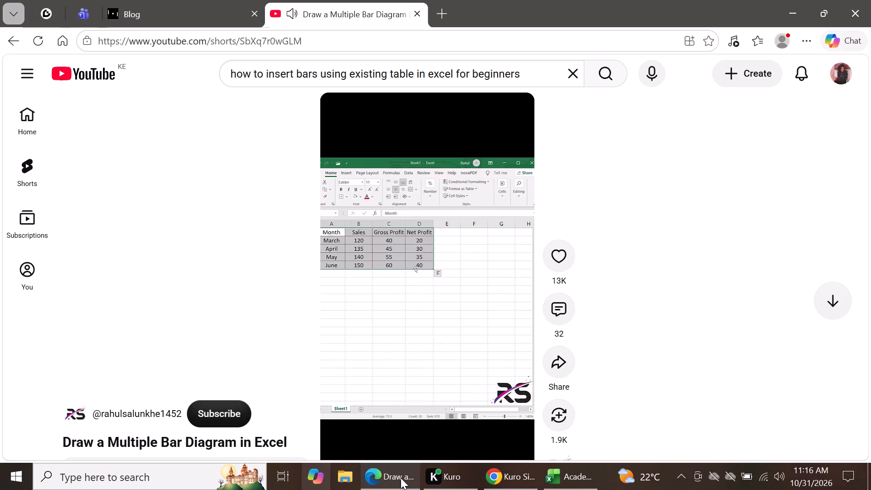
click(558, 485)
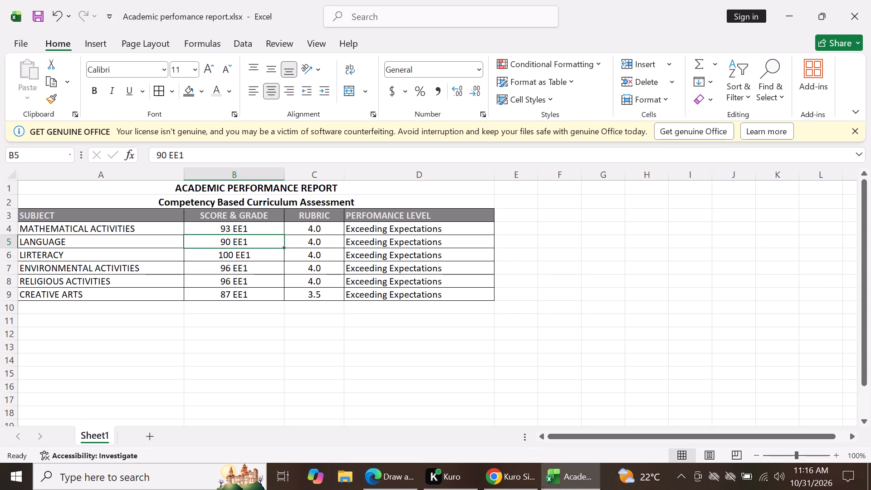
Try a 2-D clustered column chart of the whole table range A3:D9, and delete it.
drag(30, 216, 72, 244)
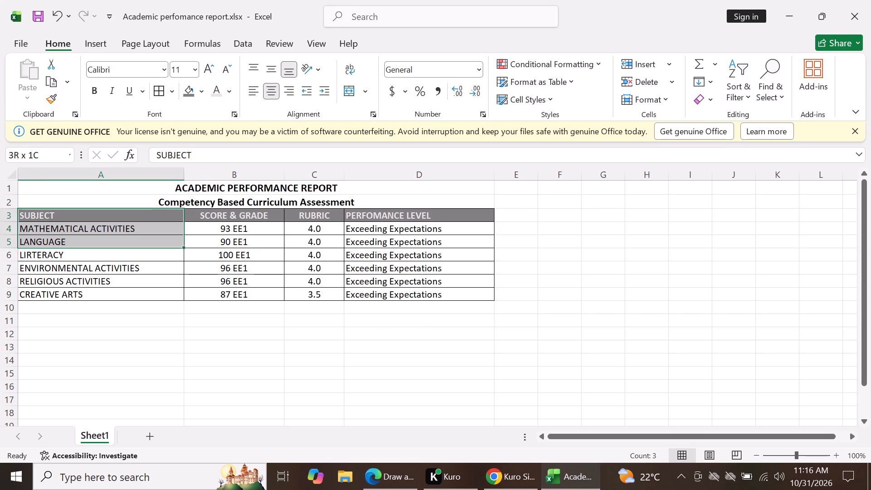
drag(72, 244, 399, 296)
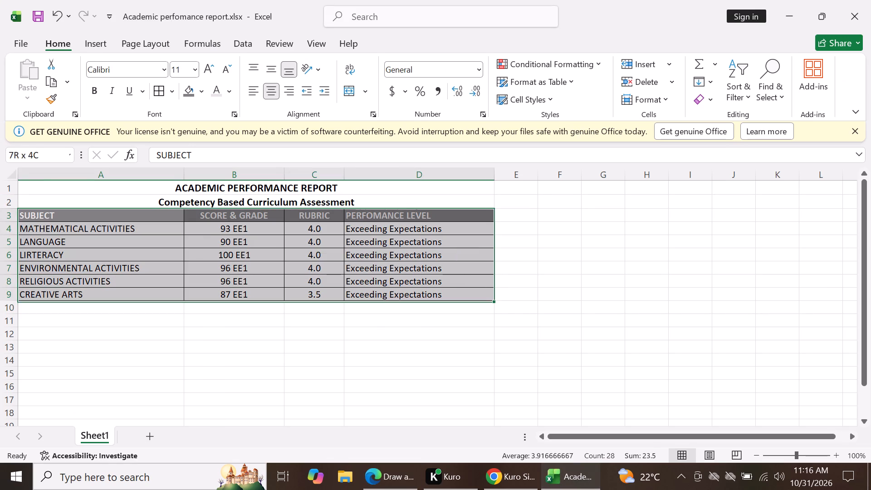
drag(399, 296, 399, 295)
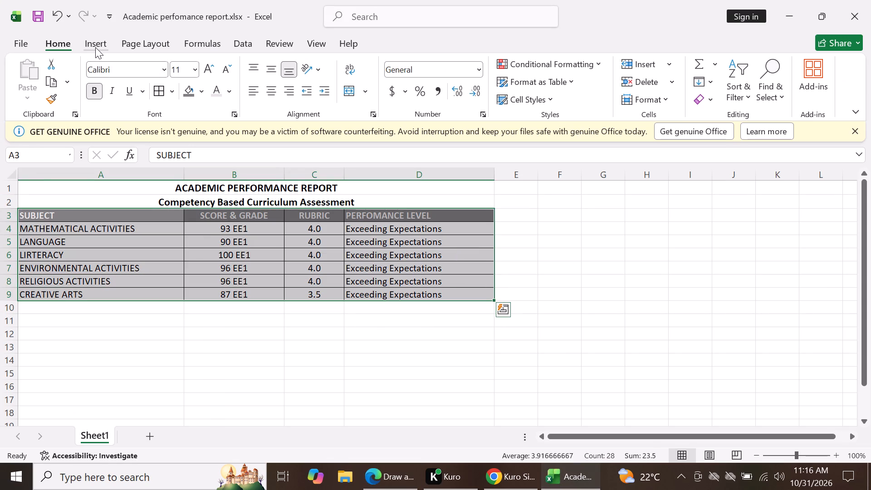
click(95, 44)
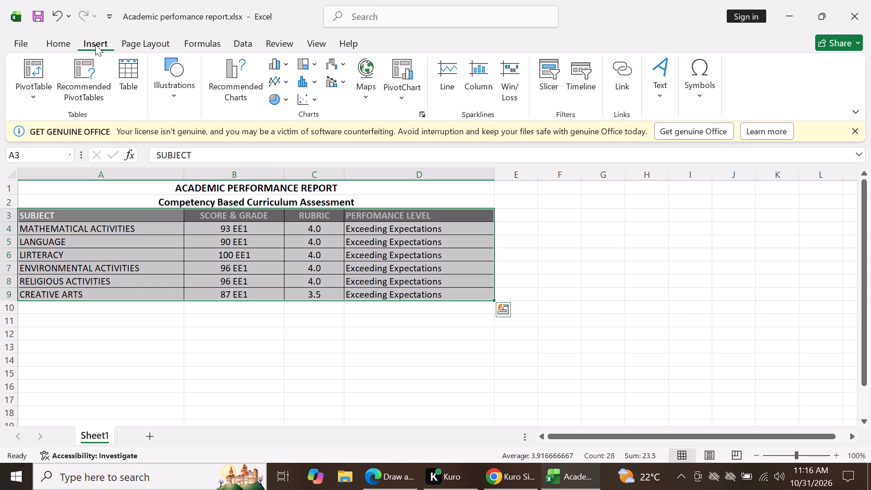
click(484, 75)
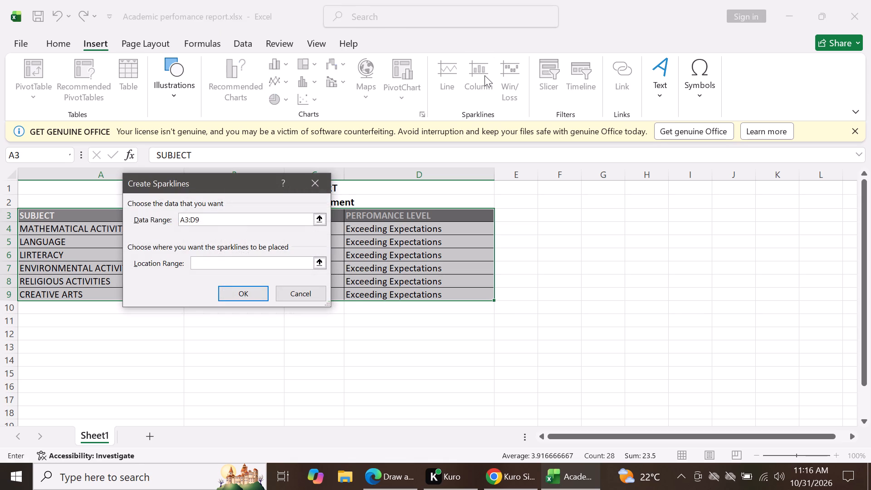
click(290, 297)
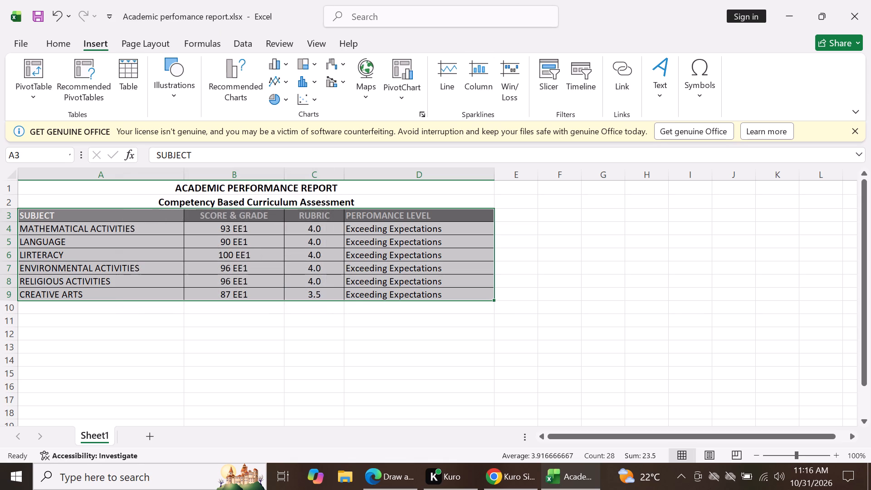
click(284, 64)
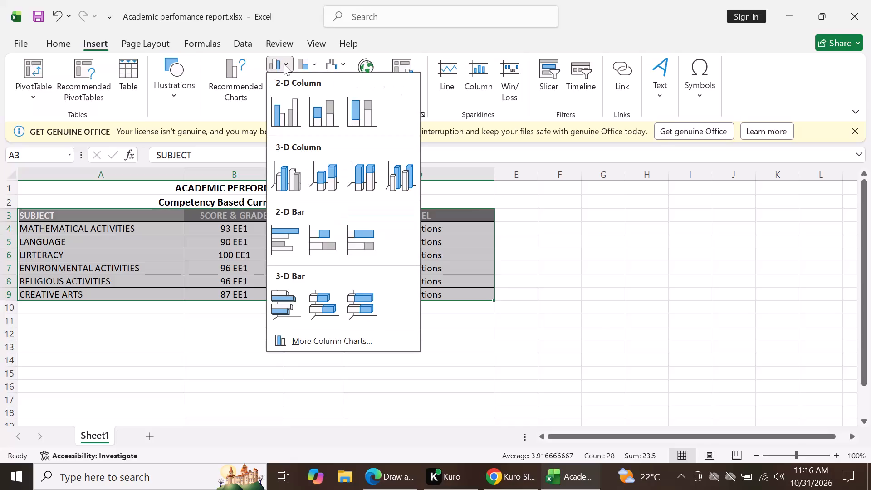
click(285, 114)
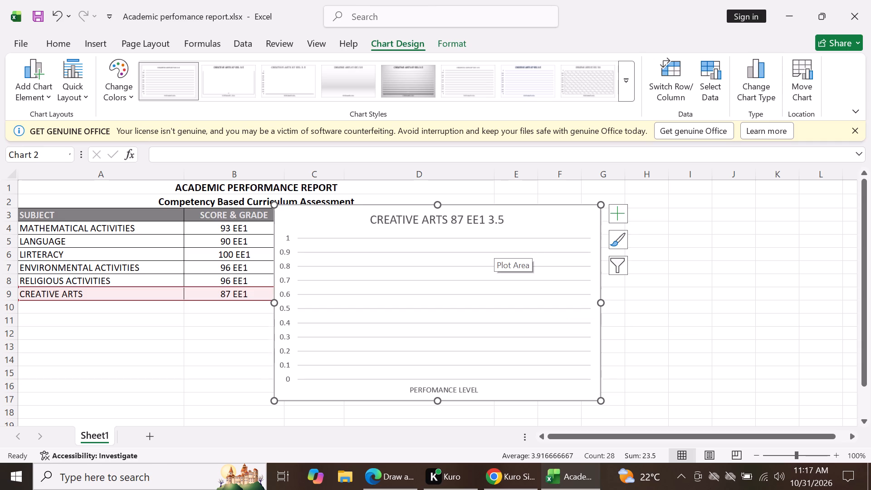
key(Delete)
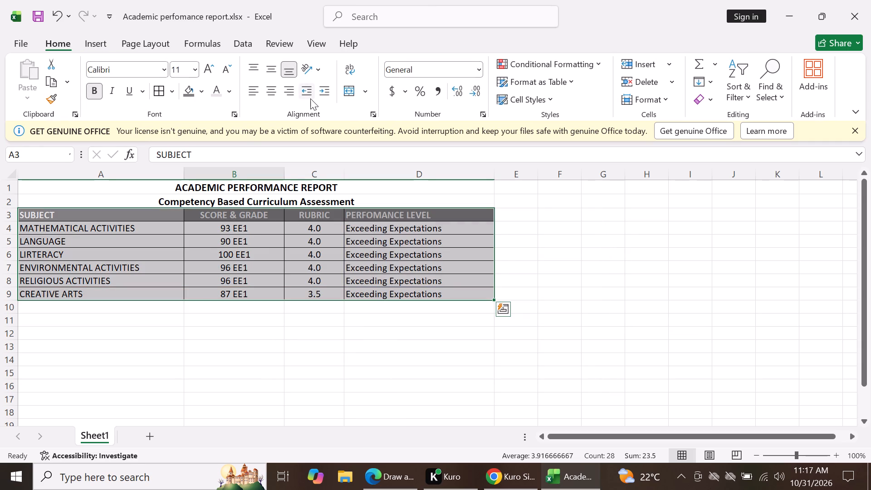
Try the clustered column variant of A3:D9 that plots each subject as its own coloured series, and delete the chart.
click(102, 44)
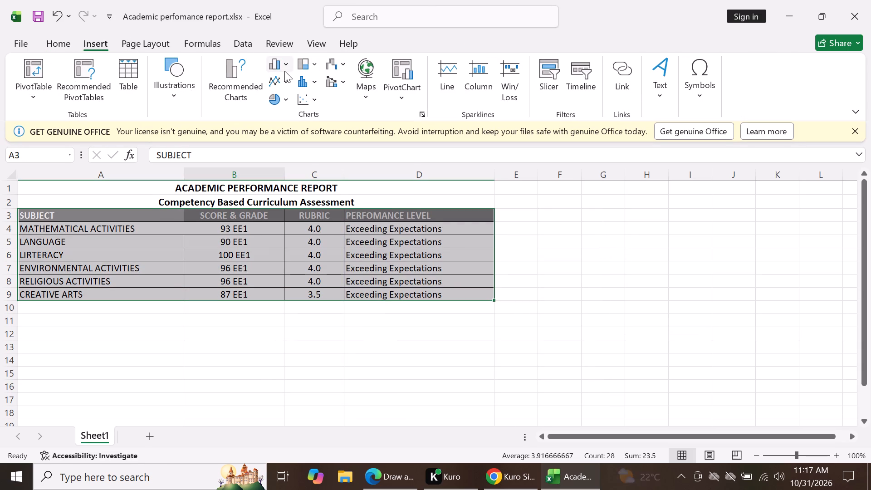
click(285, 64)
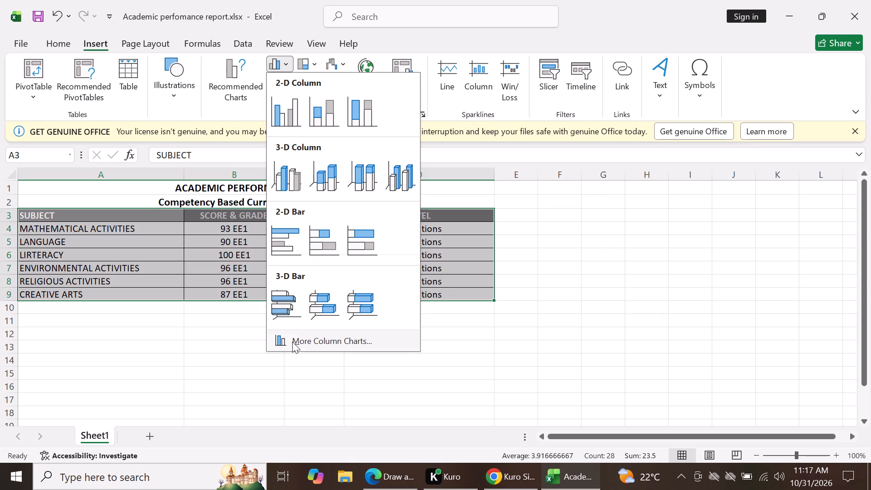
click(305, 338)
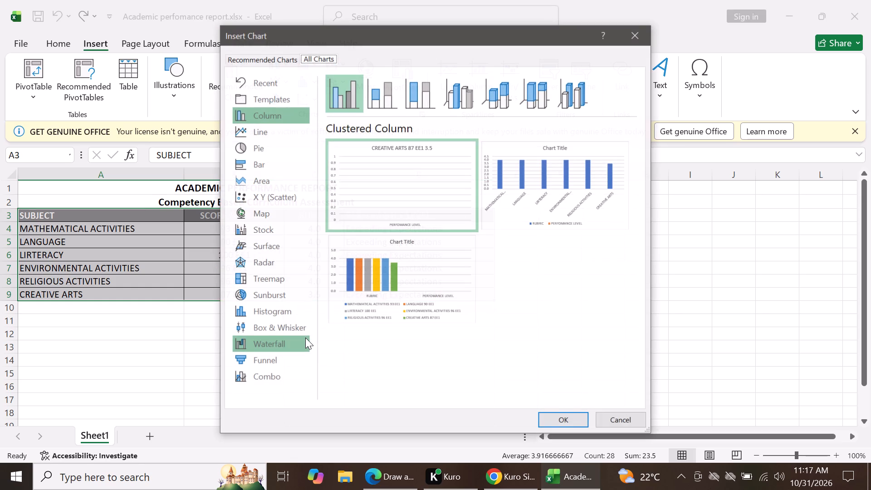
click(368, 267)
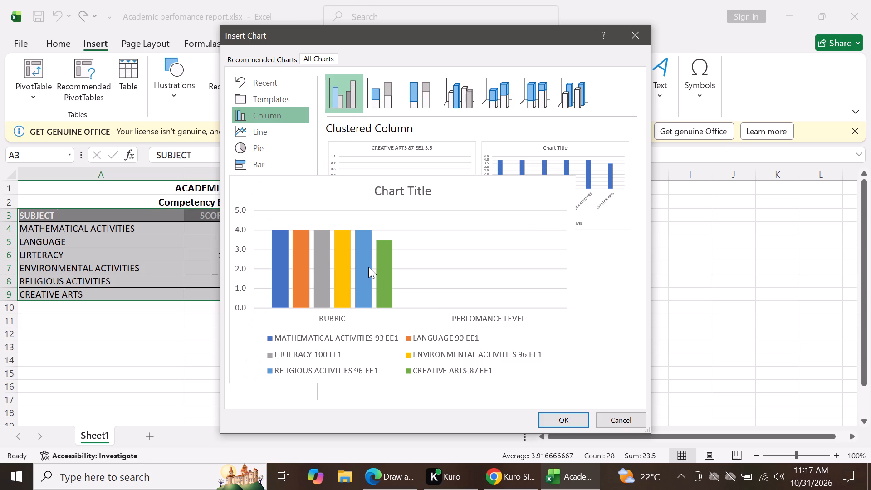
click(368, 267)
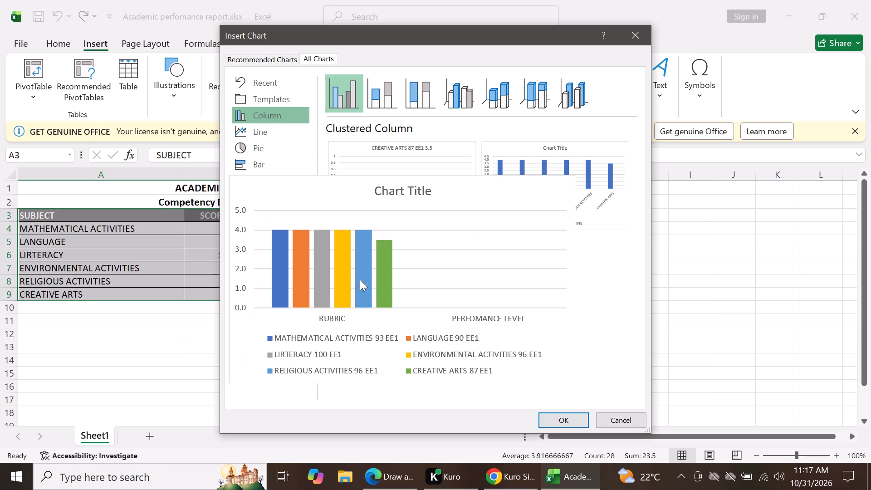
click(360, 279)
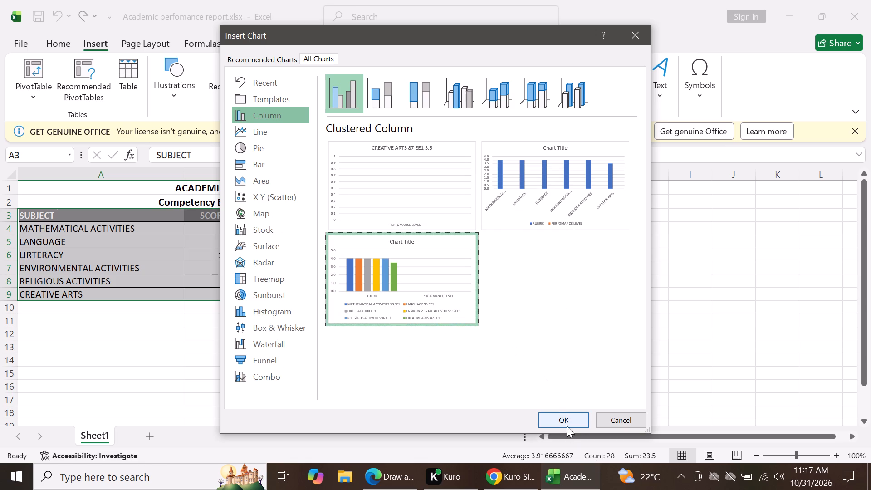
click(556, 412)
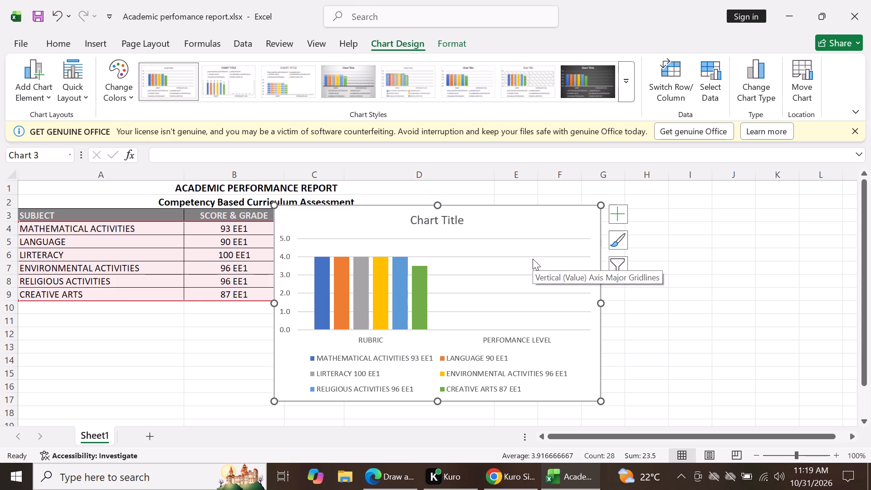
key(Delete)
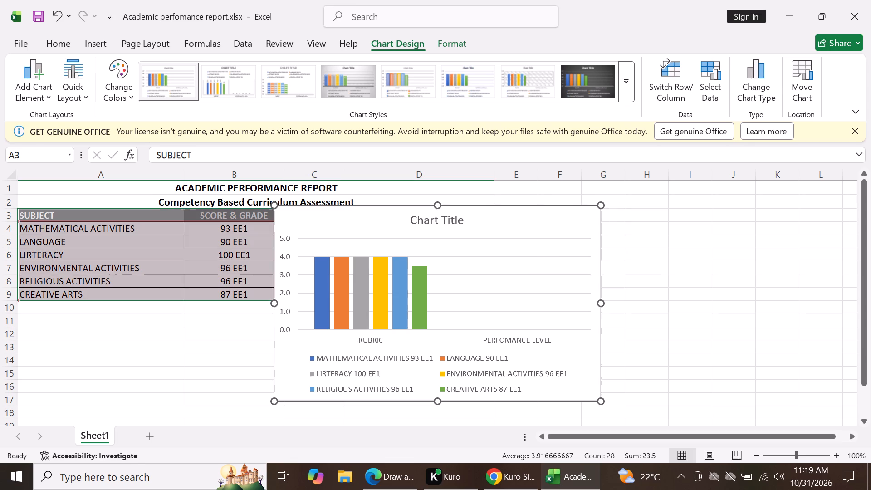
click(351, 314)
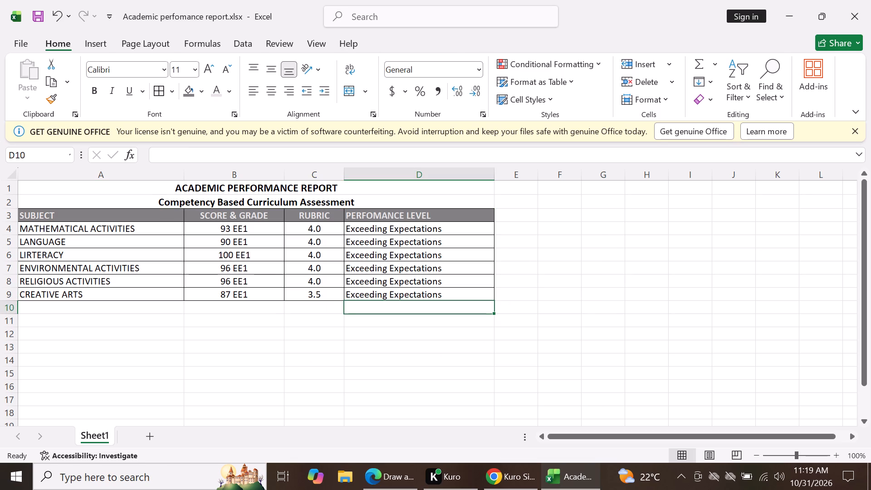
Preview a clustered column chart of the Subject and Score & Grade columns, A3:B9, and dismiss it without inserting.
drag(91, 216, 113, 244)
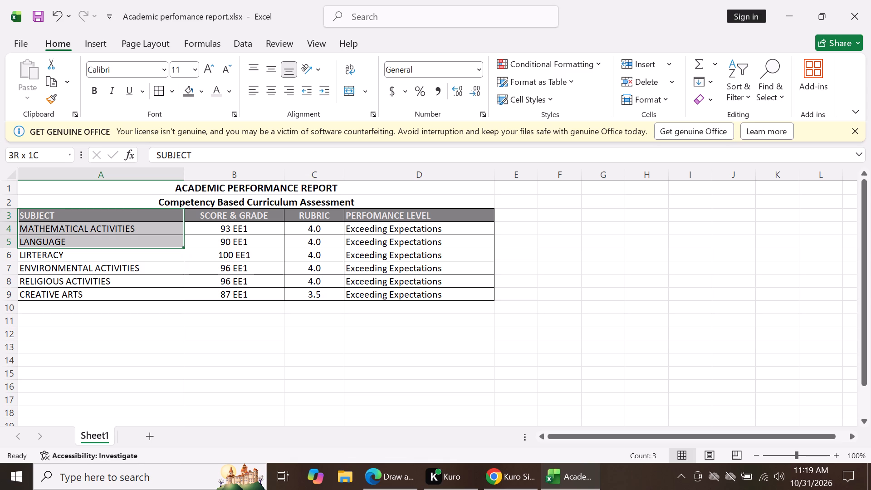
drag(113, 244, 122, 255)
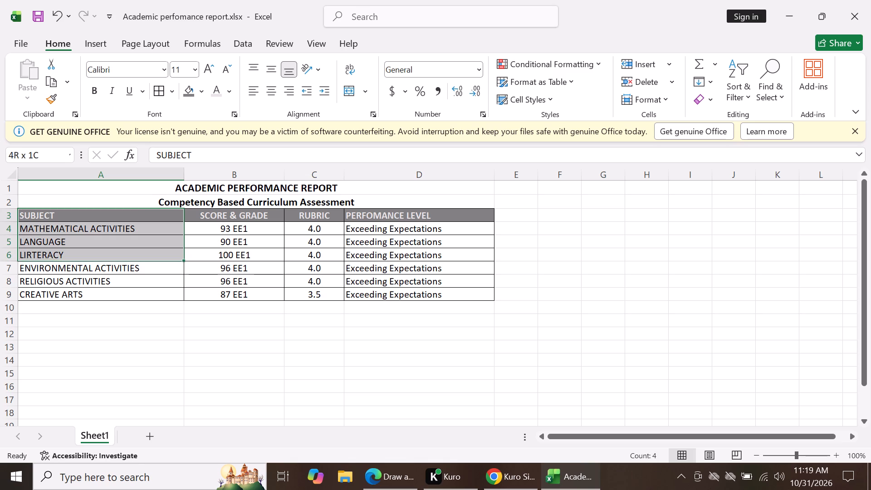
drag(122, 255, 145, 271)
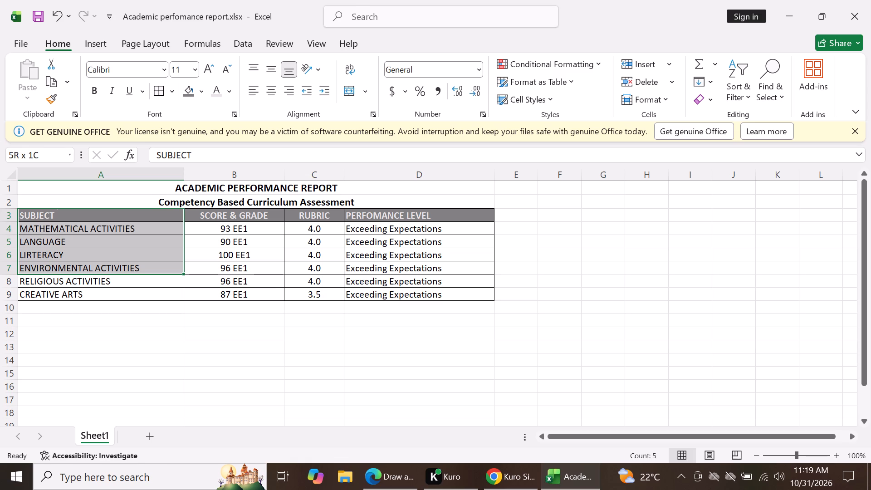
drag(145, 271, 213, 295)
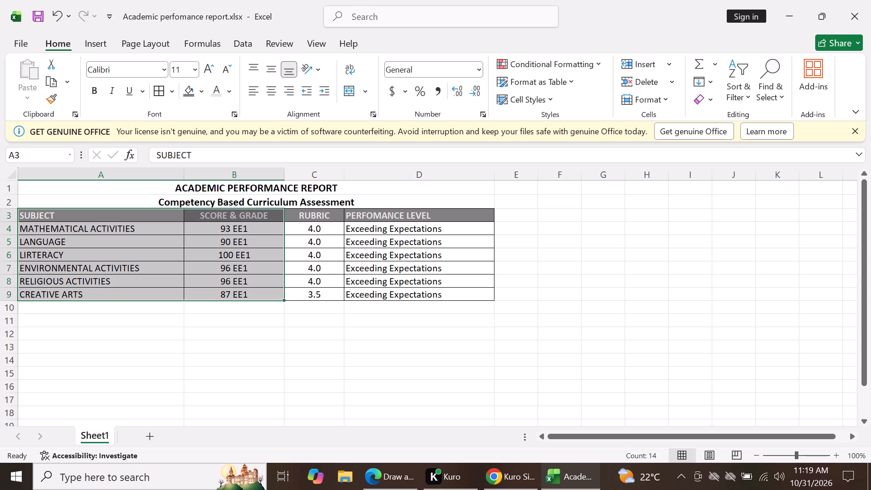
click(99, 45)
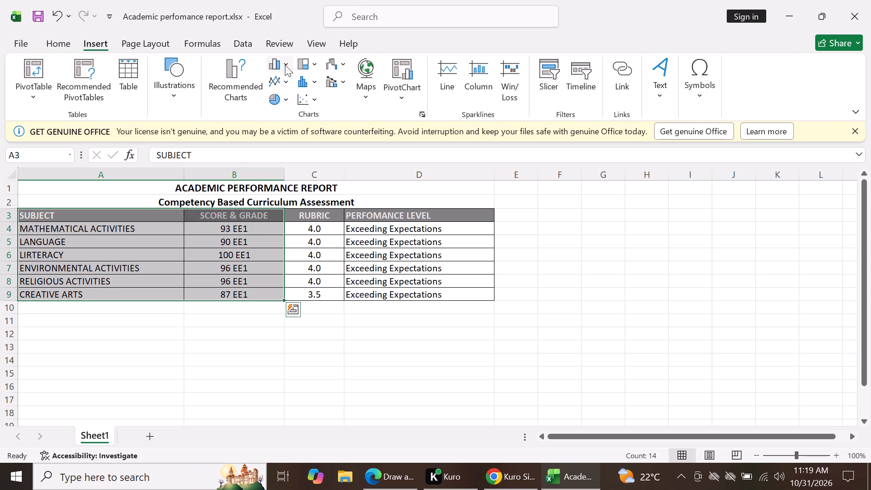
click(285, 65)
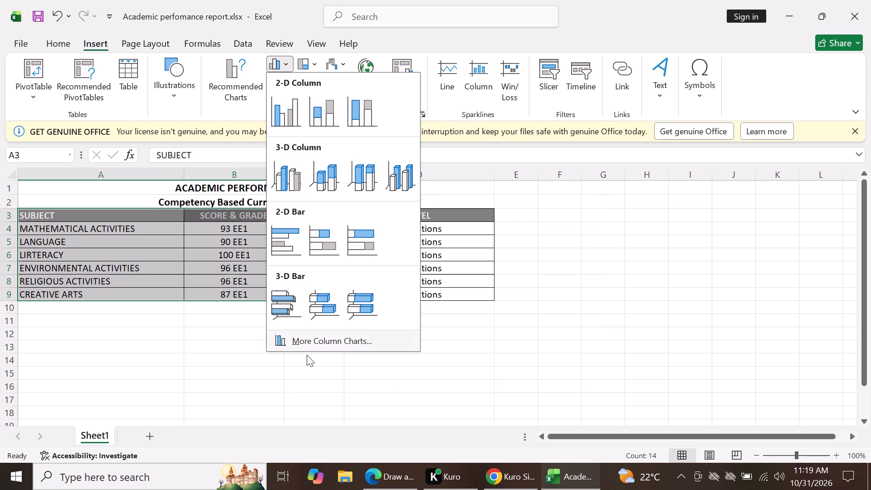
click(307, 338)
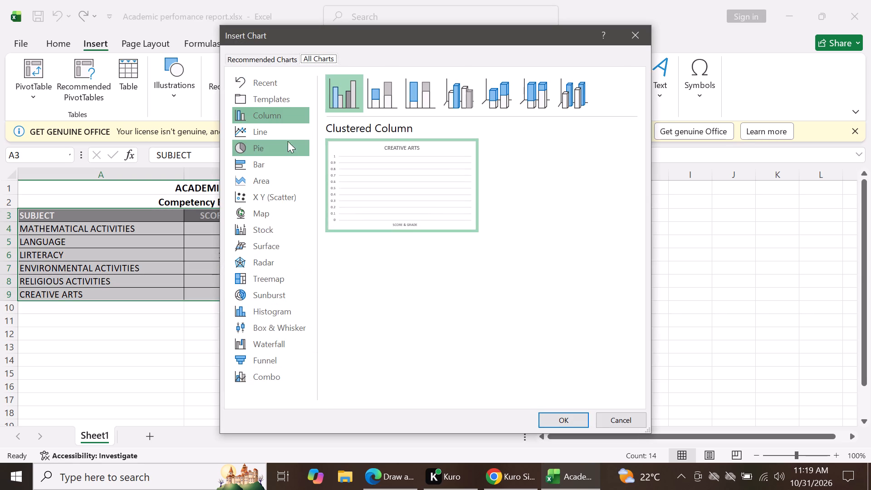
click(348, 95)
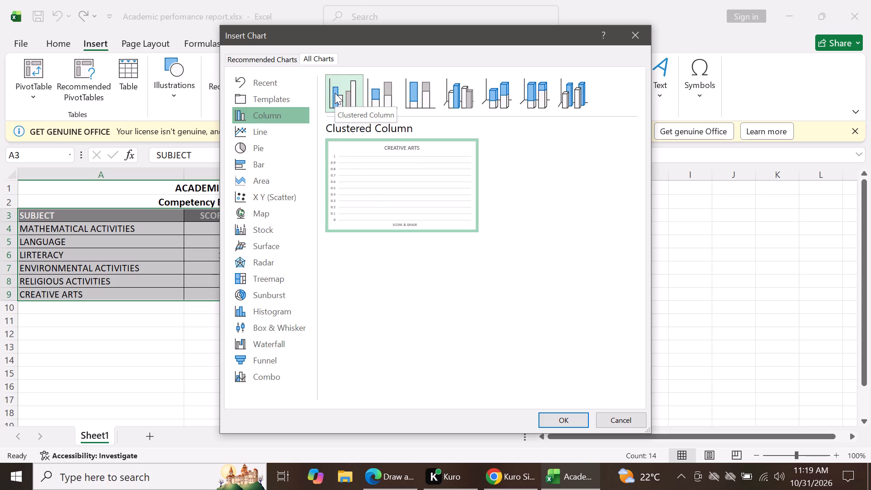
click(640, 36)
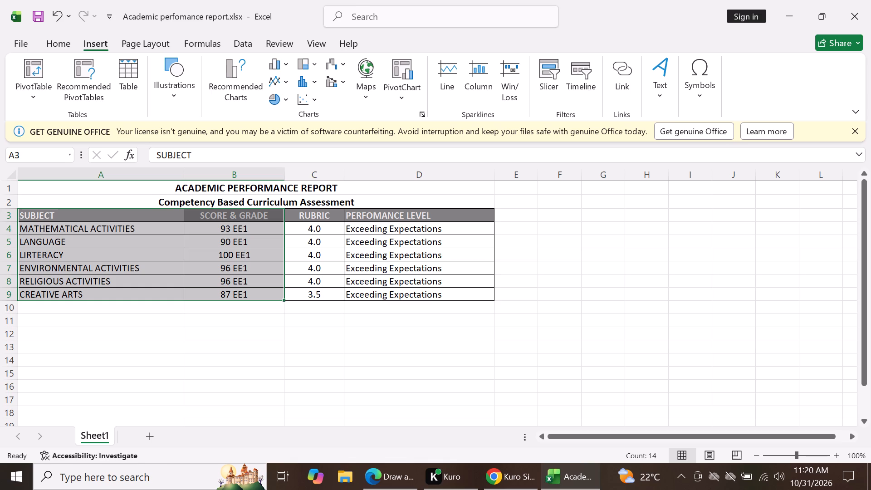
Switch to YouTube in Edge and search for "how to insert bars using existing table of academic perfomance report in excel for beginners".
click(392, 476)
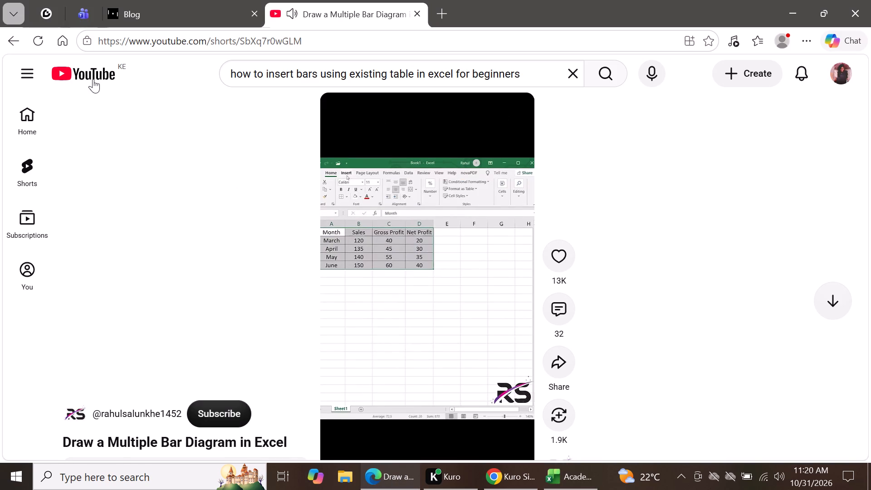
click(20, 45)
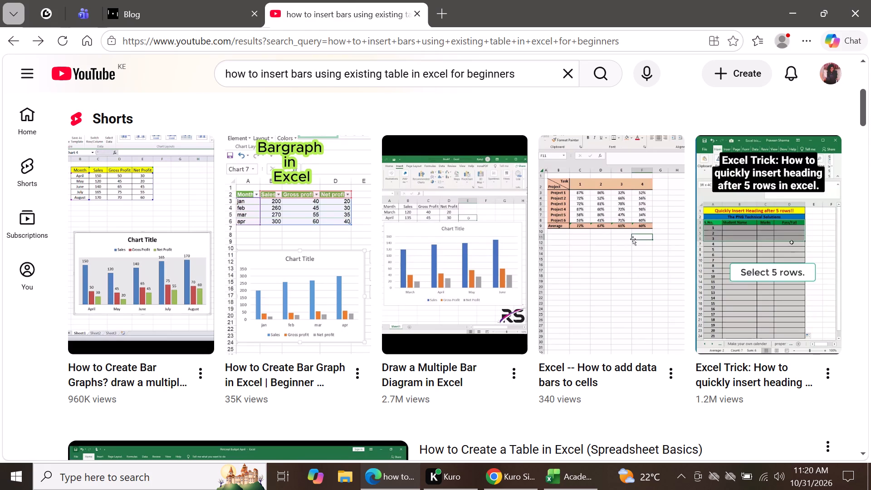
click(409, 75)
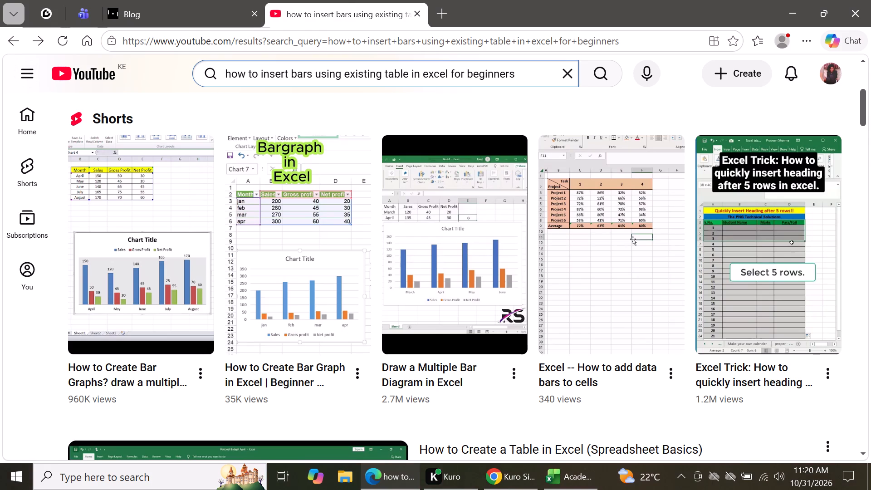
text(of)
key(space)
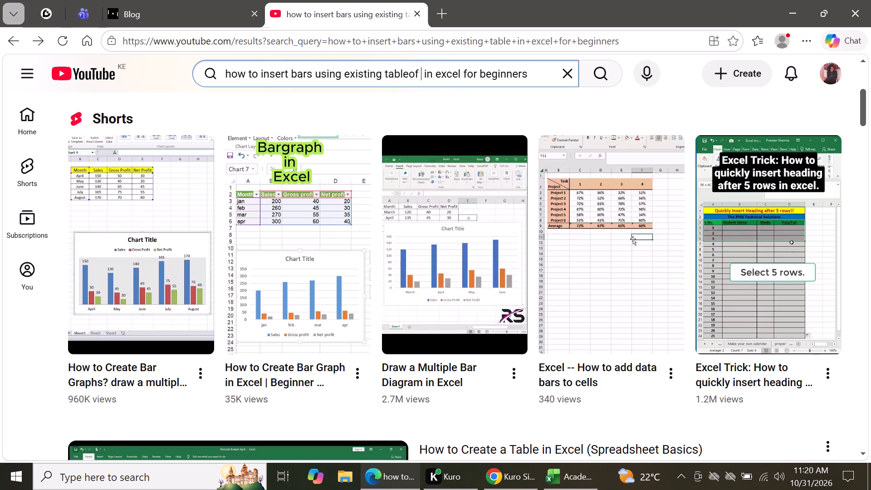
text(ac)
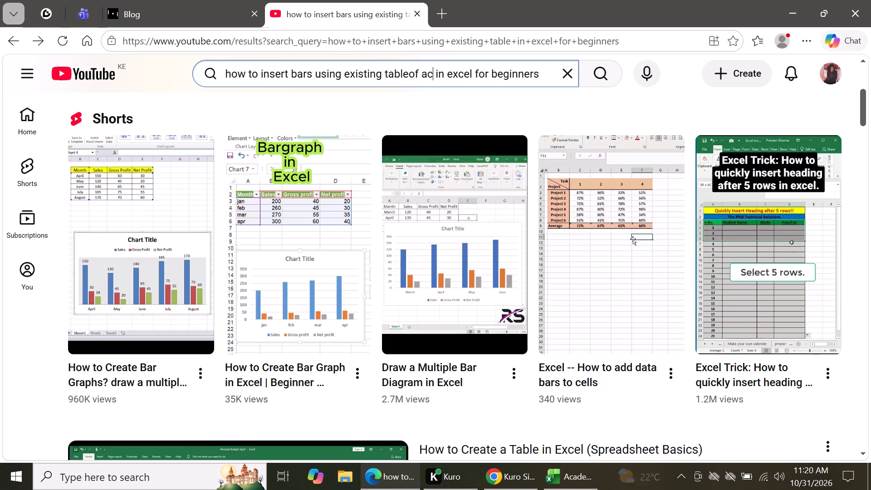
key(BackSpace)
key(BackSpace)
key(BackSpace)
key(BackSpace)
key(BackSpace)
key(space)
text(of accad)
key(BackSpace)
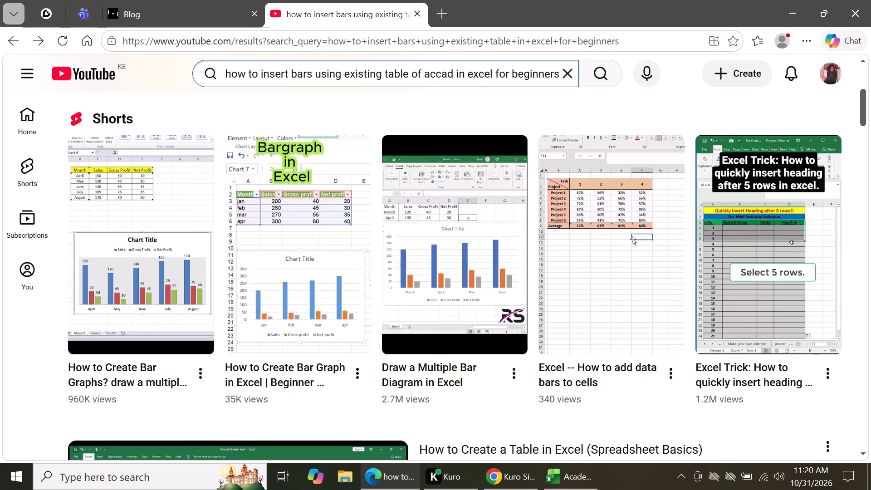
key(BackSpace)
key(BackSpace)
text(ademic)
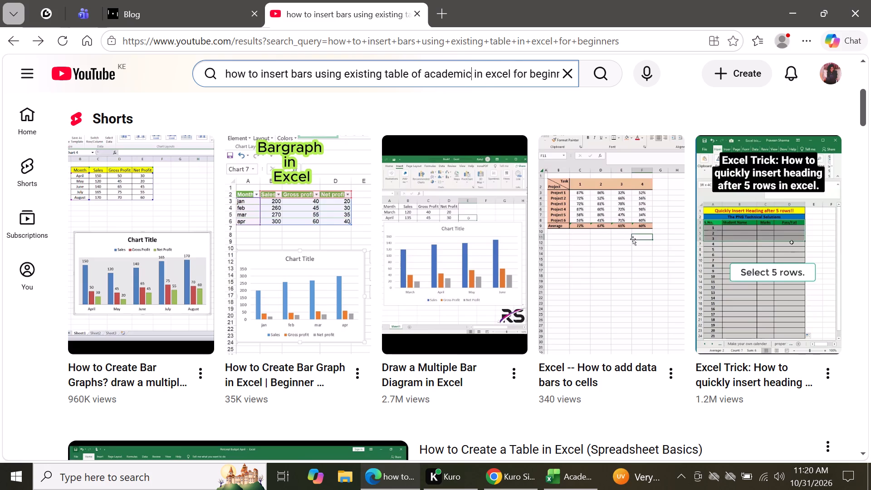
key(space)
text(perfomance report)
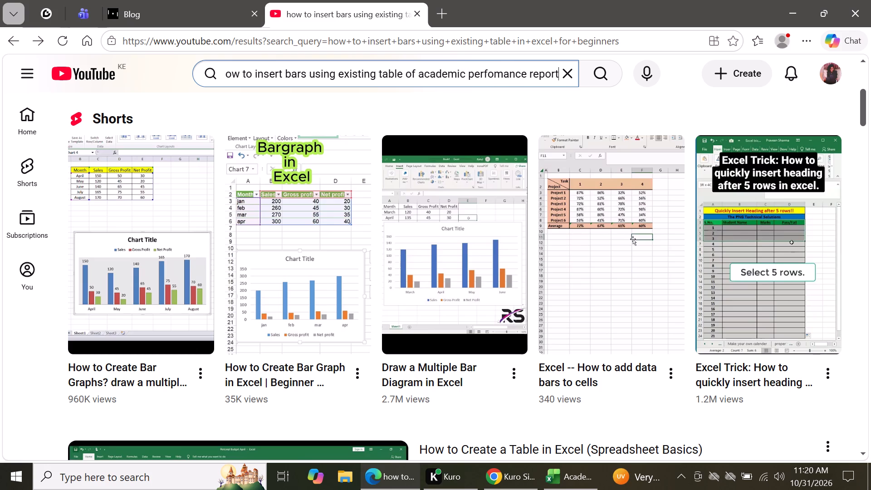
key(Return)
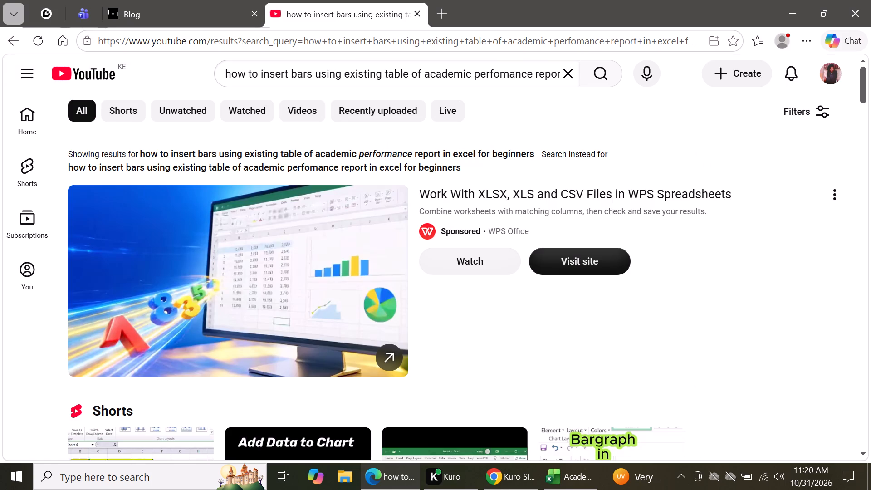
Look through the search results for a tutorial on making a chart from a student results table.
drag(864, 87, 866, 122)
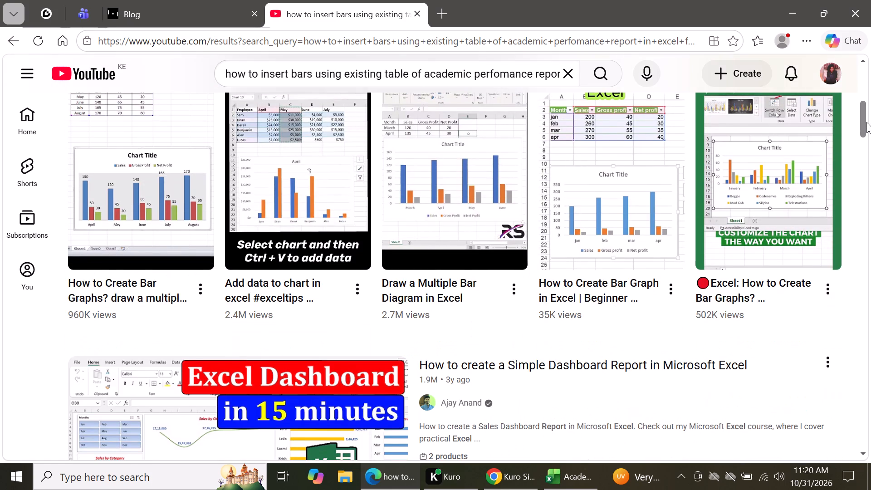
drag(866, 122, 866, 113)
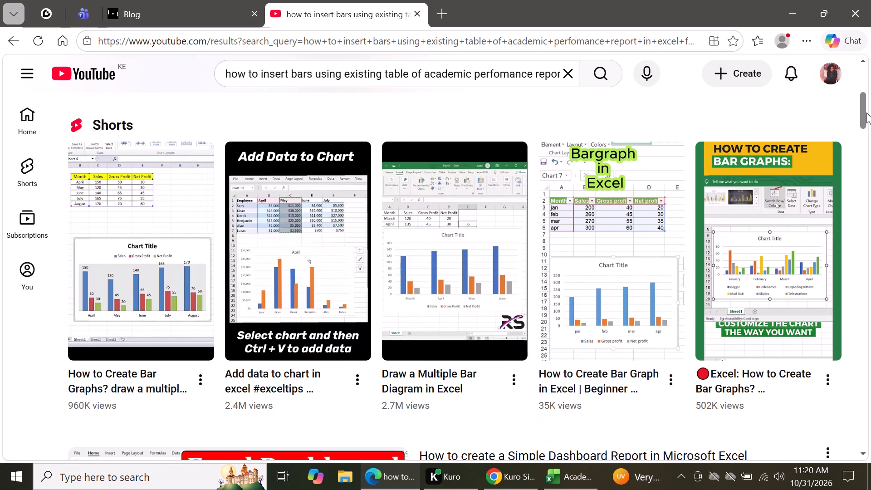
drag(866, 113, 867, 122)
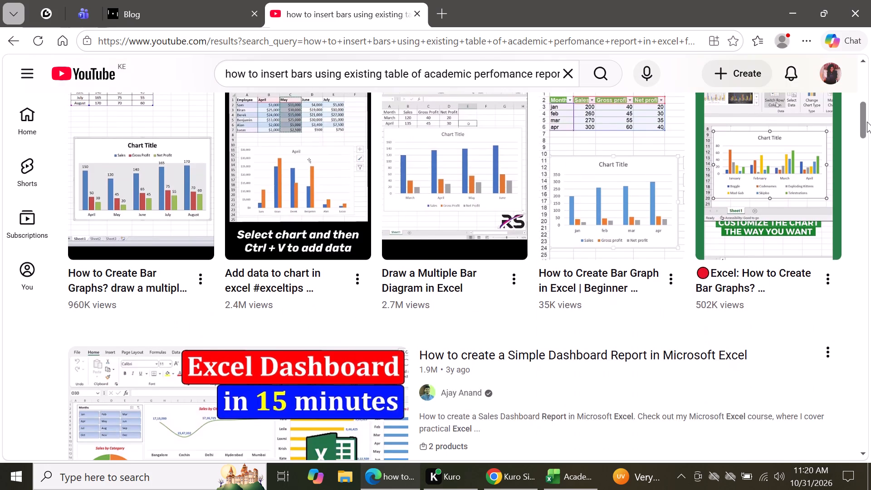
drag(867, 122, 868, 144)
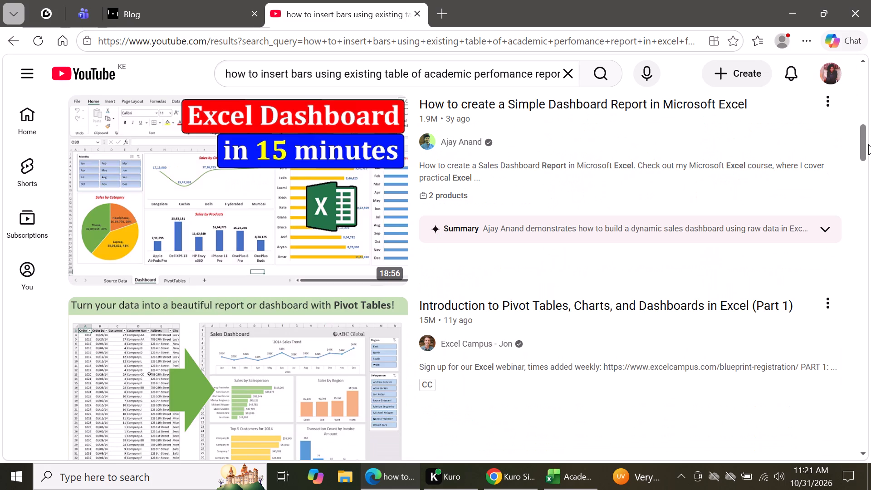
drag(868, 144, 870, 166)
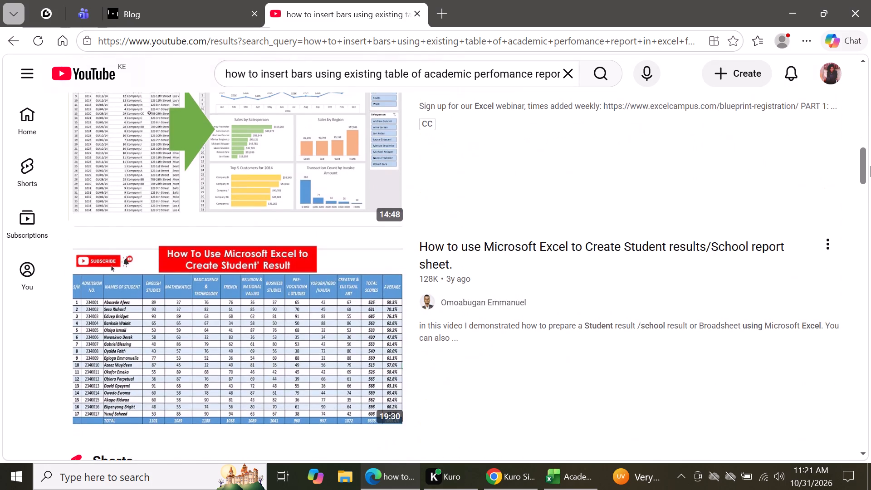
drag(870, 166, 870, 206)
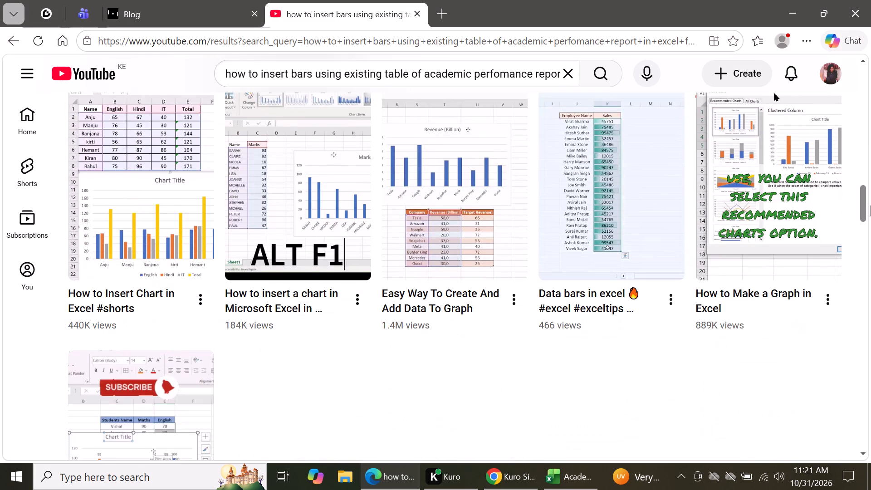
drag(870, 206, 870, 223)
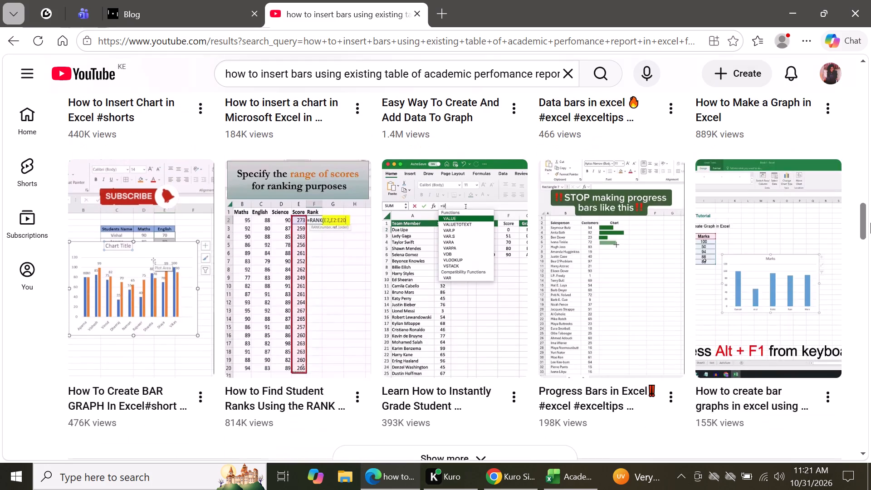
drag(870, 223, 870, 239)
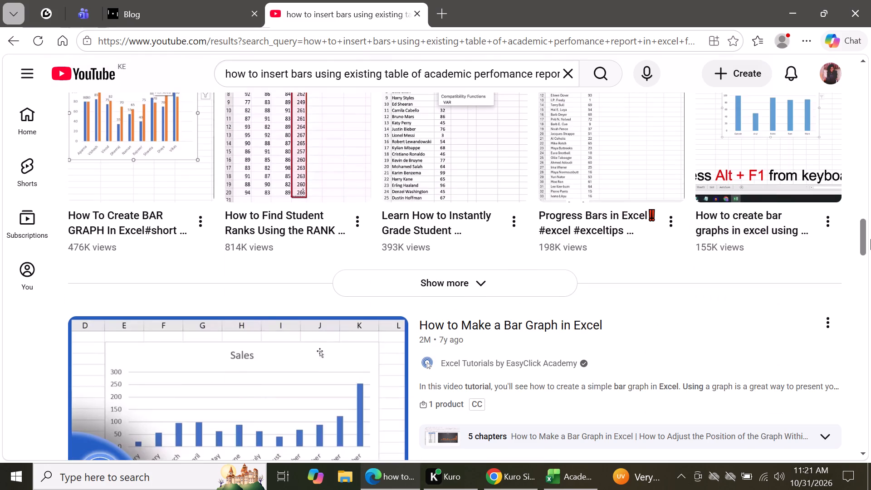
drag(870, 239, 870, 248)
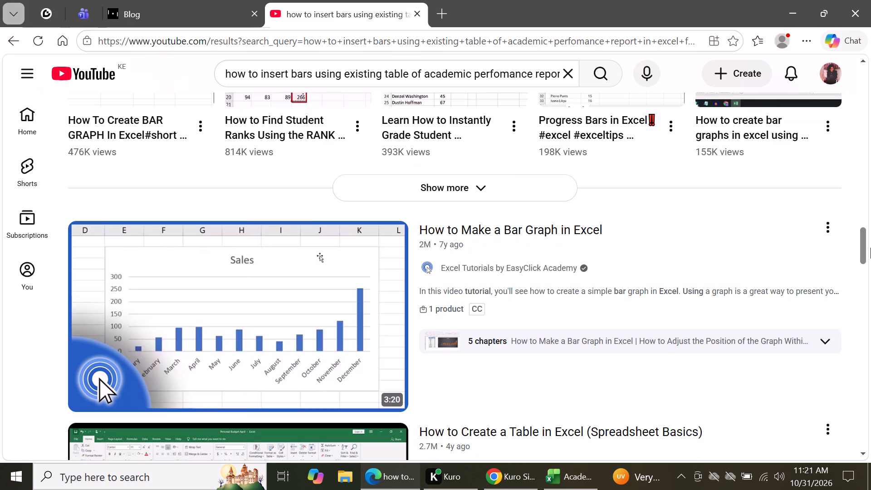
drag(870, 248, 870, 256)
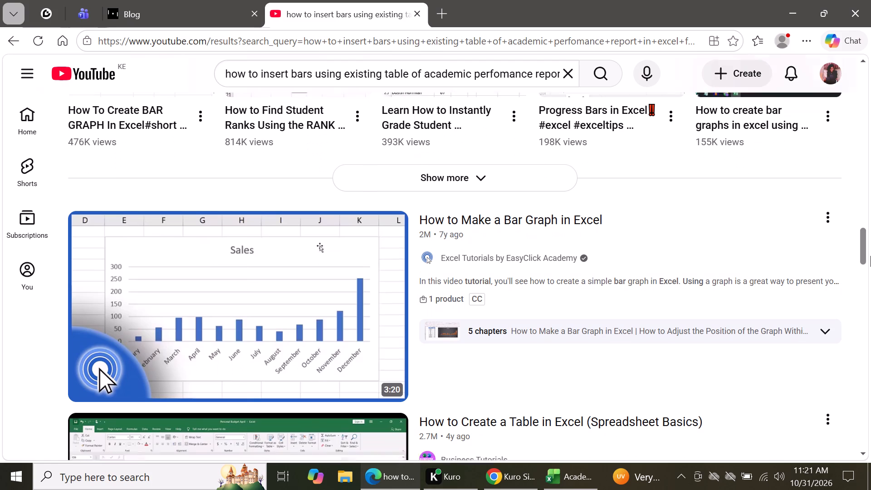
drag(870, 256, 870, 265)
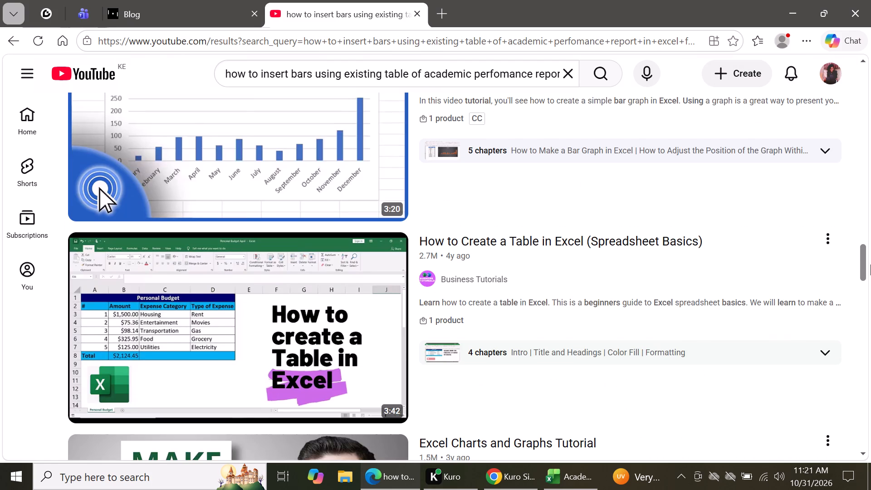
drag(870, 265, 870, 286)
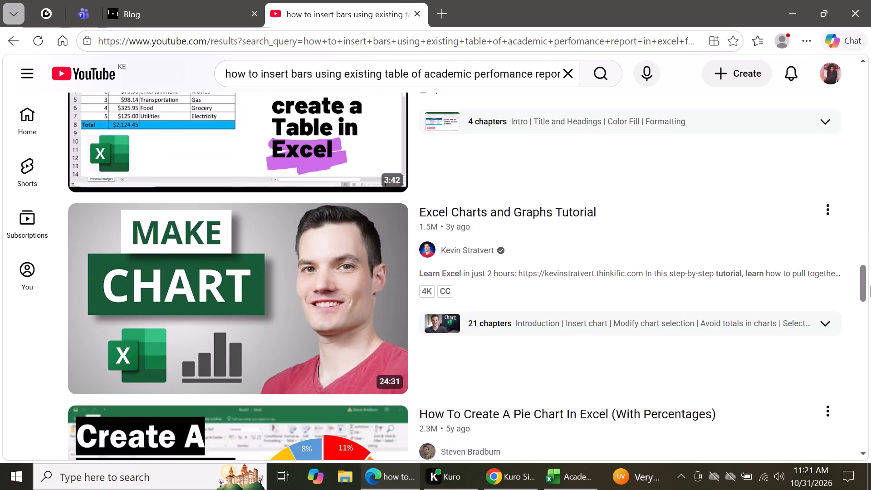
drag(870, 286, 867, 256)
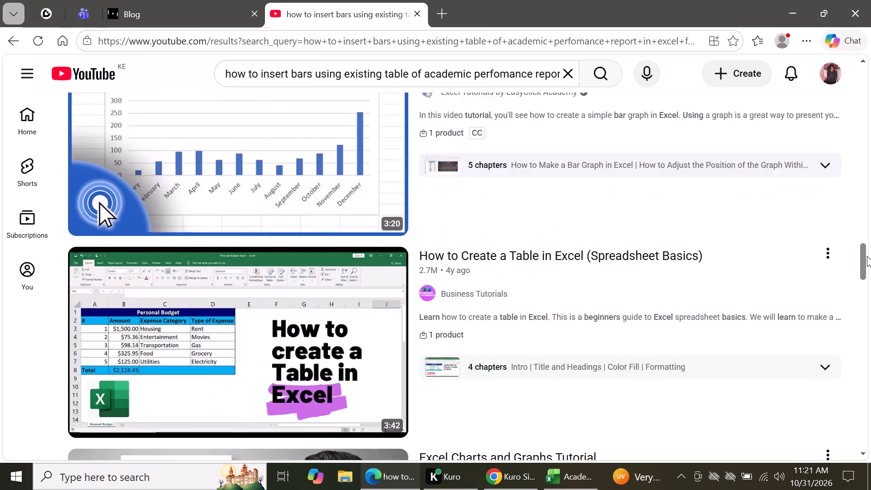
drag(867, 256, 866, 197)
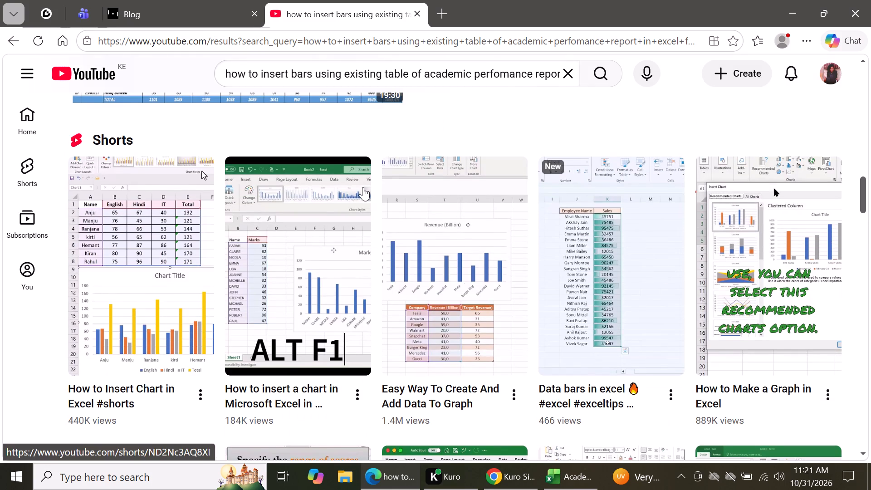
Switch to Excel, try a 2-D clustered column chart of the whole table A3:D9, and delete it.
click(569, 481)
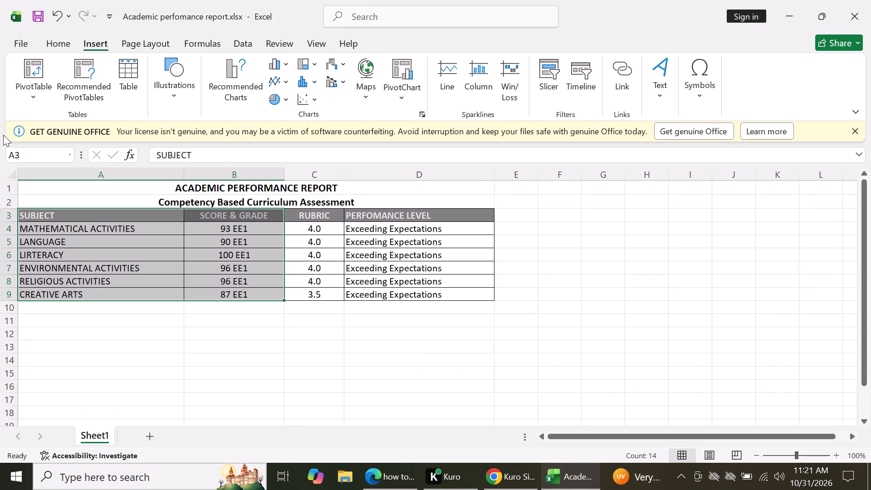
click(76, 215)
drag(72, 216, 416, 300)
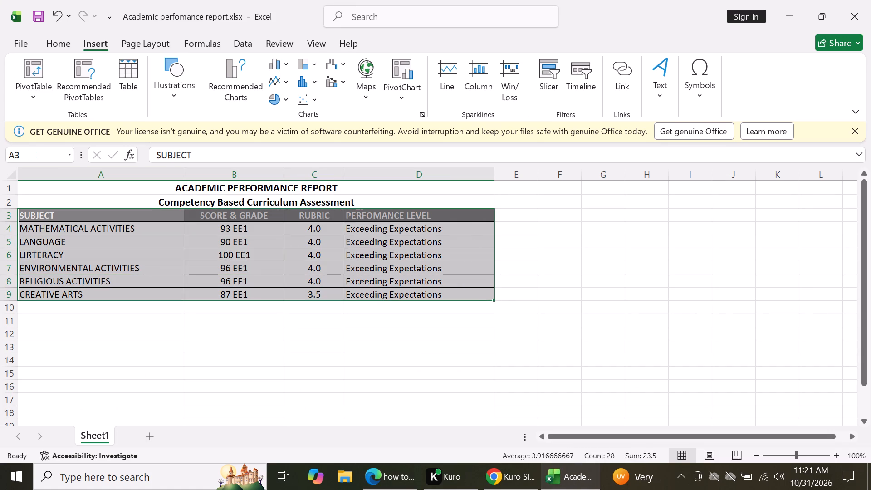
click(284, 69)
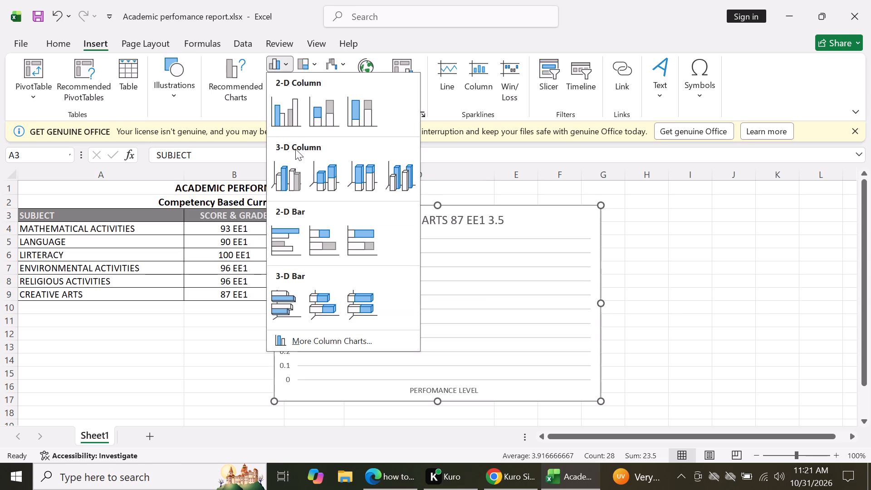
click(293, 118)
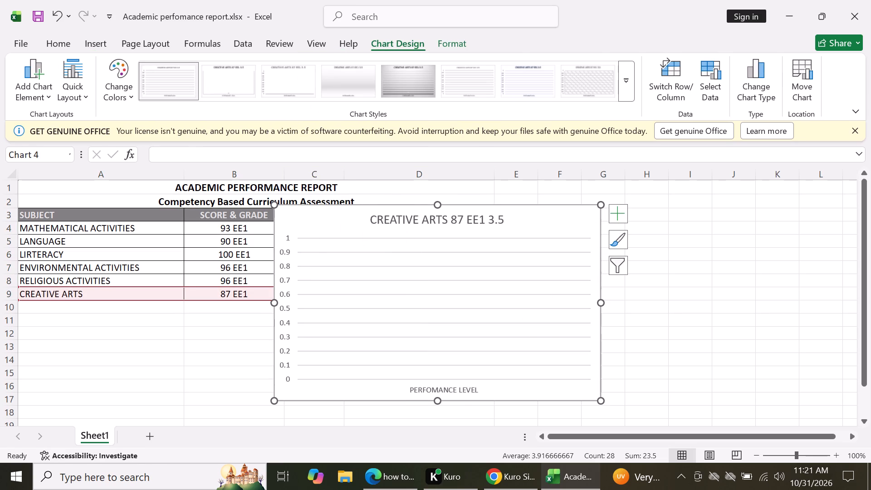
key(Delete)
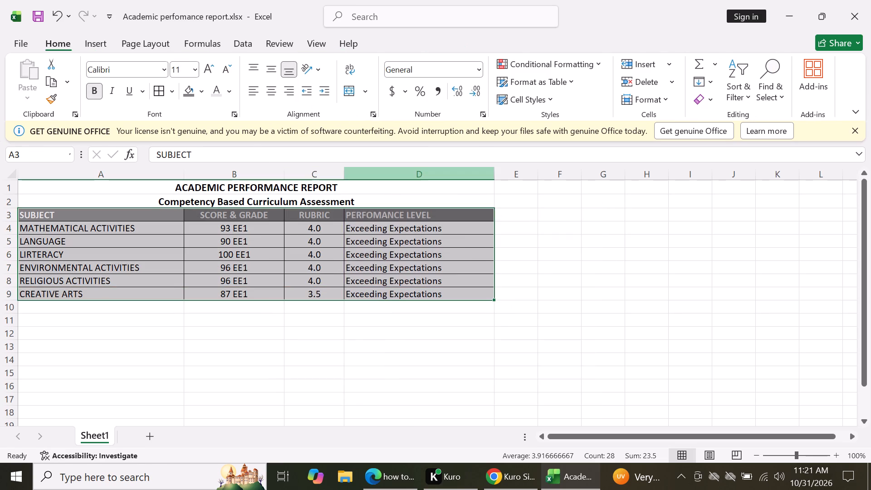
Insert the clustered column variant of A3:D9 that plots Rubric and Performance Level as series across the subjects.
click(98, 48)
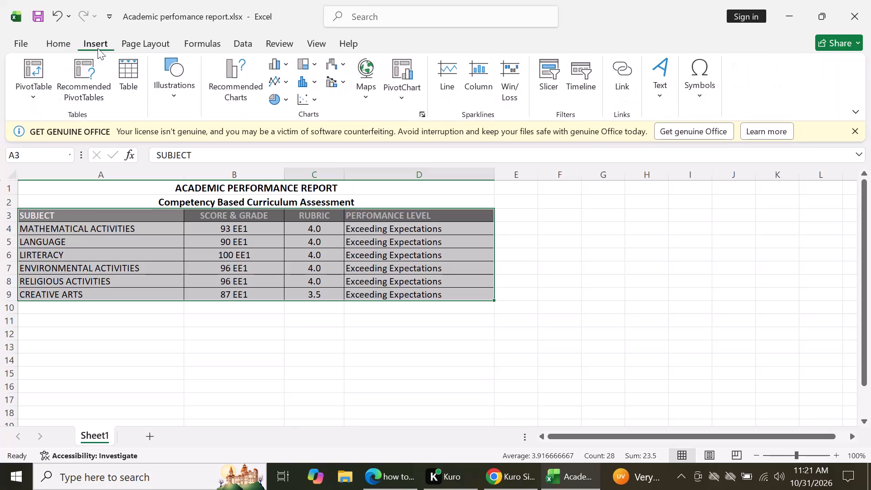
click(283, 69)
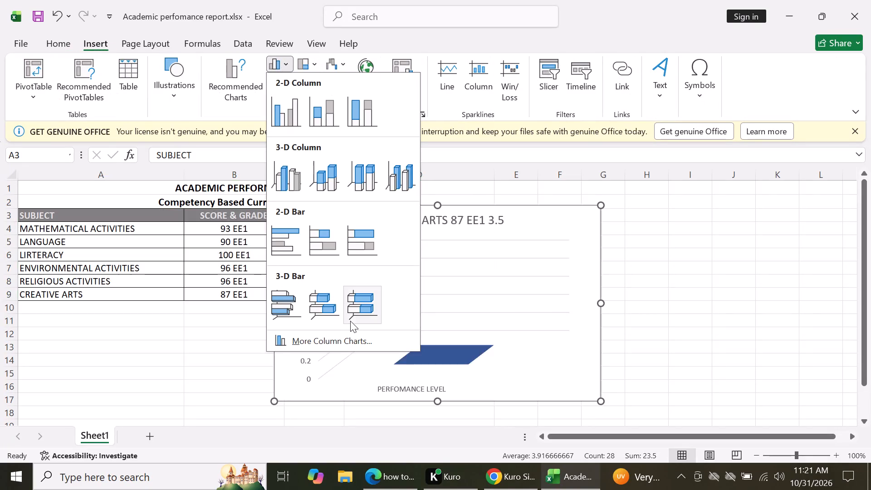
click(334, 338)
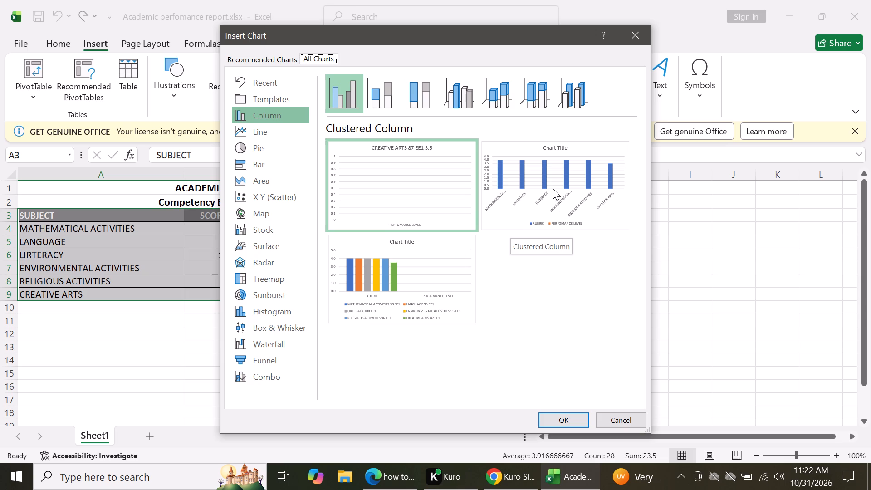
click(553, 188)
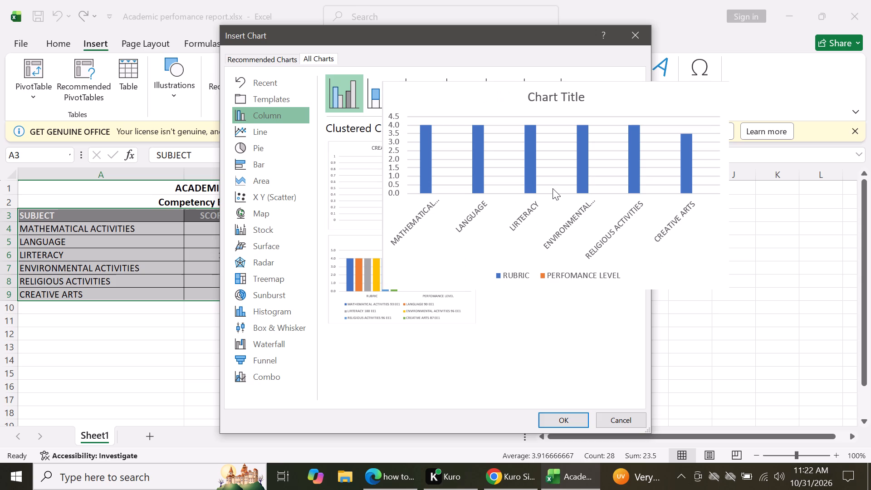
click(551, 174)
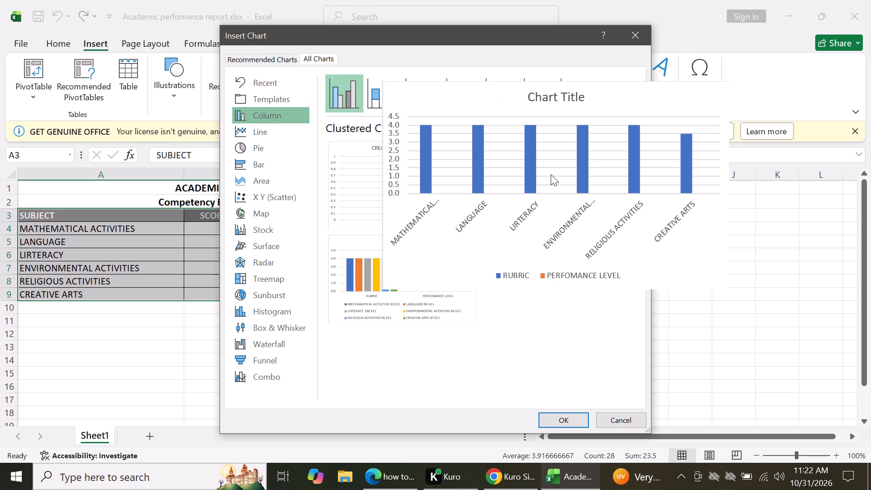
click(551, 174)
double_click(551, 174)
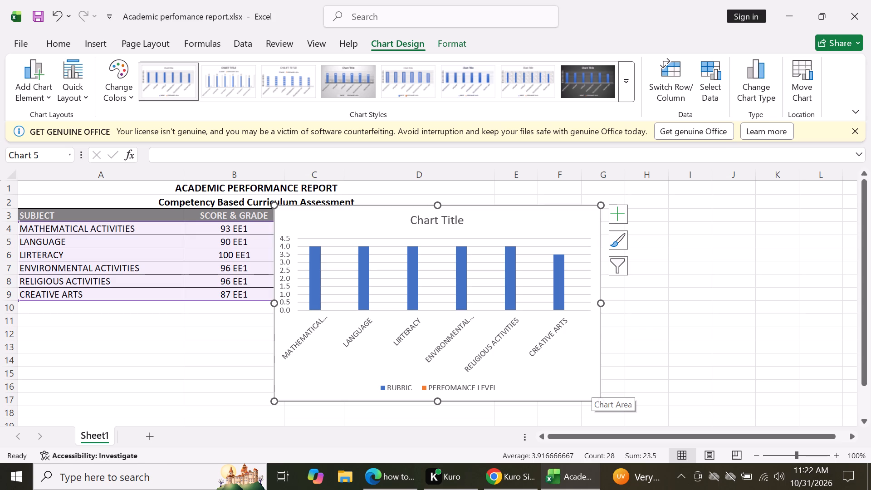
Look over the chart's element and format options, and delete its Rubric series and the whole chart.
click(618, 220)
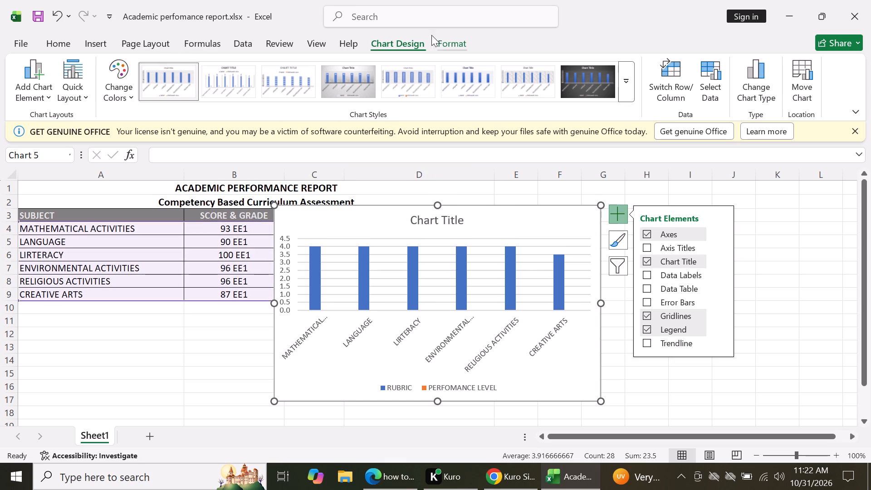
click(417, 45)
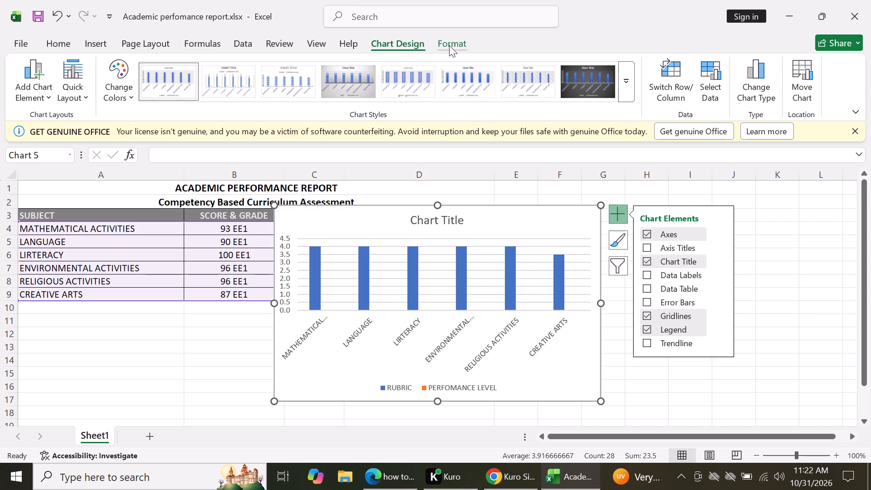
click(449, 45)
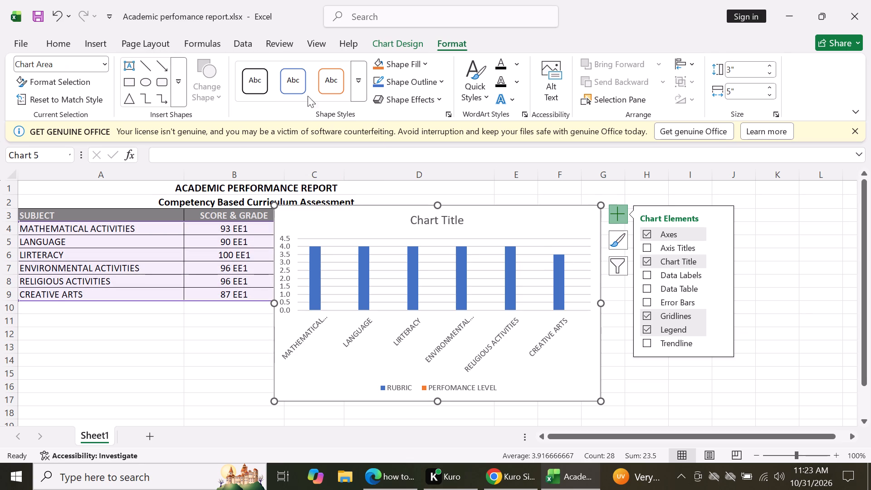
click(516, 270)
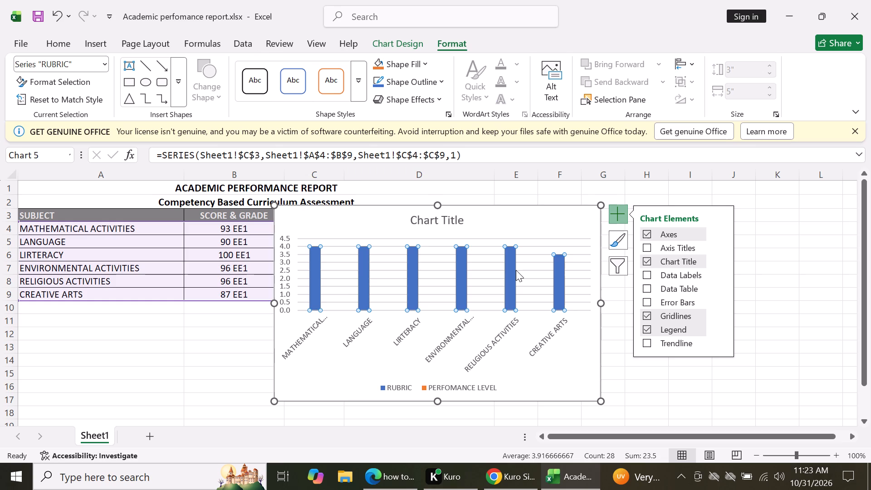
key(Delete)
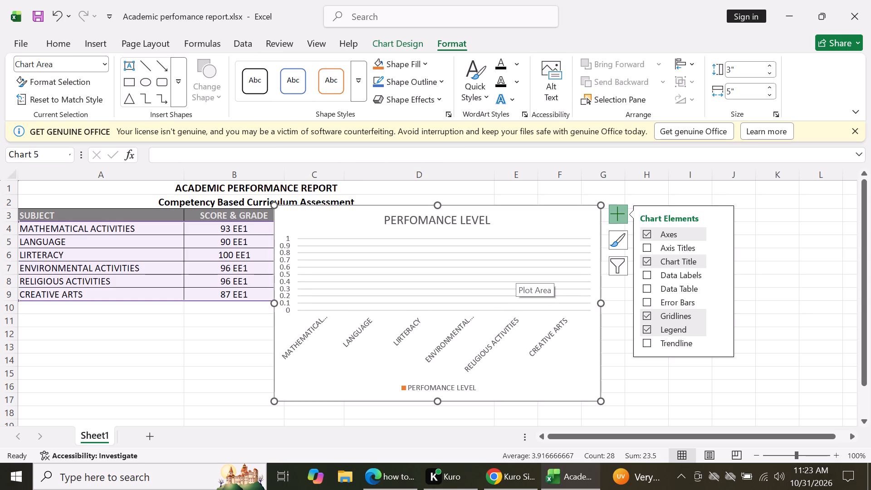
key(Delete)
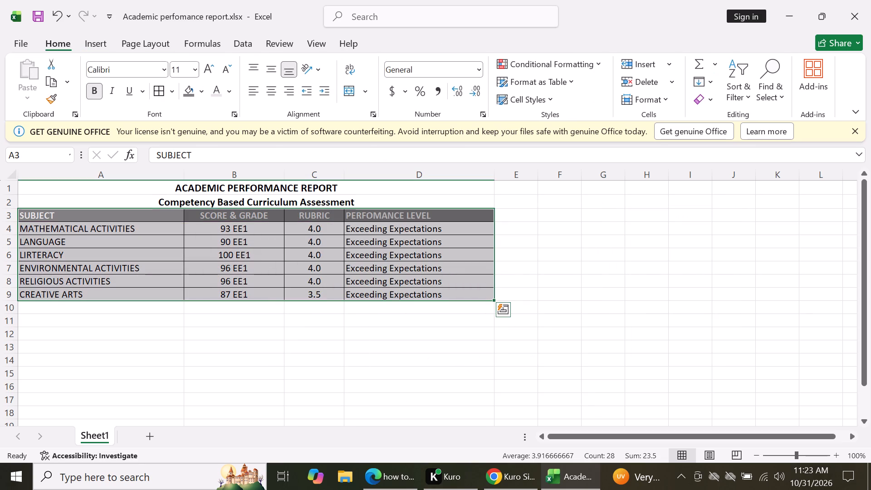
Insert the clustered column variant of A3:D9 that plots each subject as its own coloured series.
click(95, 40)
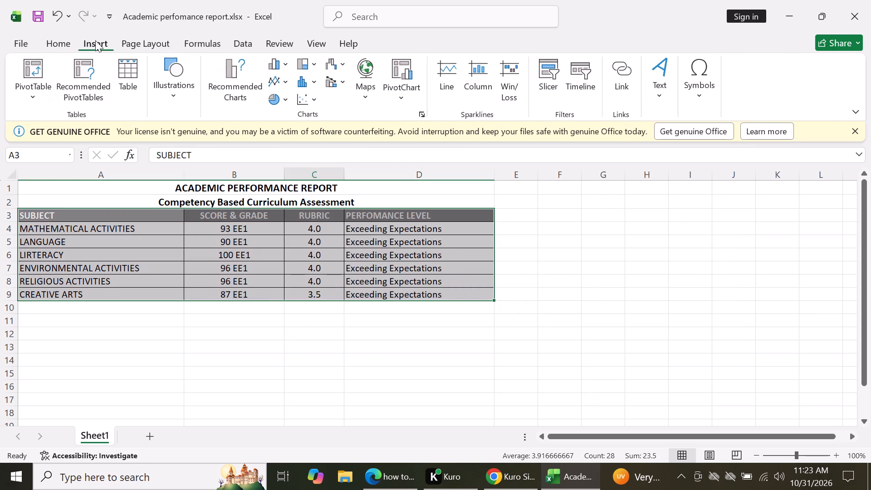
click(288, 67)
click(288, 67)
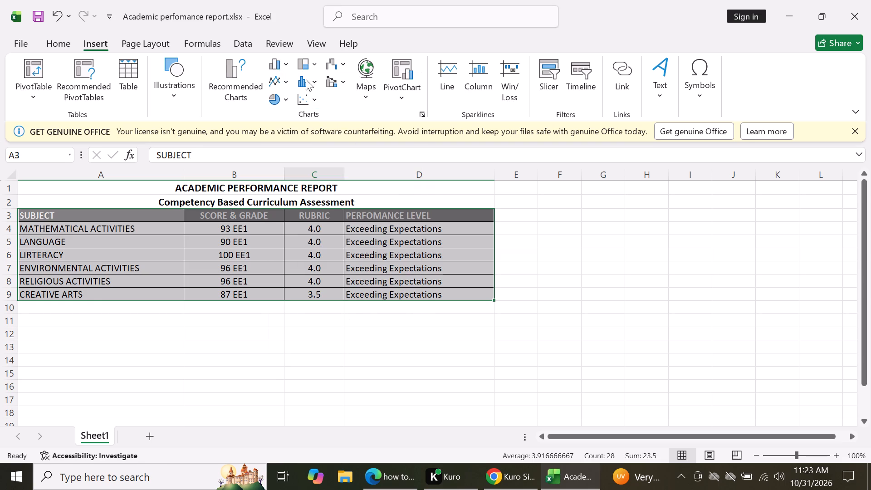
click(315, 84)
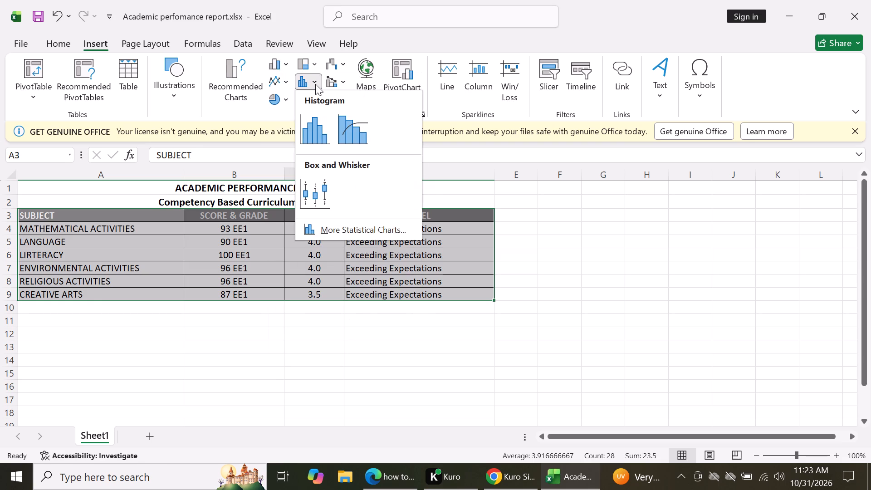
click(285, 63)
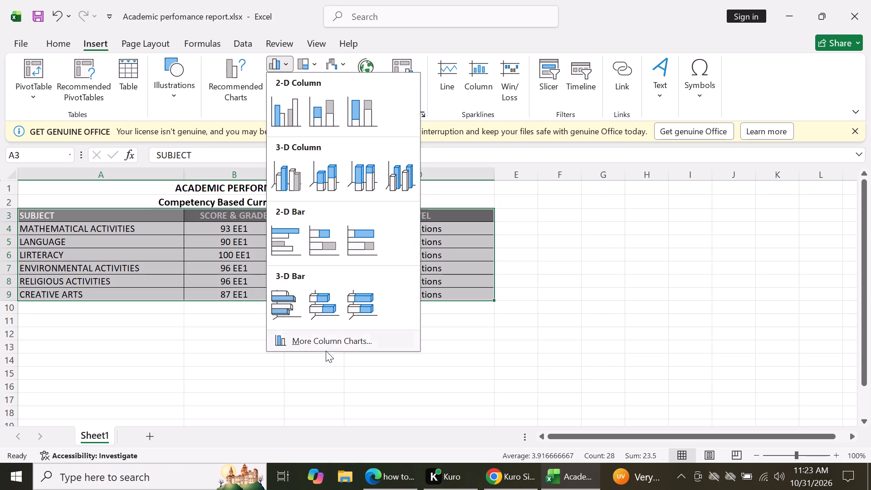
click(314, 341)
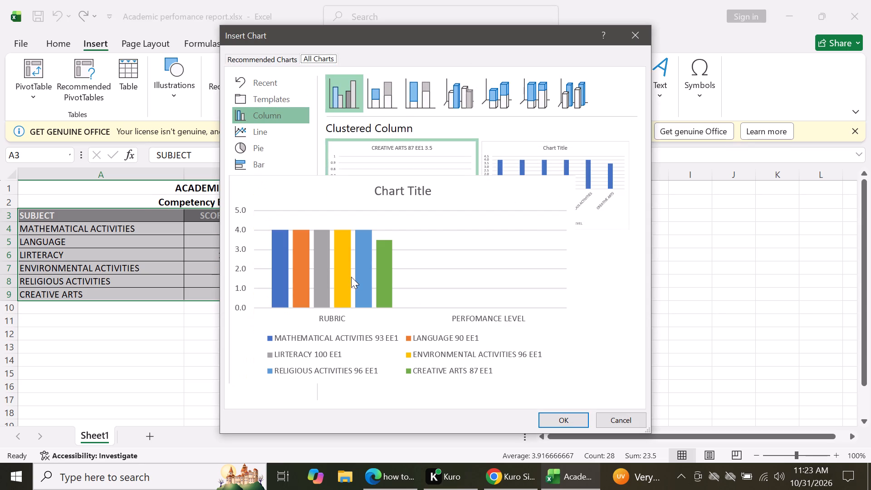
click(351, 277)
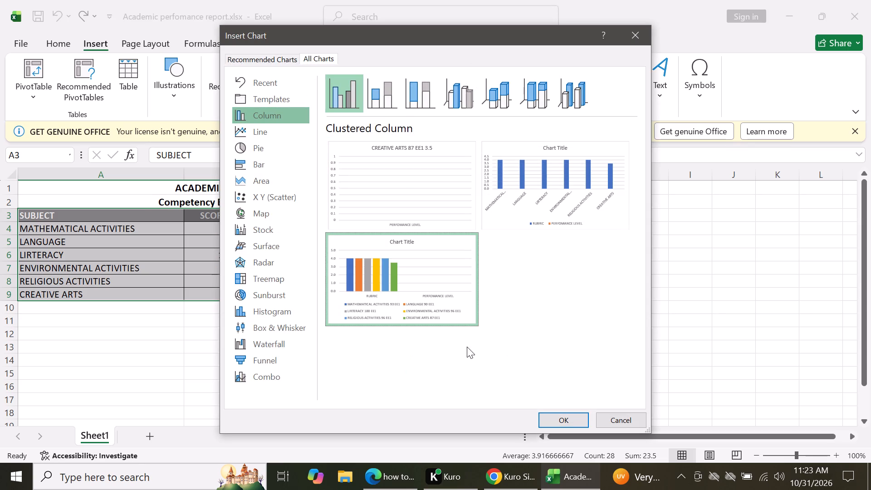
click(367, 284)
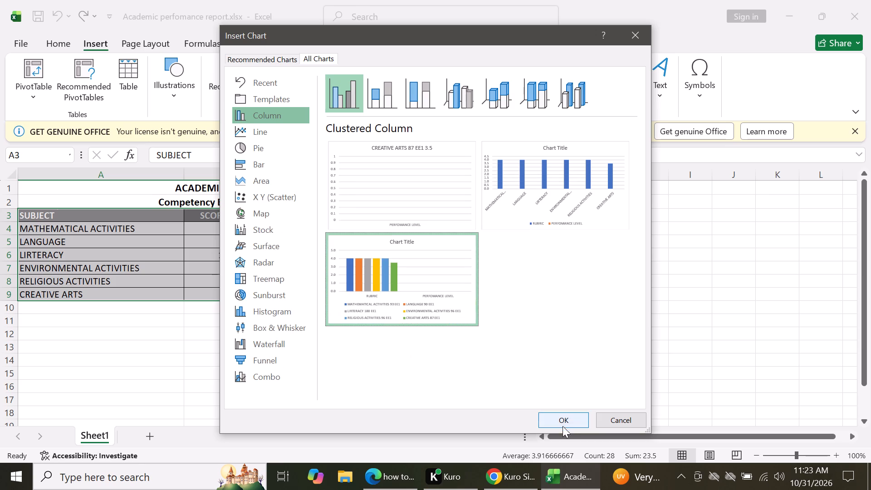
click(561, 421)
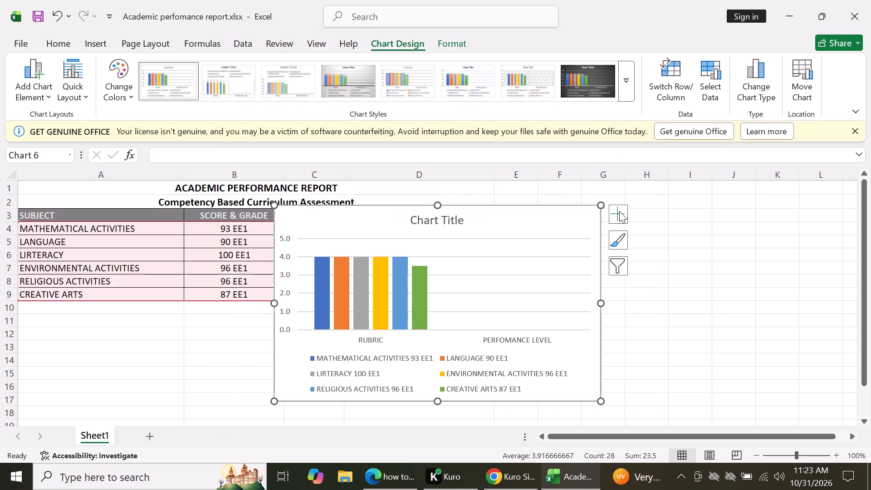
click(618, 216)
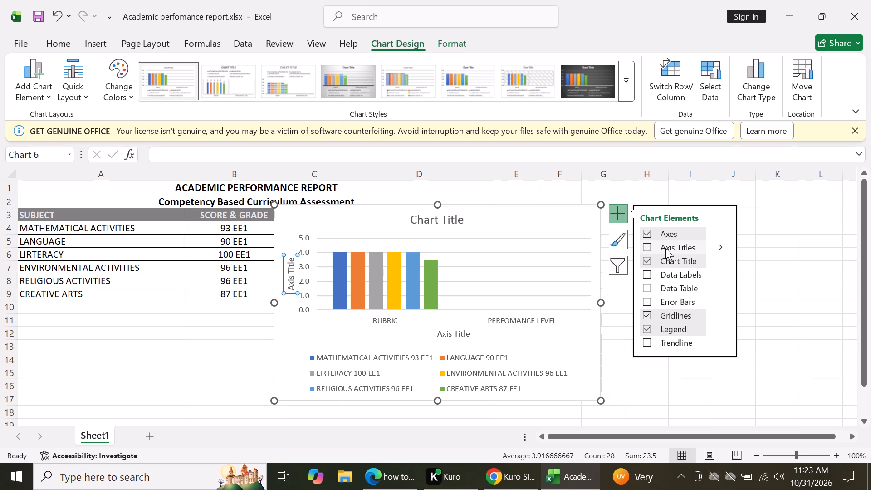
click(665, 248)
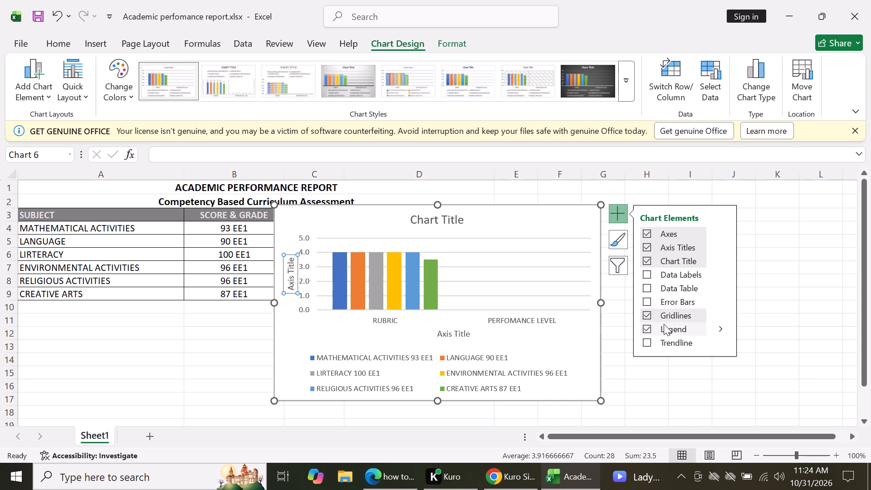
click(662, 247)
click(662, 247)
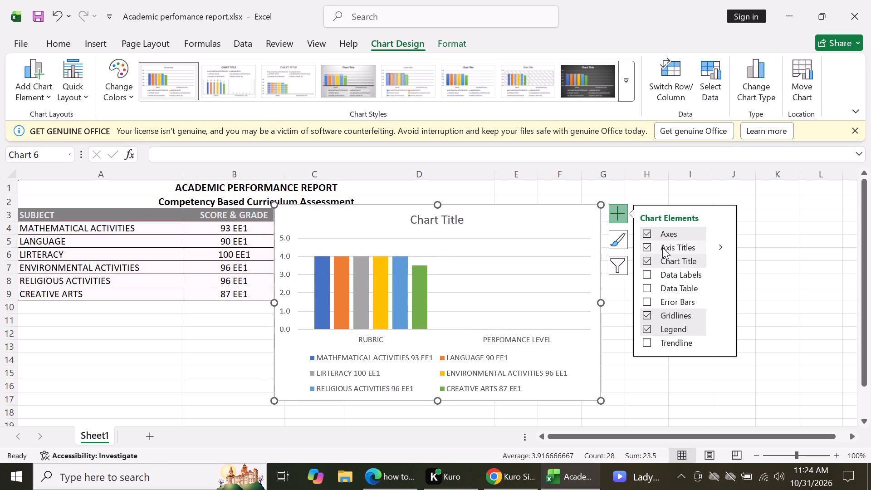
click(654, 273)
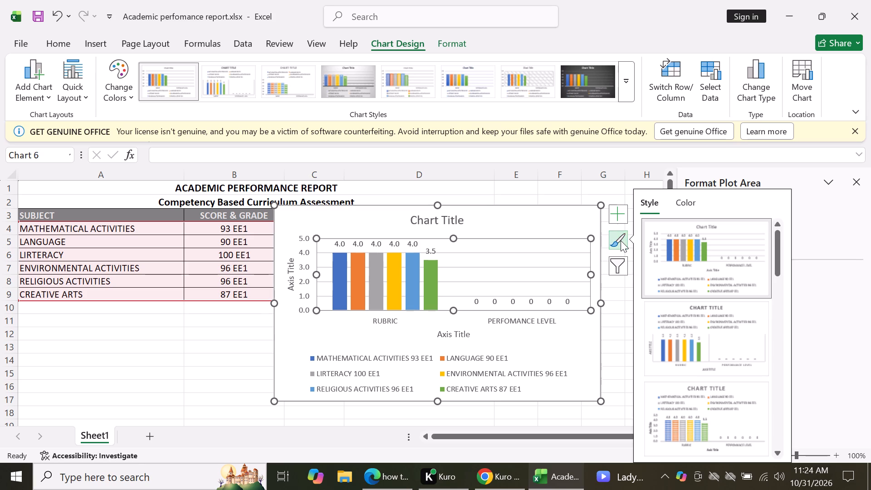
click(617, 240)
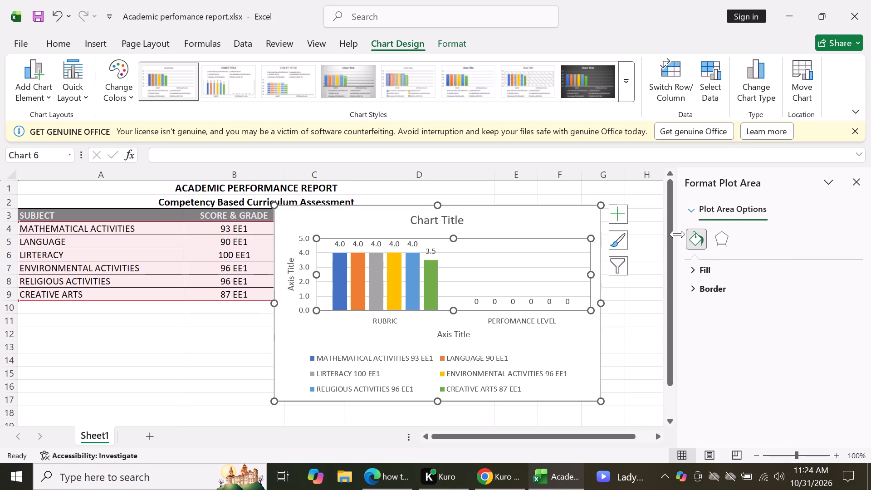
click(698, 288)
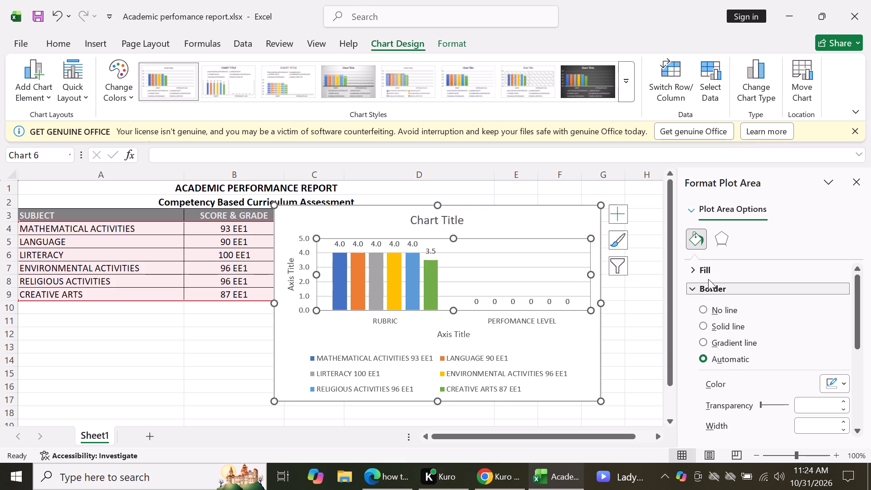
click(702, 273)
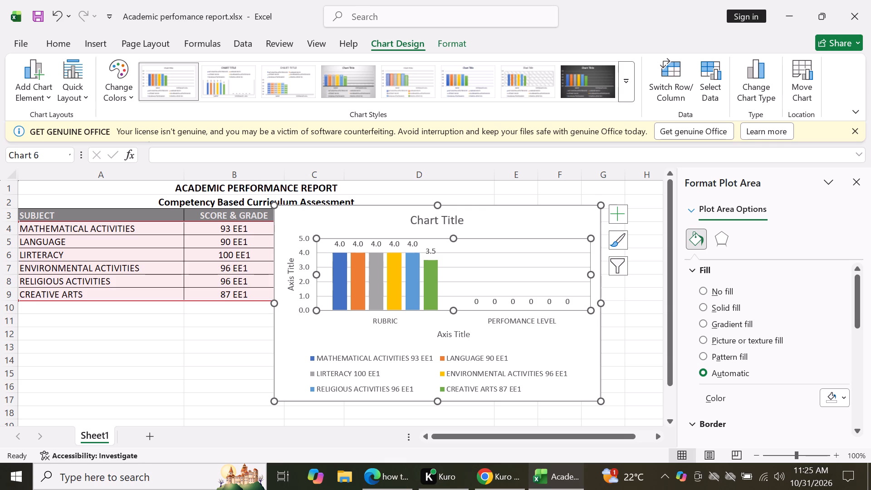
click(638, 355)
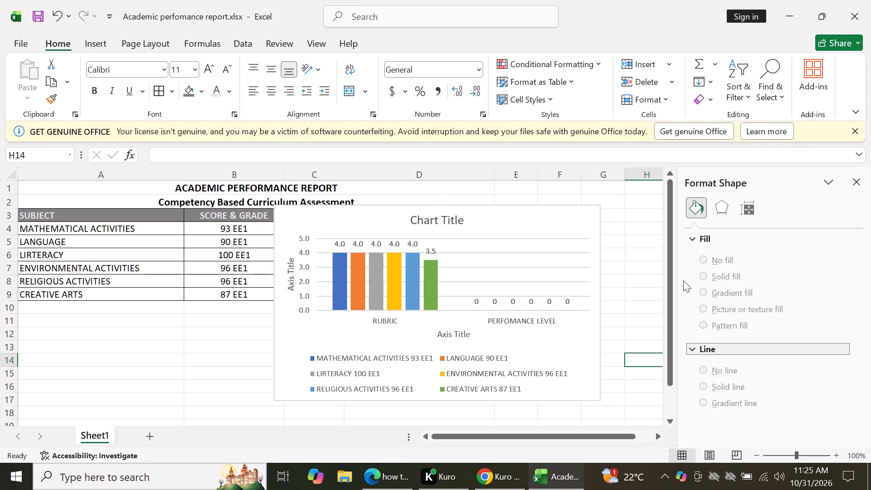
click(859, 182)
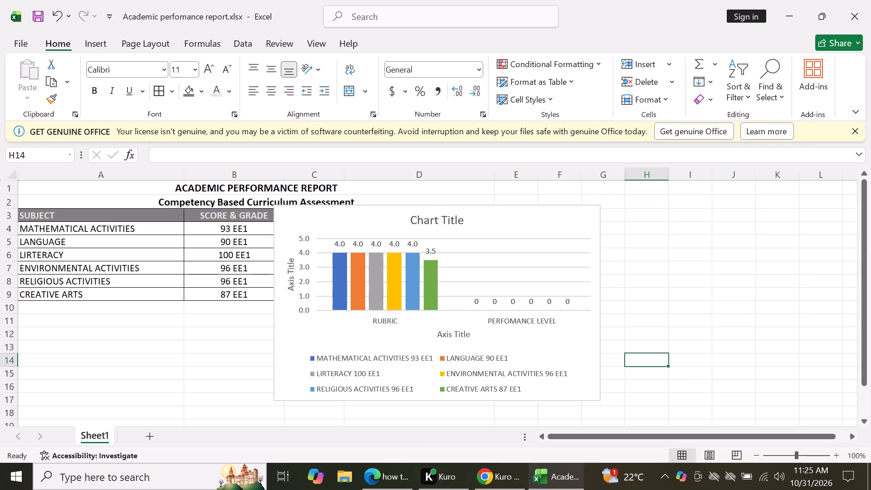
drag(861, 244, 869, 283)
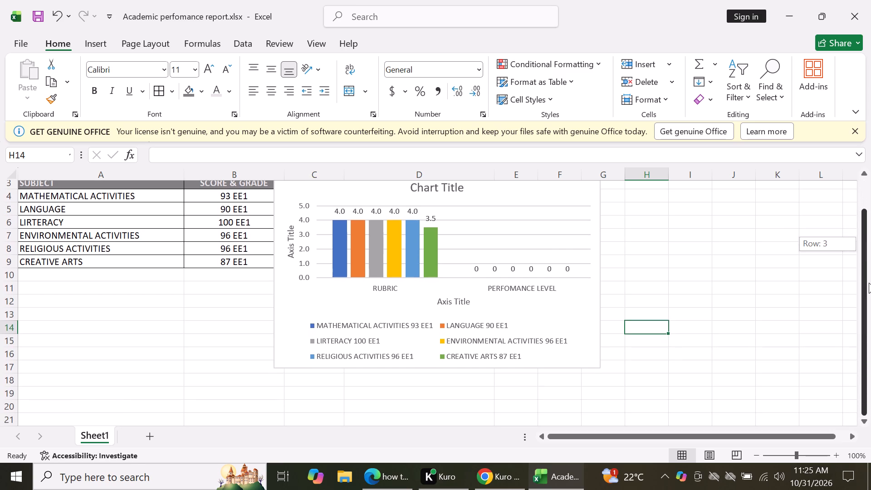
drag(869, 283, 870, 261)
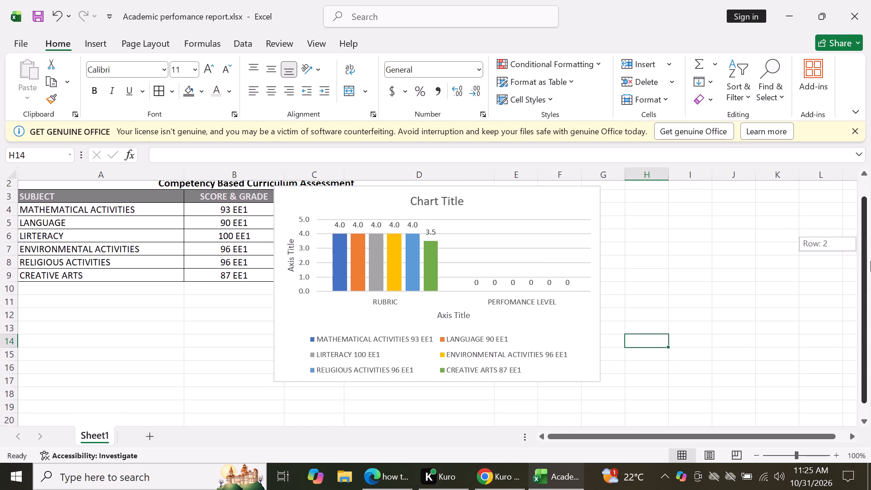
drag(870, 261, 868, 242)
Apply the dark-background Style 8 to the clustered column chart and check its colour palettes.
click(561, 260)
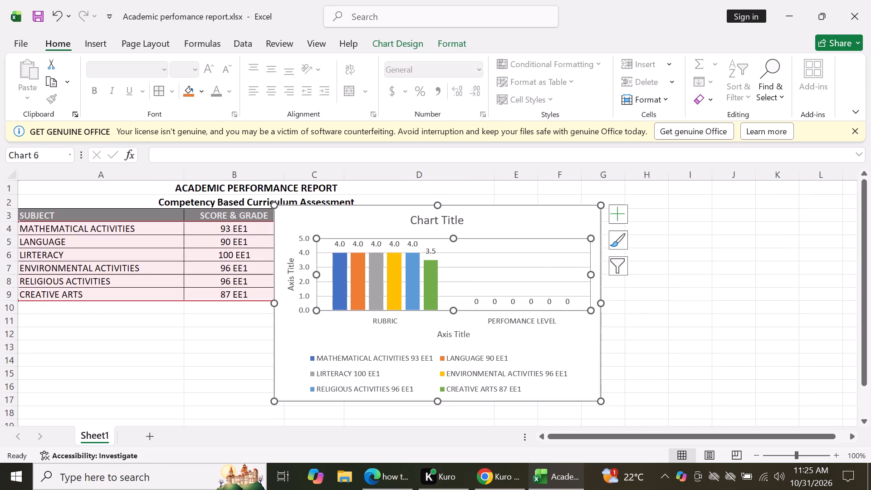
click(621, 239)
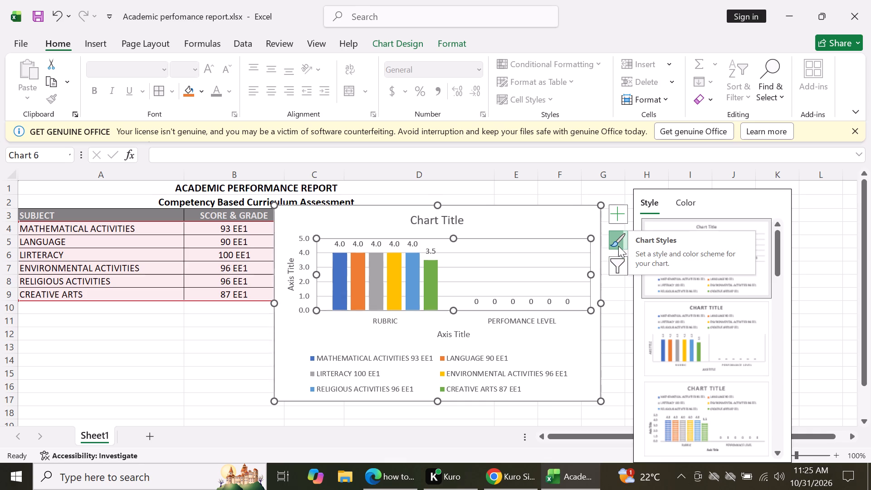
click(618, 245)
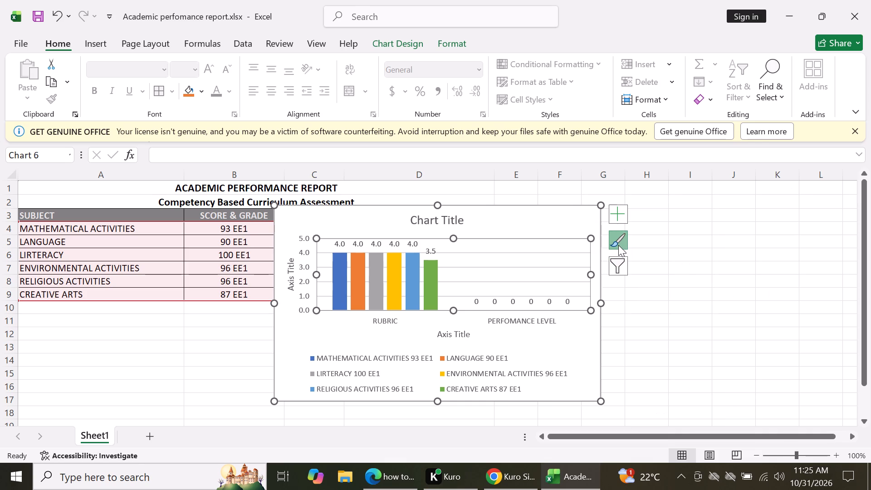
click(618, 239)
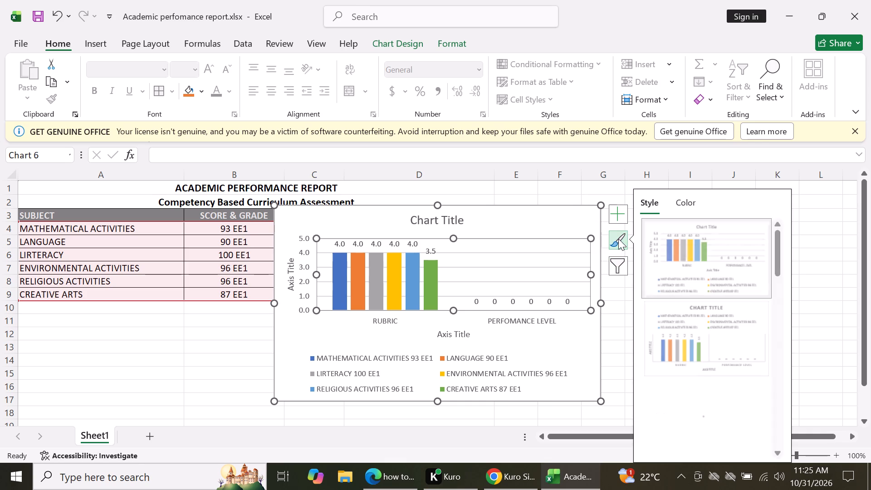
right_click(776, 255)
click(775, 247)
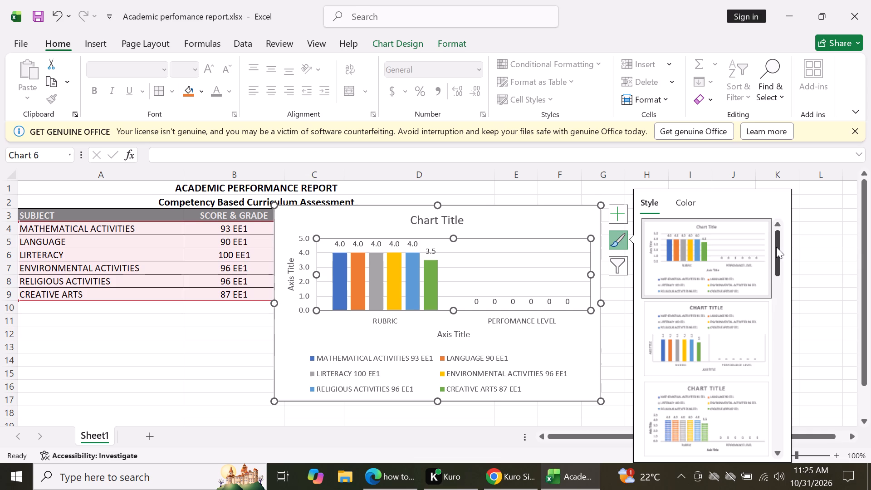
drag(776, 247, 779, 291)
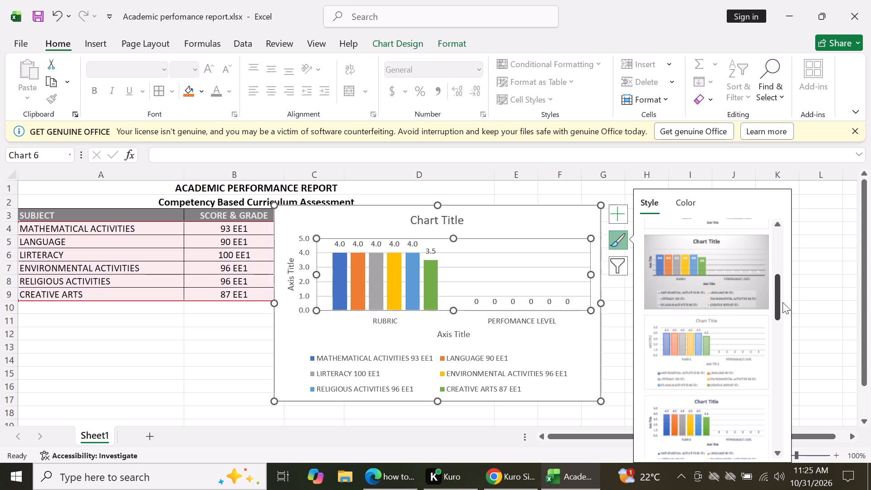
drag(778, 303, 788, 349)
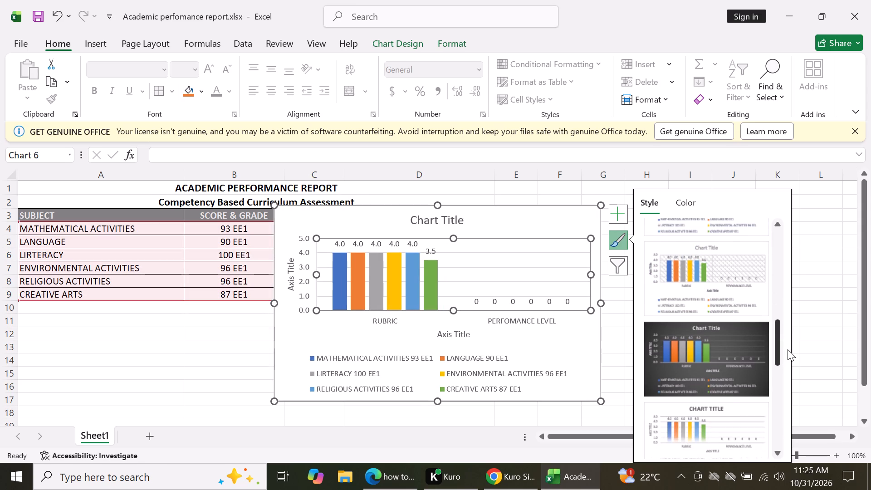
drag(788, 349, 788, 353)
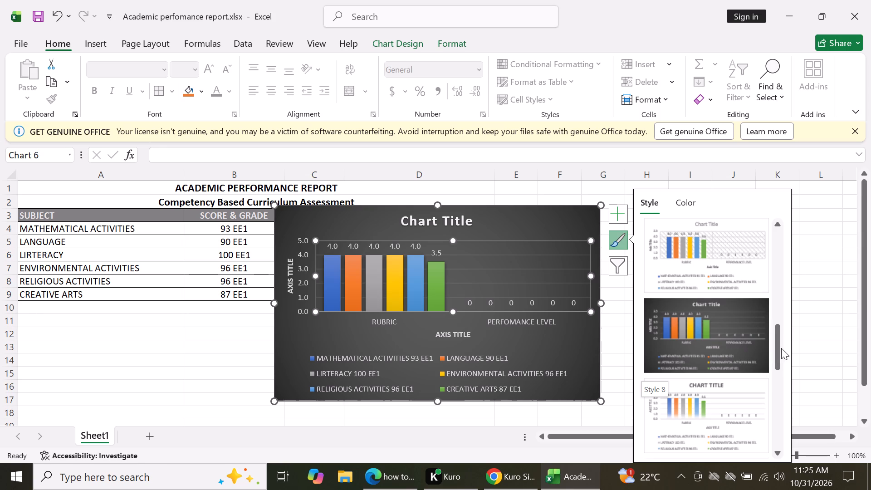
drag(779, 348, 783, 381)
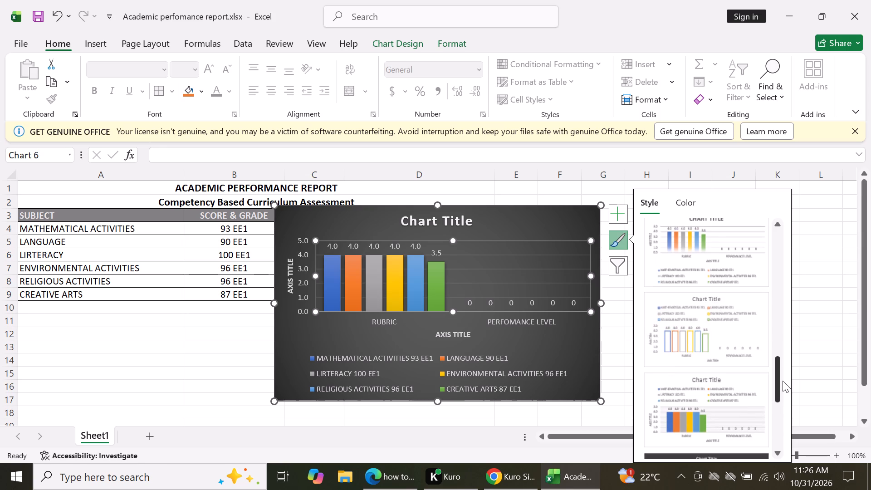
drag(783, 381, 793, 441)
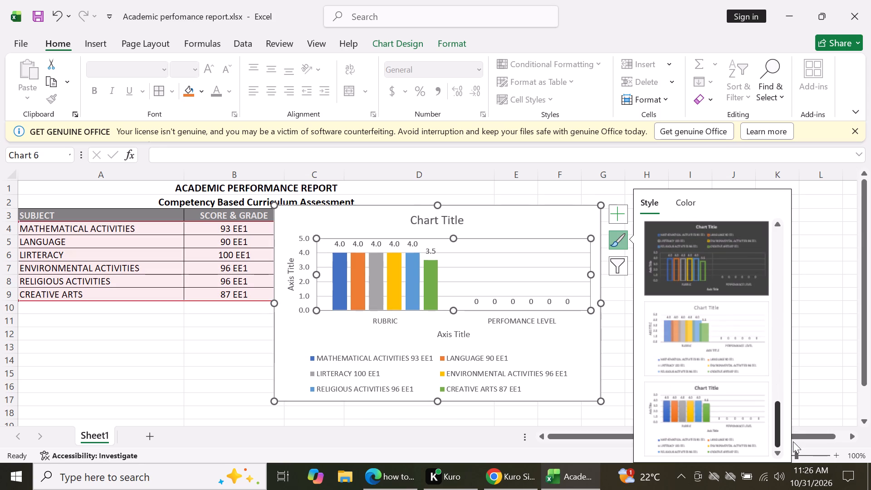
drag(793, 441, 794, 363)
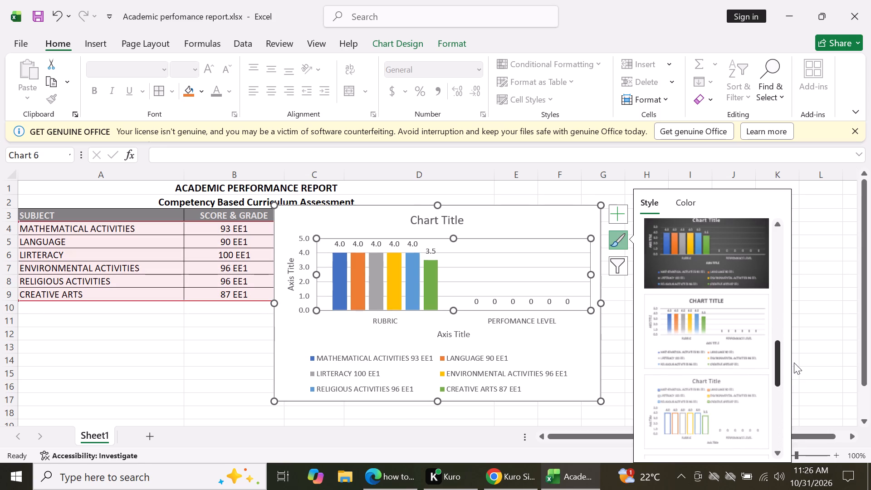
drag(794, 363, 794, 358)
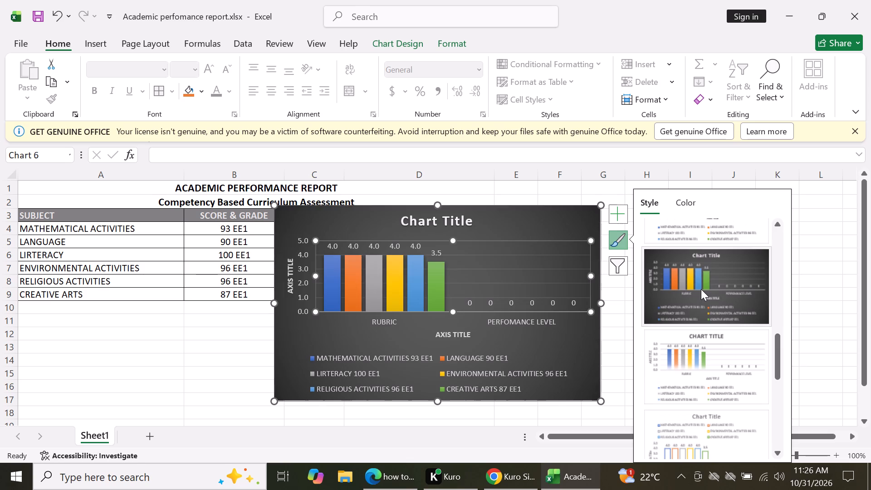
click(701, 289)
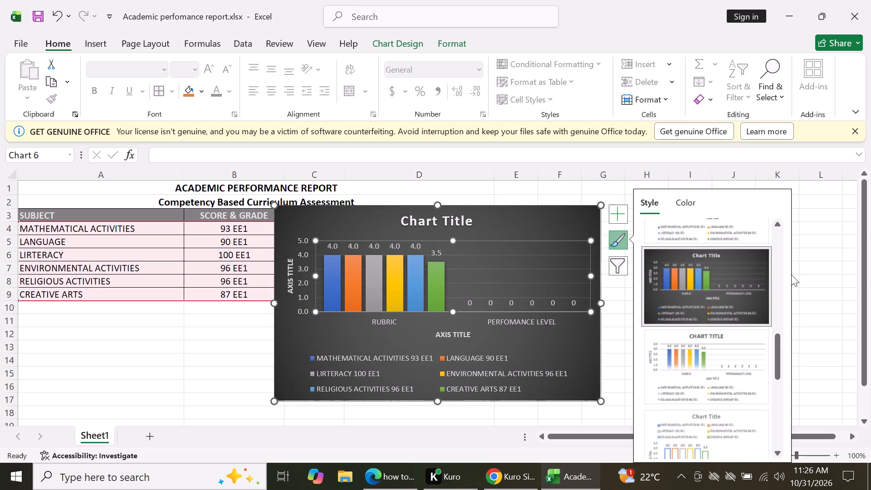
click(682, 200)
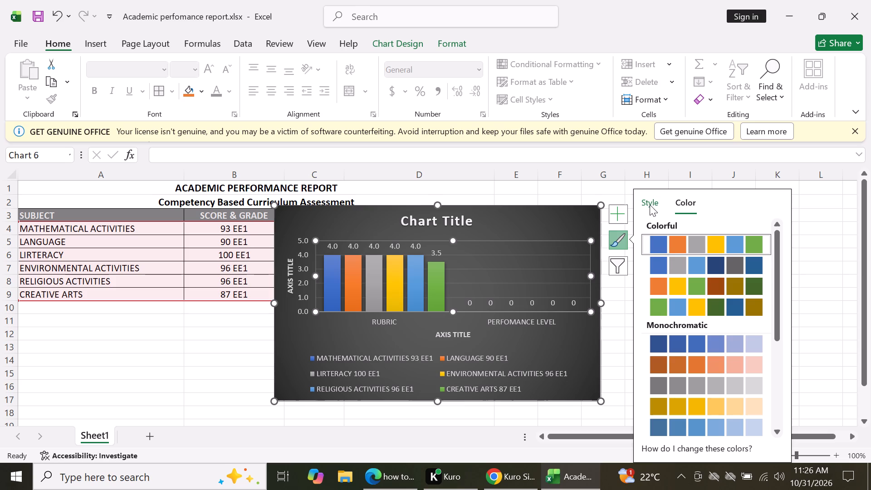
click(807, 253)
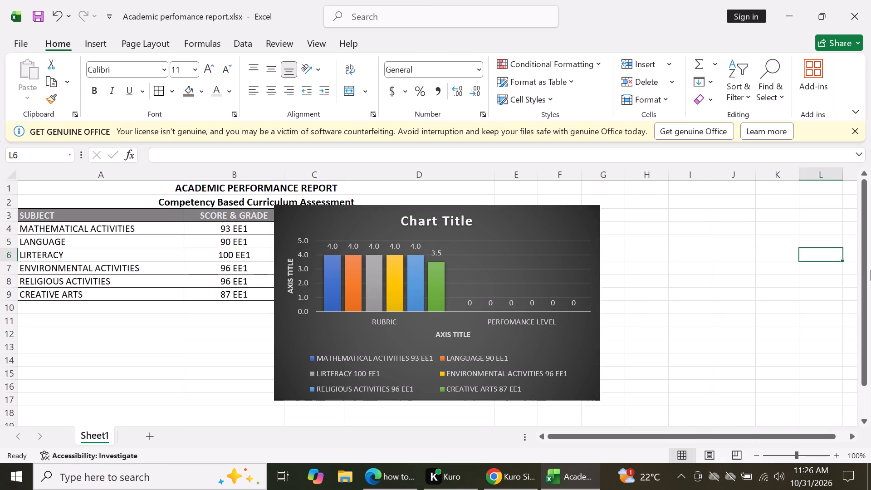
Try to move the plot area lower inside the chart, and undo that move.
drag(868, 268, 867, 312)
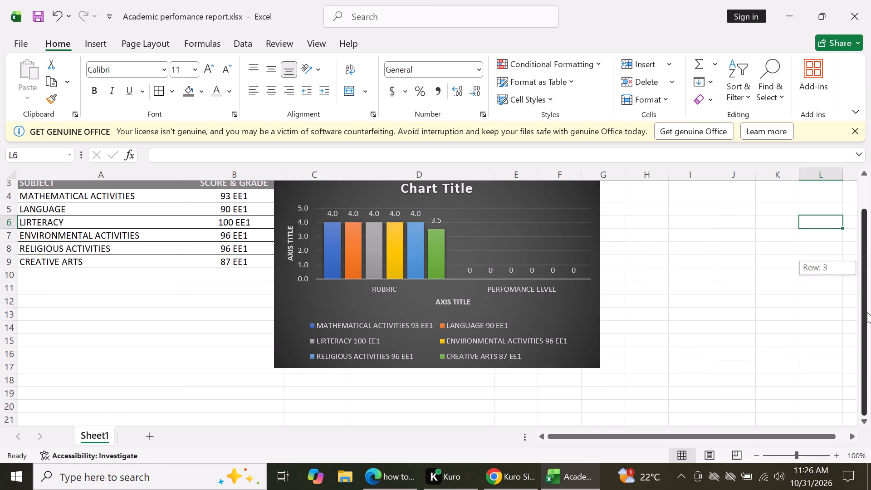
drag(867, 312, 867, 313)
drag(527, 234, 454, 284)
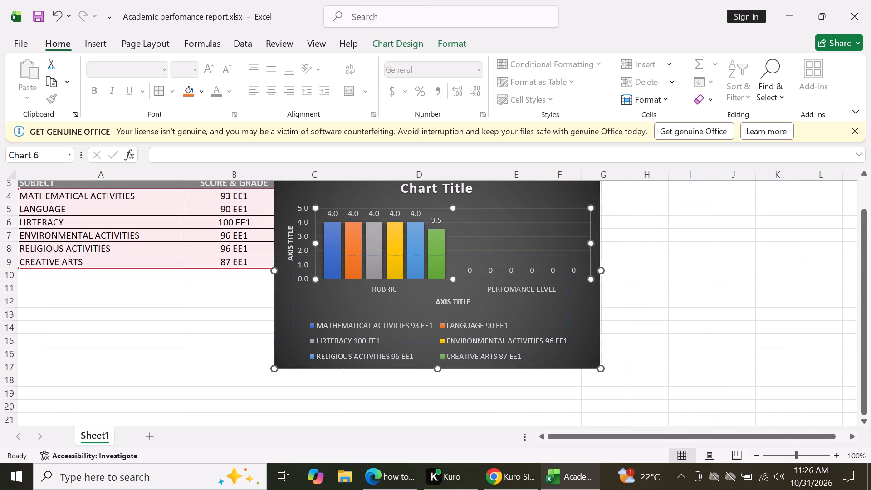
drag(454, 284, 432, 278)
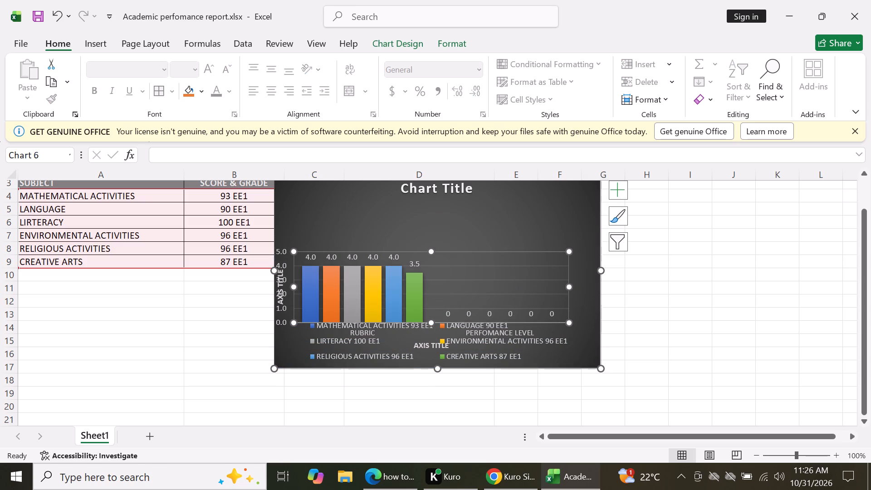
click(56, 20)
Move the whole chart below the subject table so it starts at row 14 and spans columns A to D.
click(558, 198)
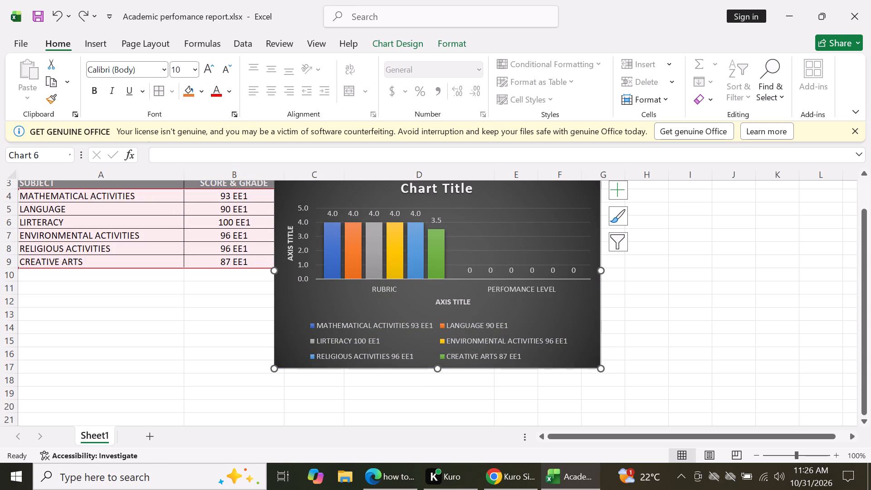
drag(566, 195, 531, 221)
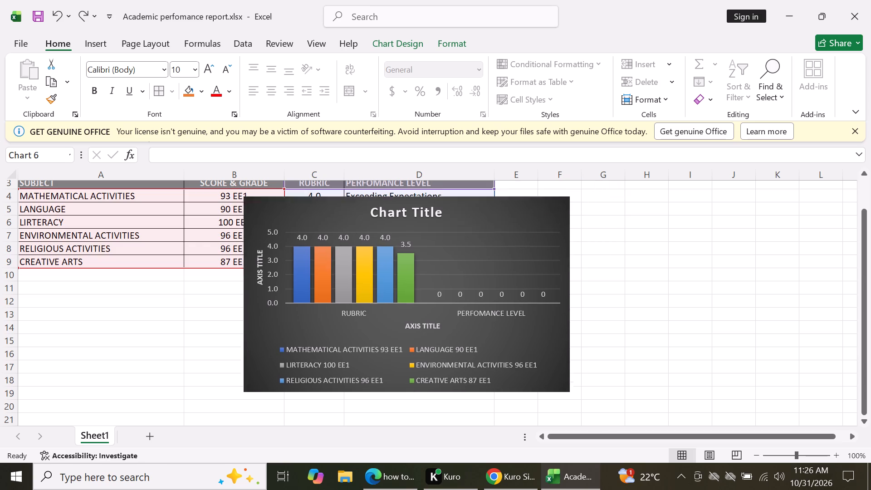
drag(531, 221, 325, 331)
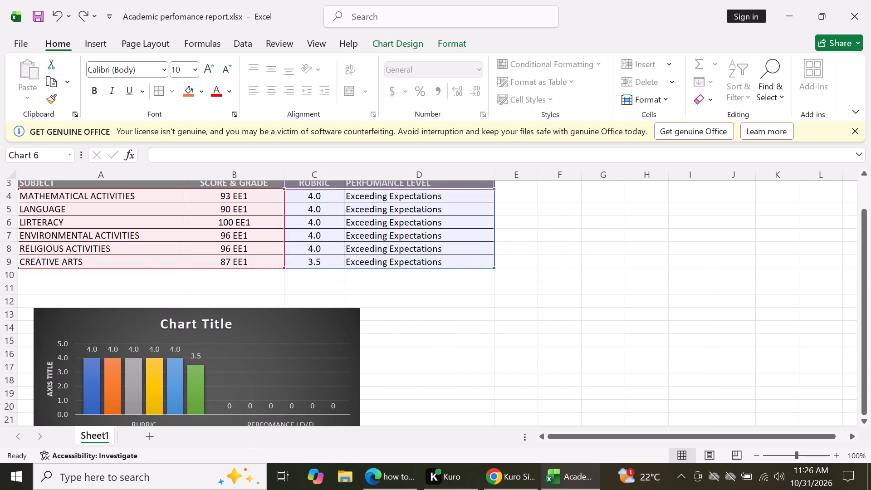
drag(325, 331, 333, 348)
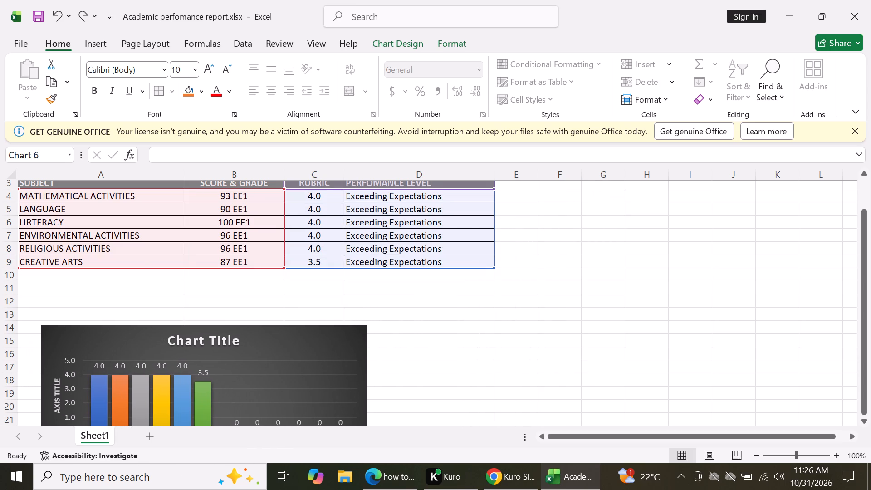
drag(333, 348, 334, 344)
click(468, 323)
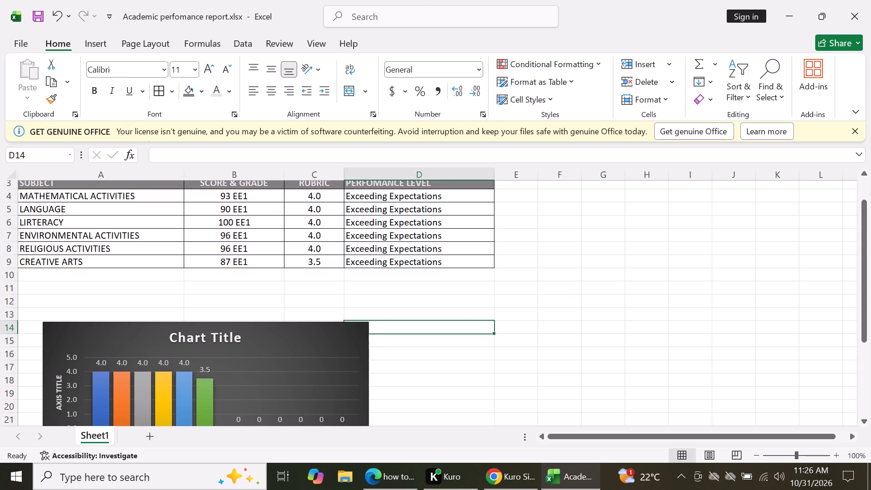
drag(863, 279, 870, 343)
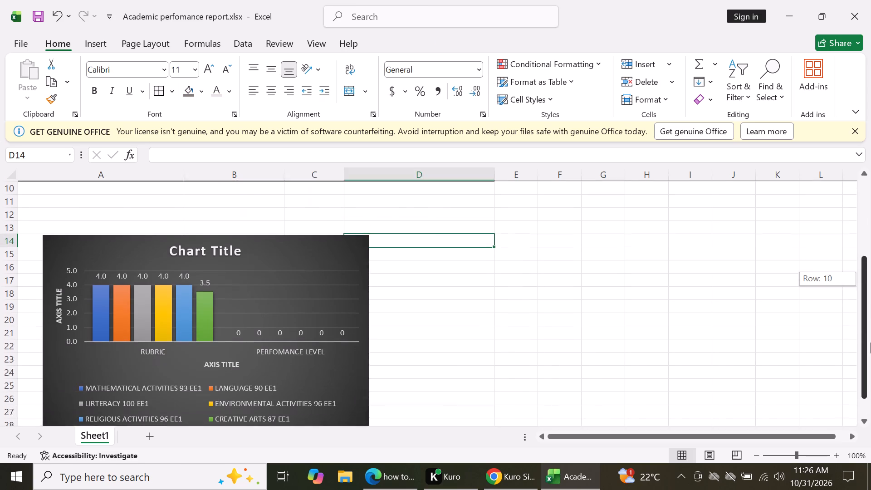
drag(870, 343, 870, 364)
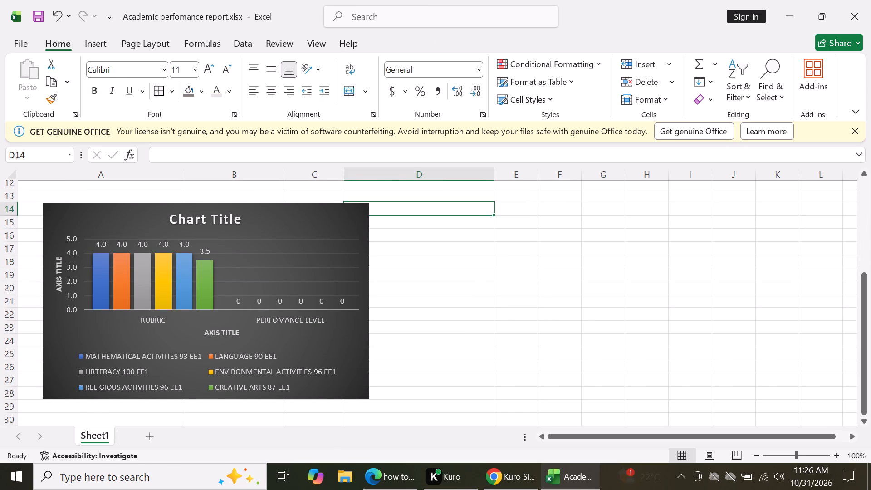
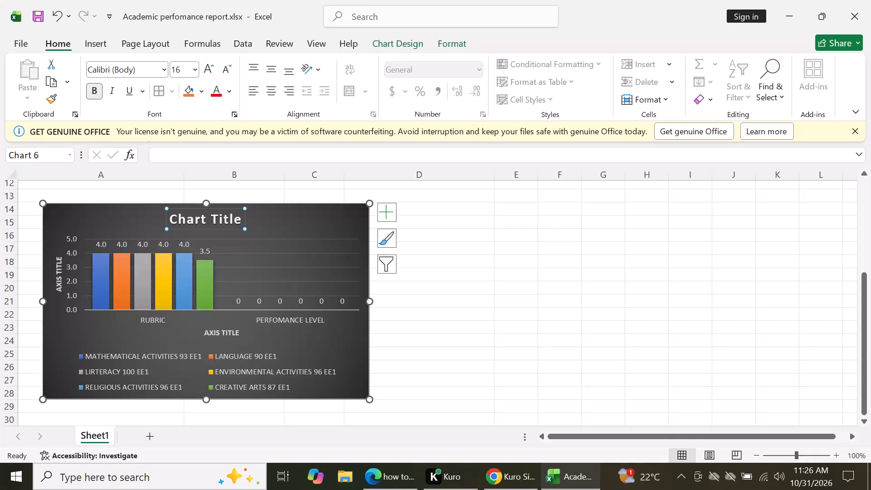
Set the chart title to PERFORMANCE VISUAL ANALYSIS.
text(PER)
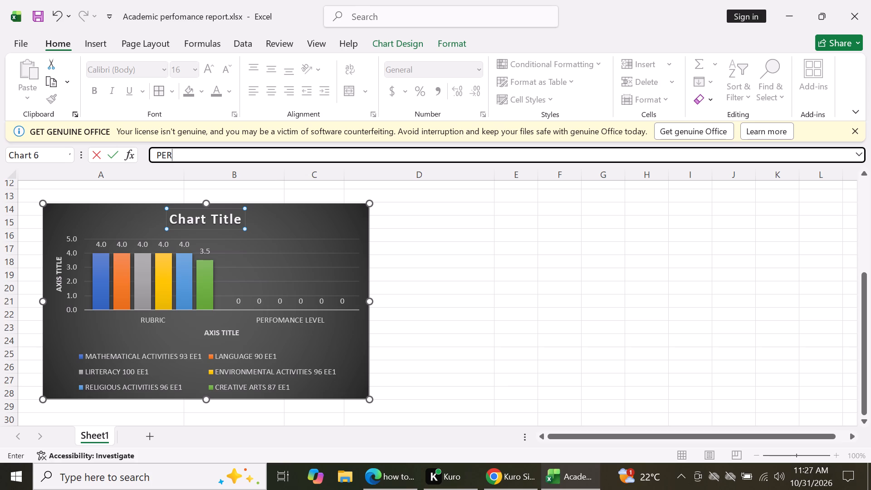
text(FOR)
text(MANCE)
key(space)
text(VISUAL)
key(space)
text(ANALYSIS)
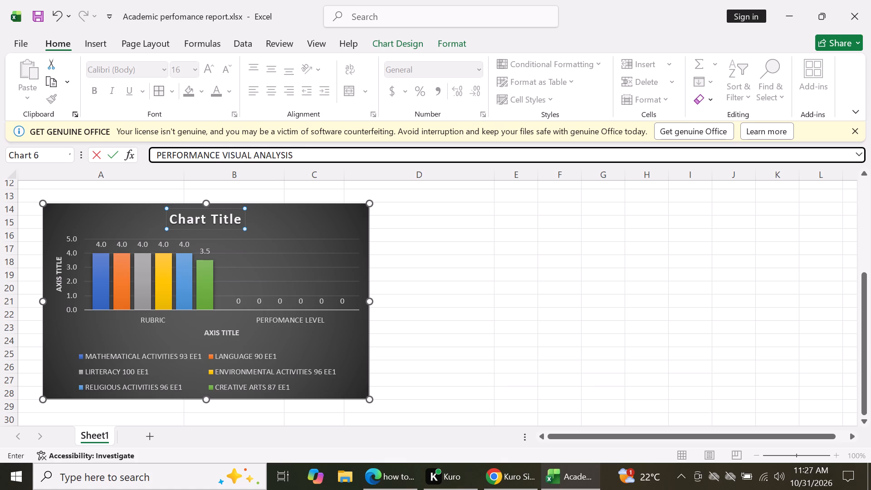
key(Return)
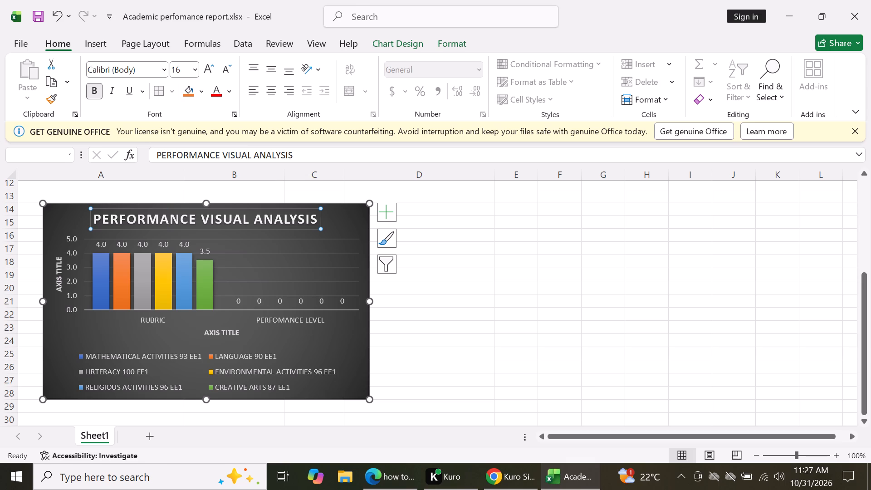
click(460, 308)
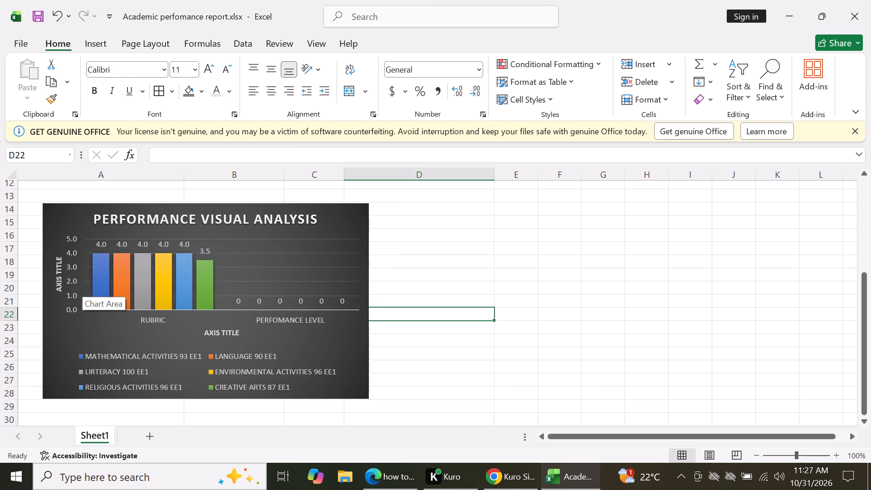
Set the chart's vertical axis title to Rubric.
click(59, 278)
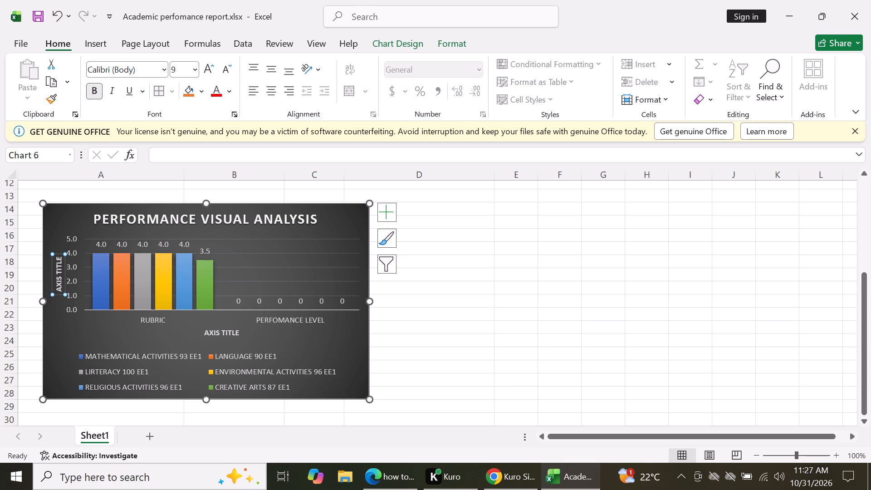
key(r)
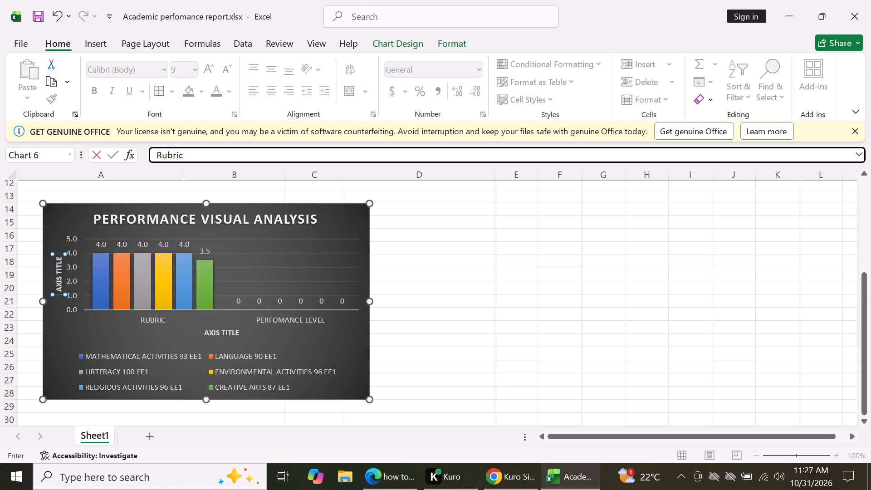
key(Return)
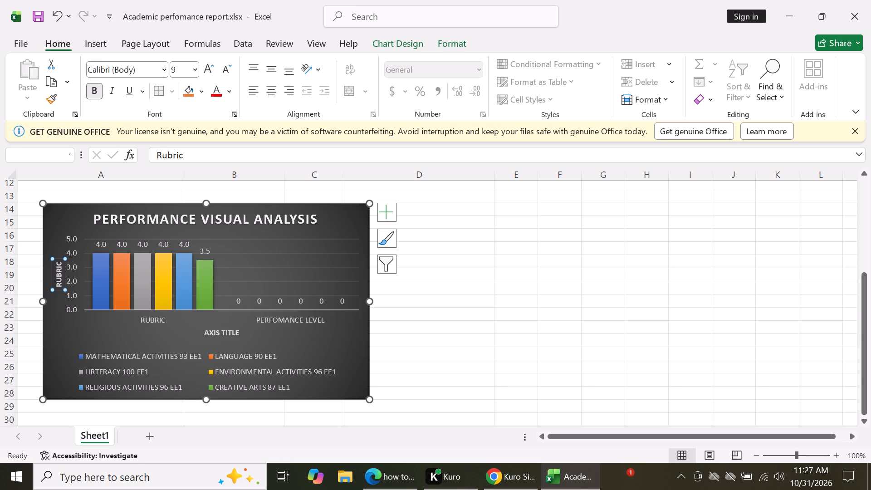
Delete the chart's horizontal category axis labels and the horizontal axis title.
click(230, 335)
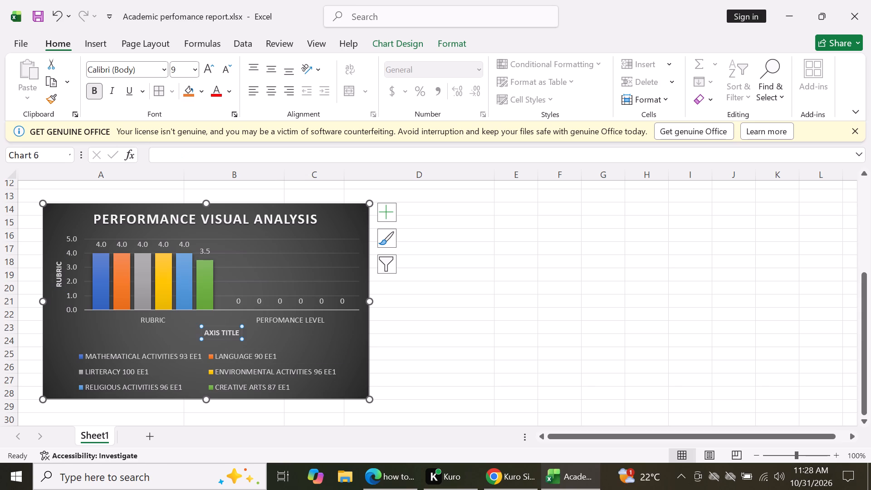
click(284, 318)
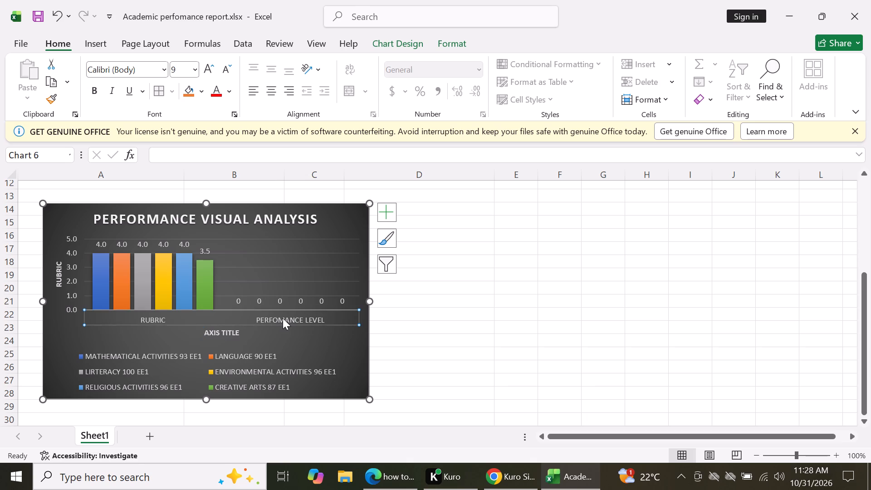
key(Delete)
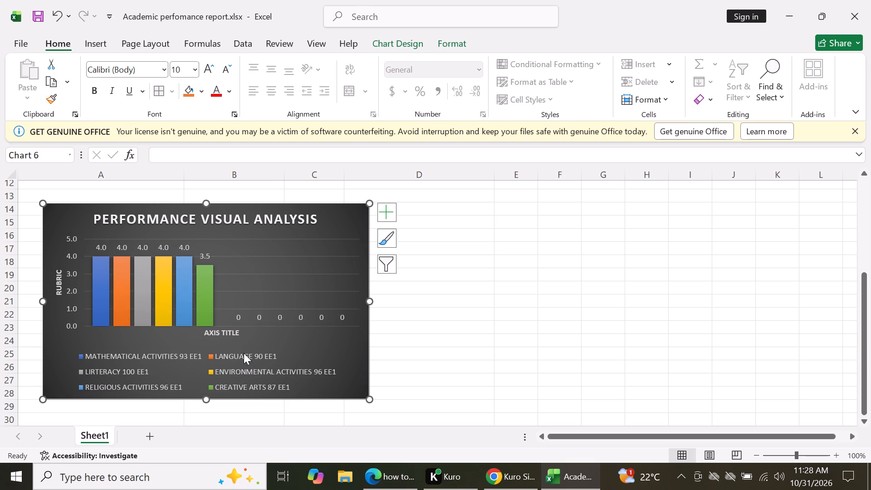
click(225, 333)
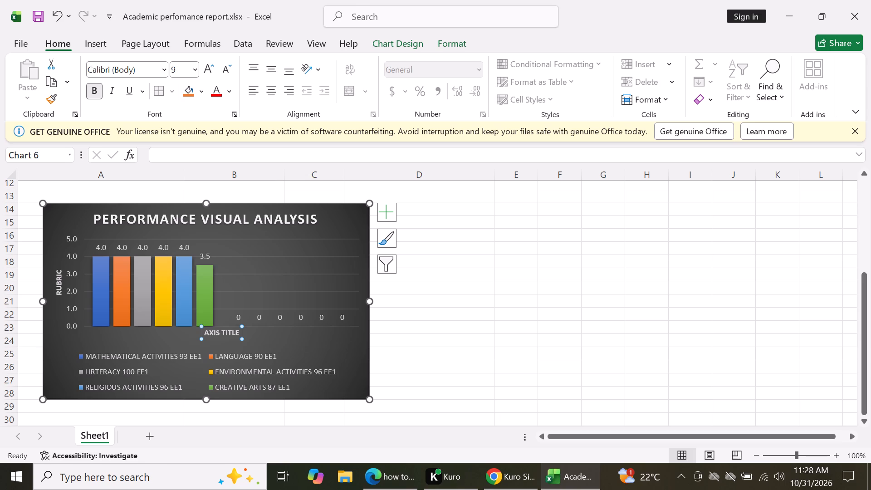
key(Delete)
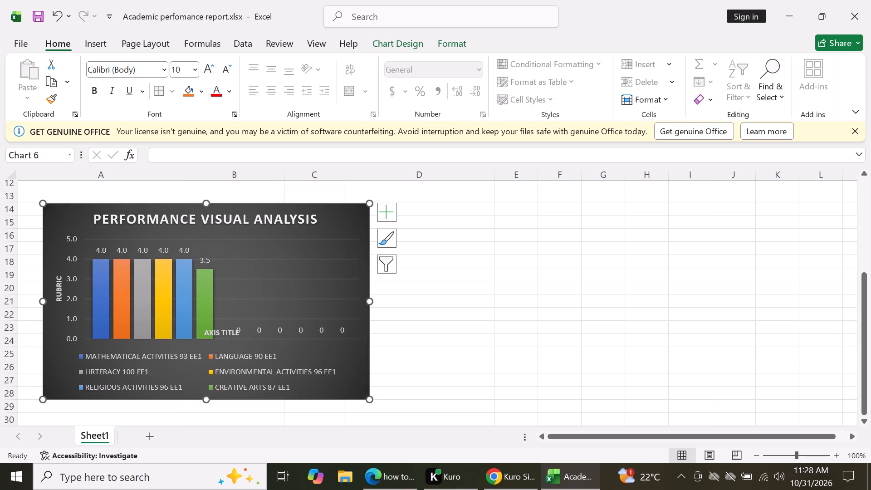
Widen the chart by extending its outer edge to about the middle of column D.
click(208, 300)
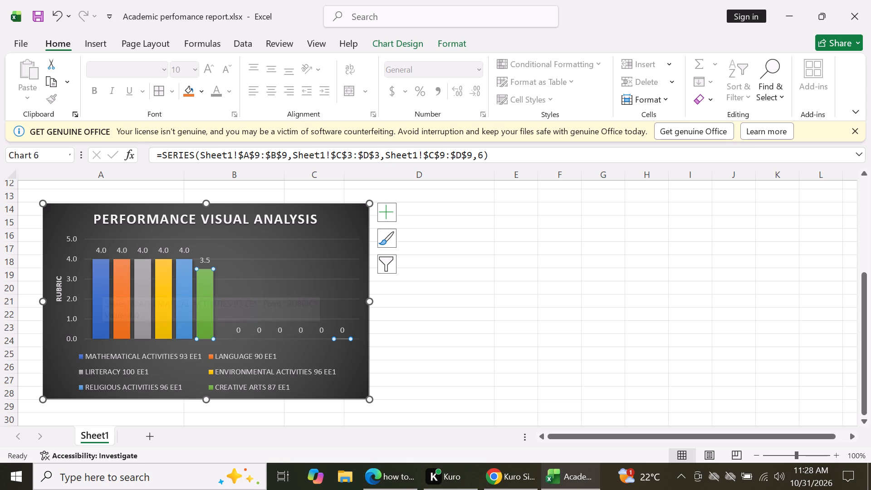
drag(370, 300, 390, 300)
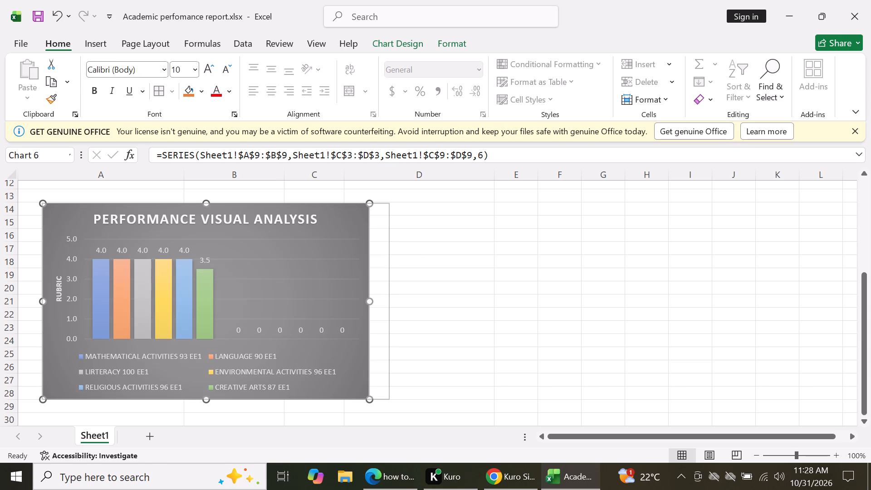
drag(390, 300, 398, 301)
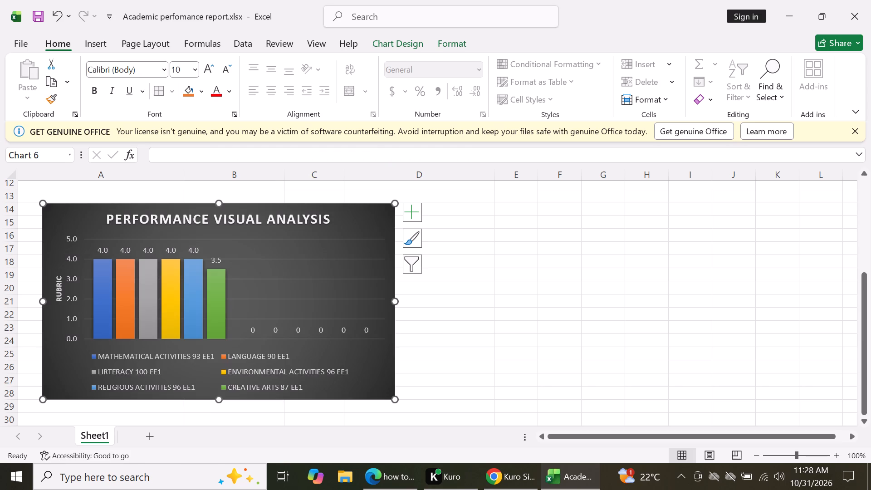
drag(398, 304, 422, 304)
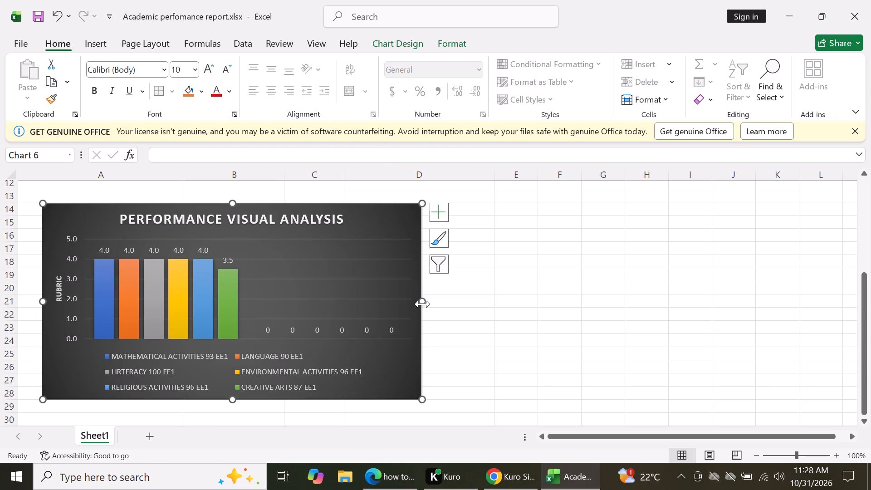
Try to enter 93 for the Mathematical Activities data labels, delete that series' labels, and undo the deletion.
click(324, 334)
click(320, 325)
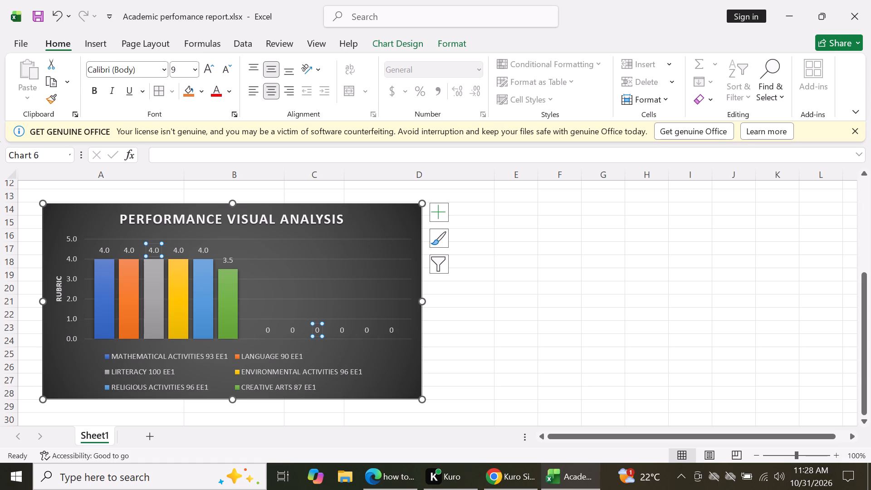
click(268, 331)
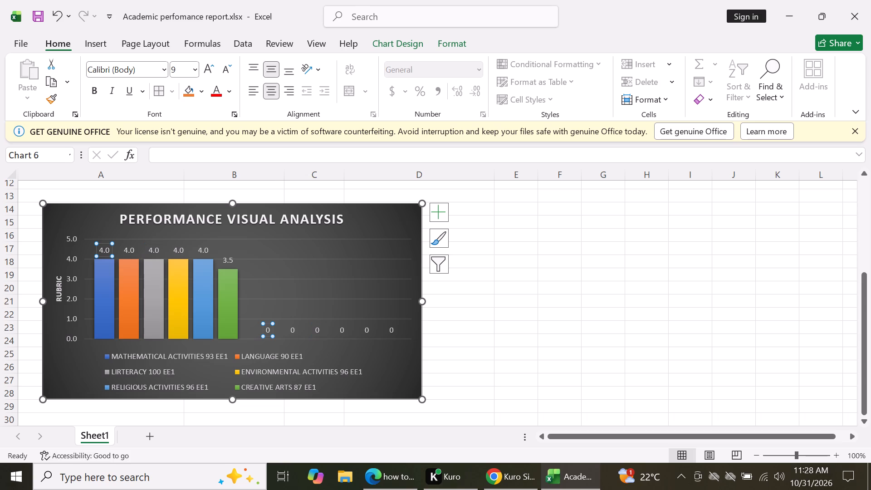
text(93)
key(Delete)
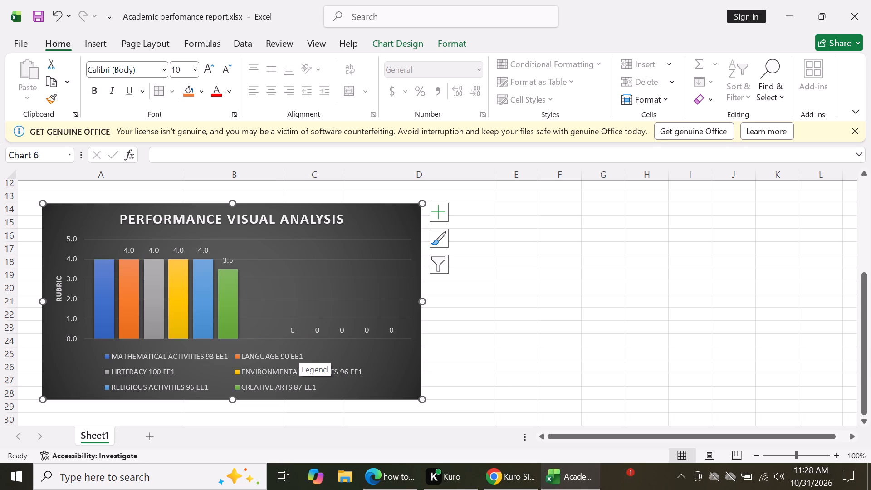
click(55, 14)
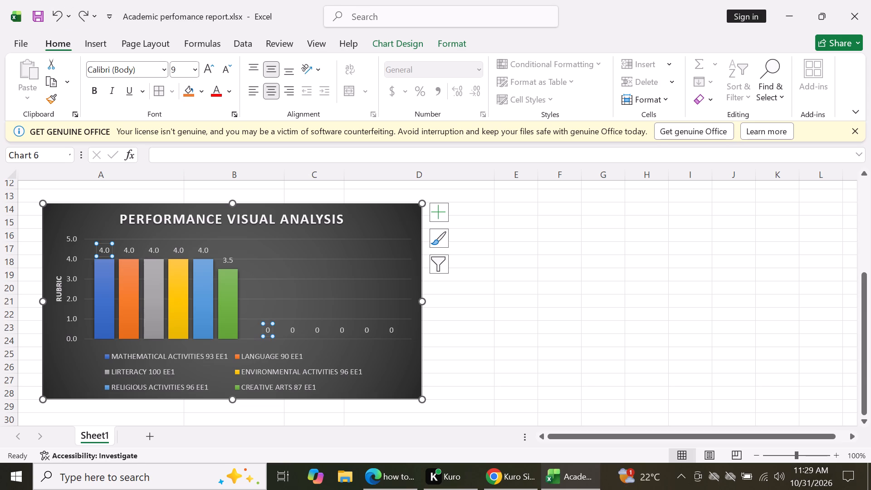
Replace the data label above the Mathematical Activities column with 93.
click(268, 329)
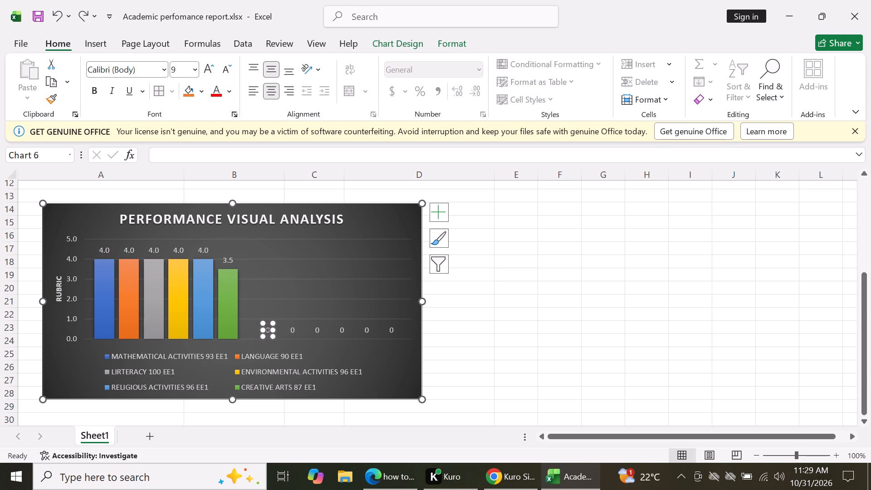
click(106, 249)
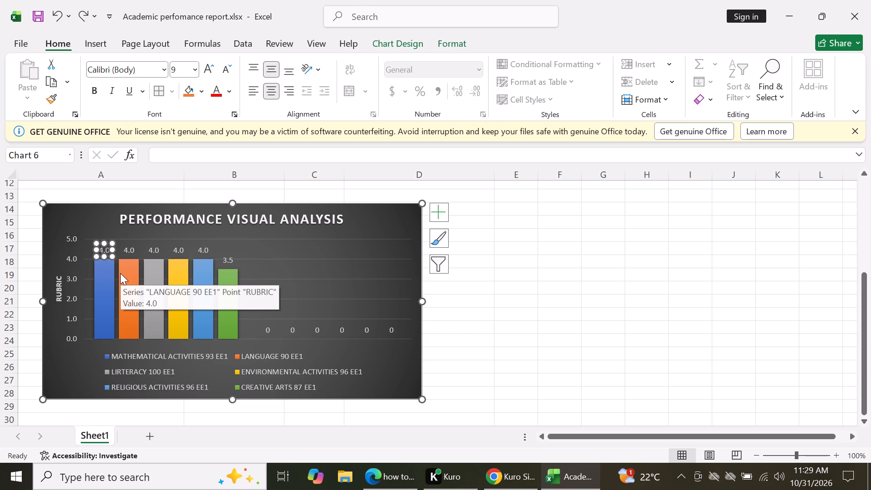
key(9)
key(3)
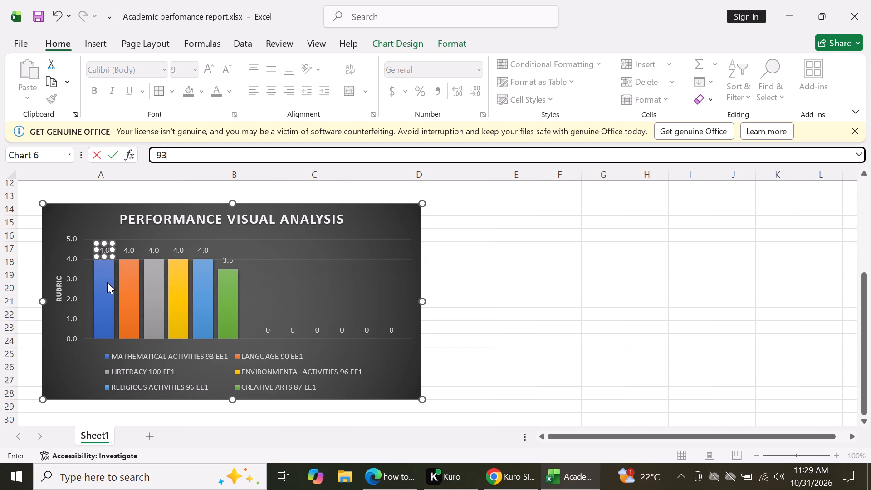
key(Return)
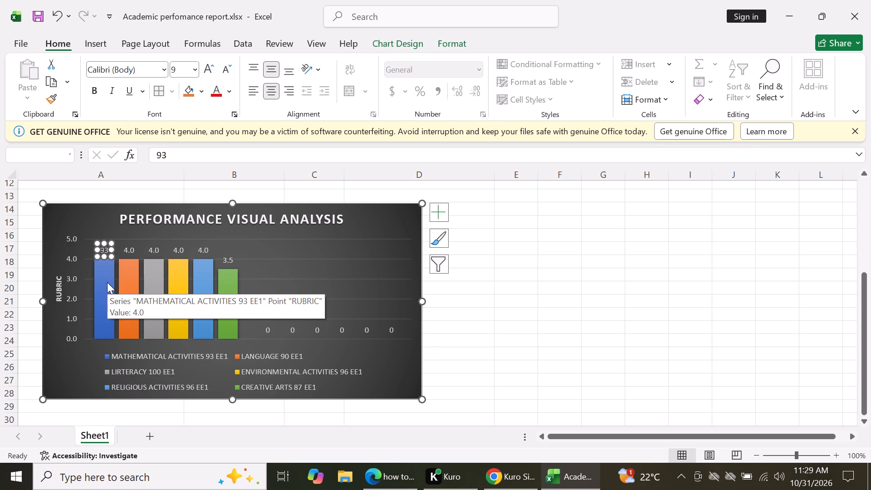
click(71, 306)
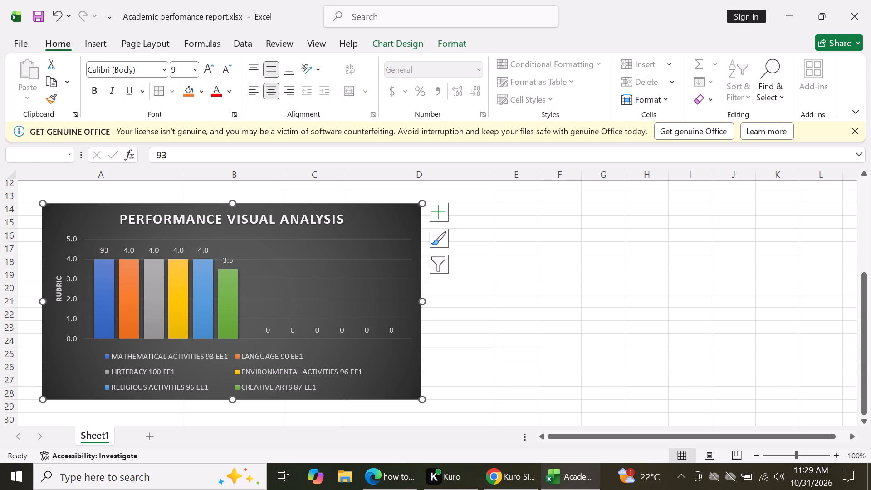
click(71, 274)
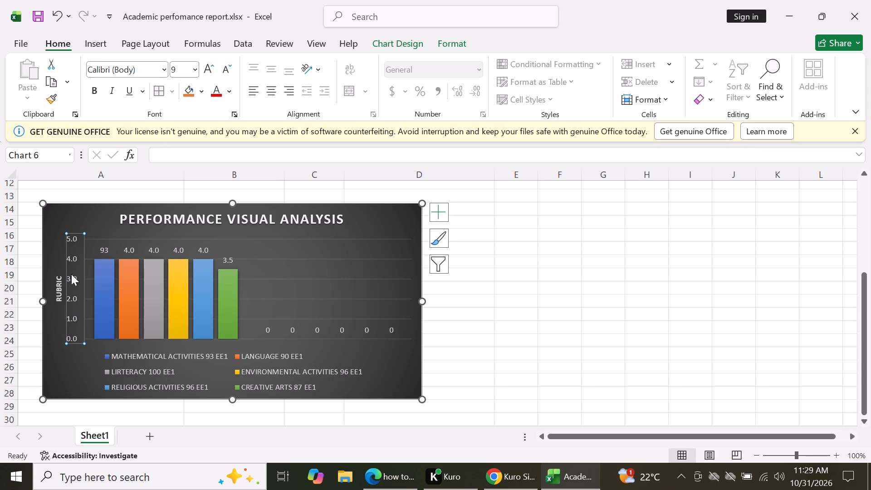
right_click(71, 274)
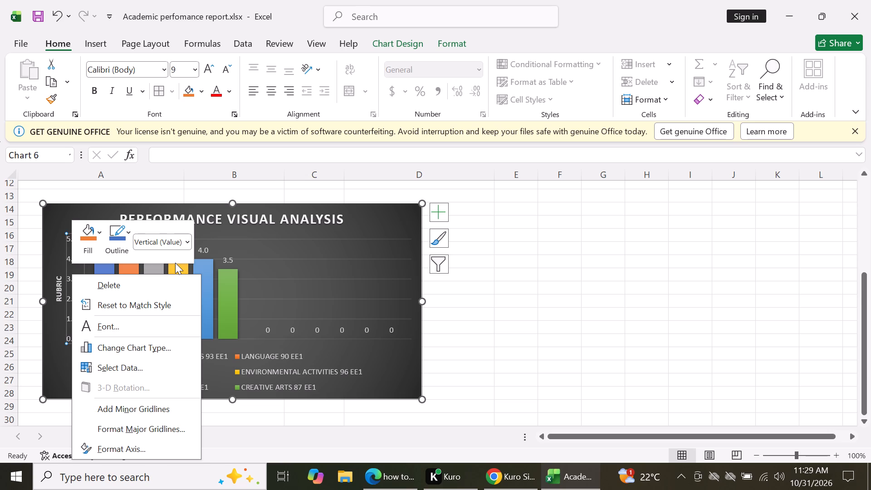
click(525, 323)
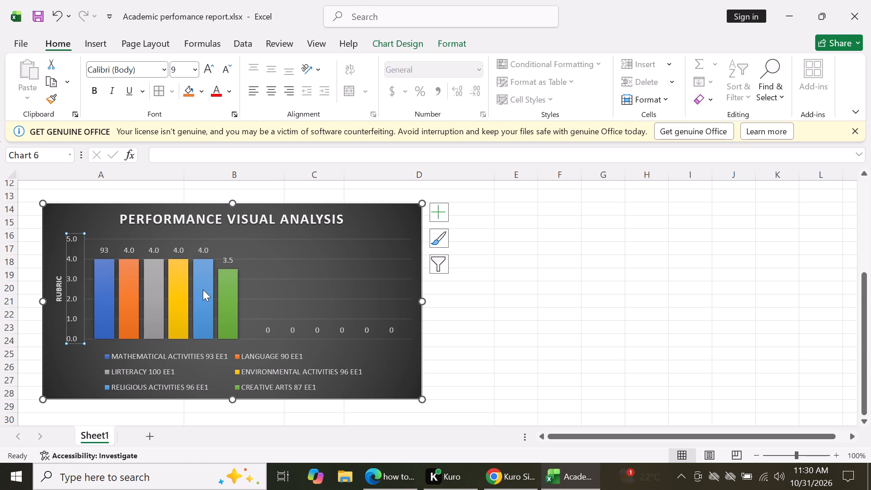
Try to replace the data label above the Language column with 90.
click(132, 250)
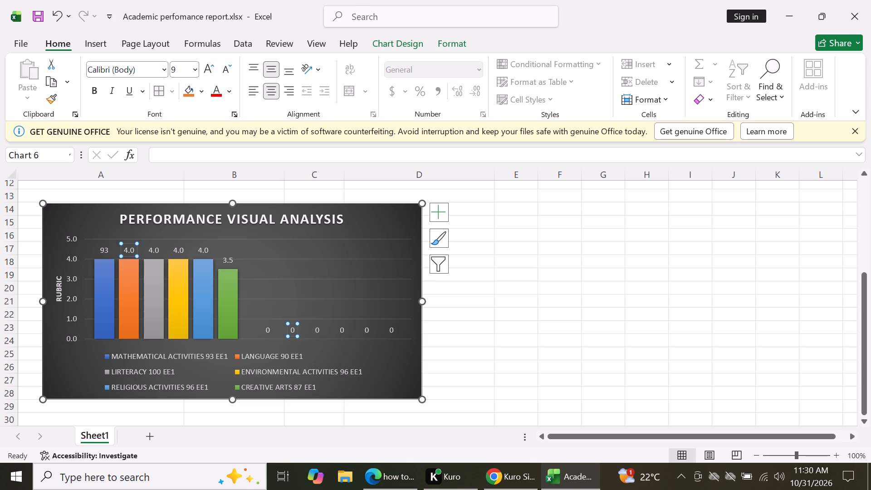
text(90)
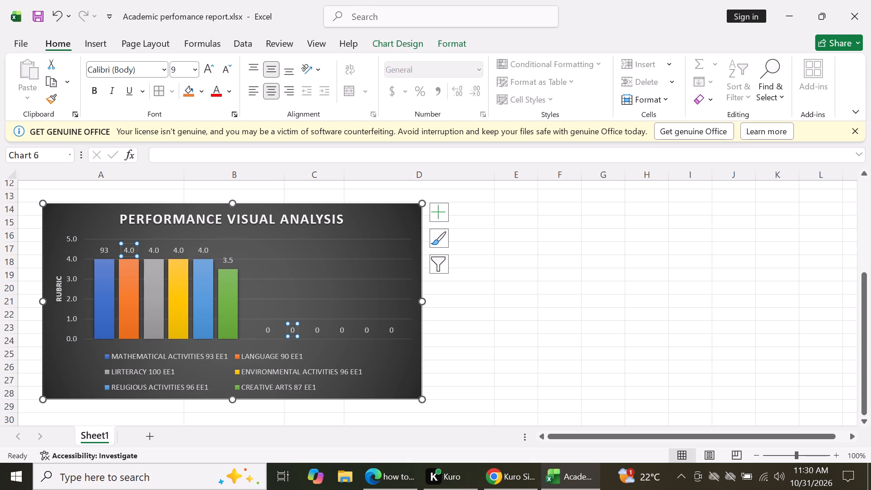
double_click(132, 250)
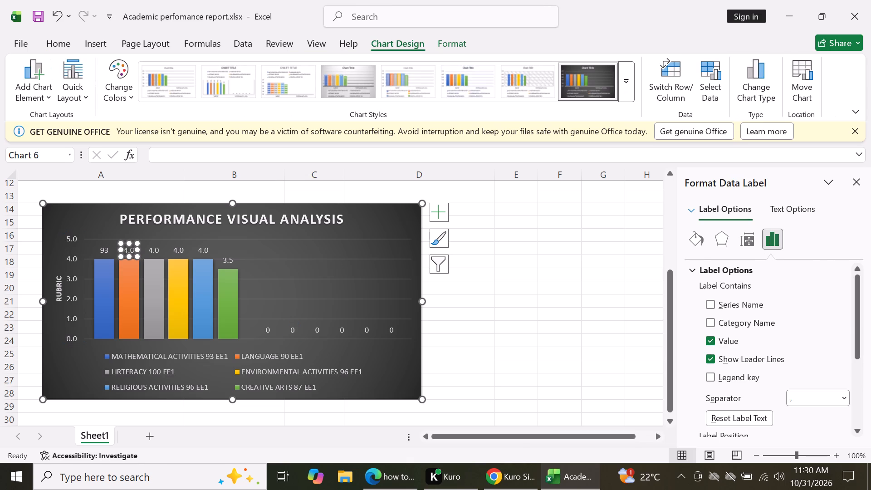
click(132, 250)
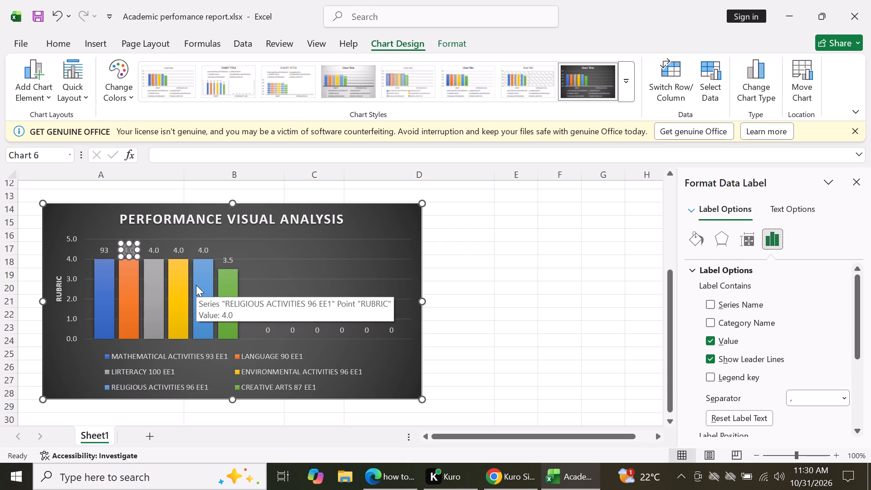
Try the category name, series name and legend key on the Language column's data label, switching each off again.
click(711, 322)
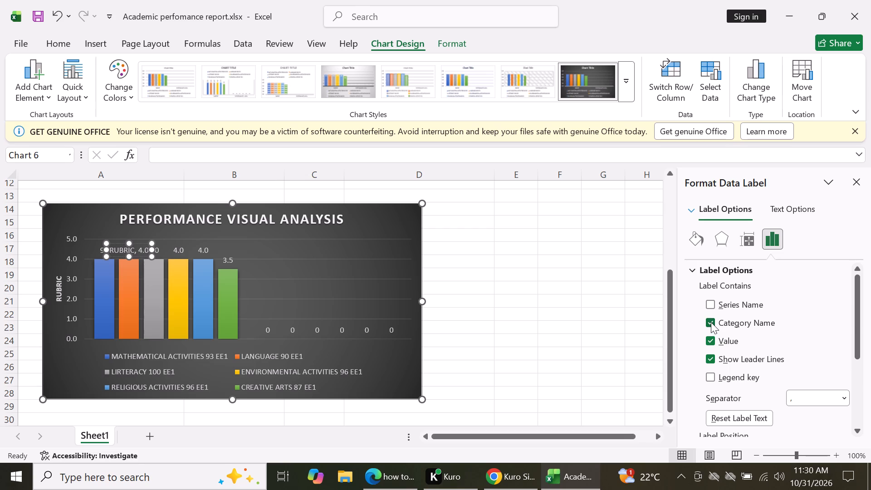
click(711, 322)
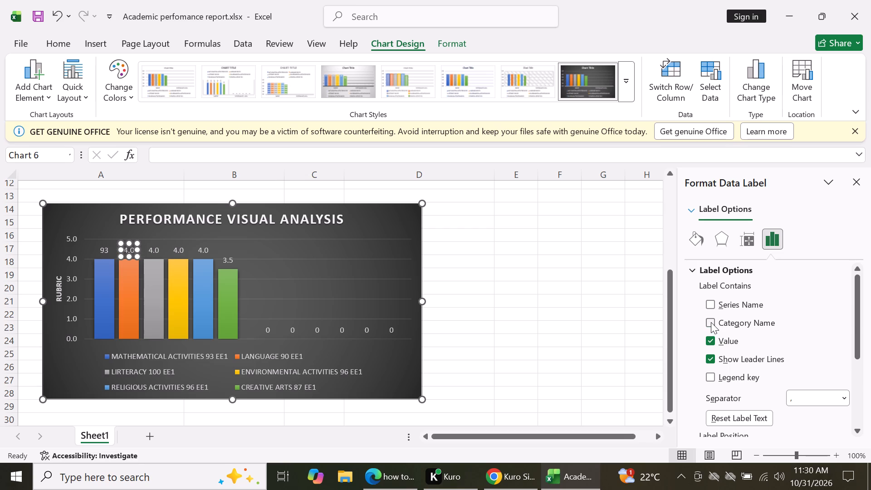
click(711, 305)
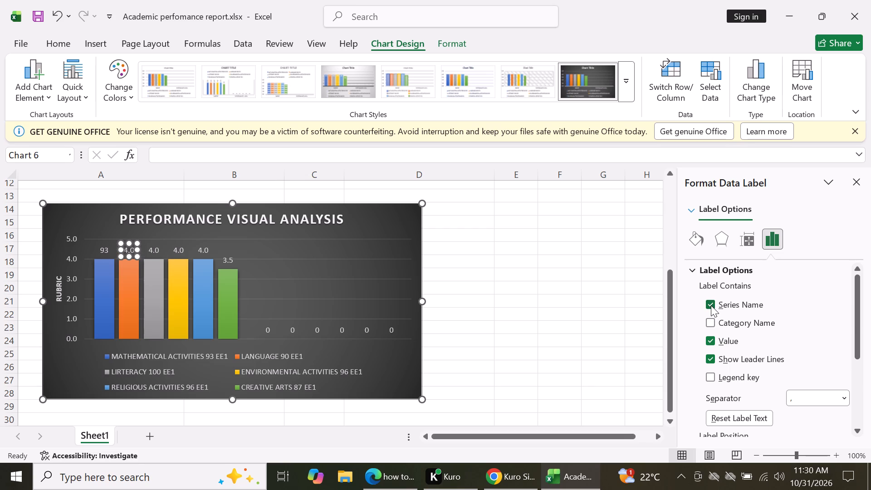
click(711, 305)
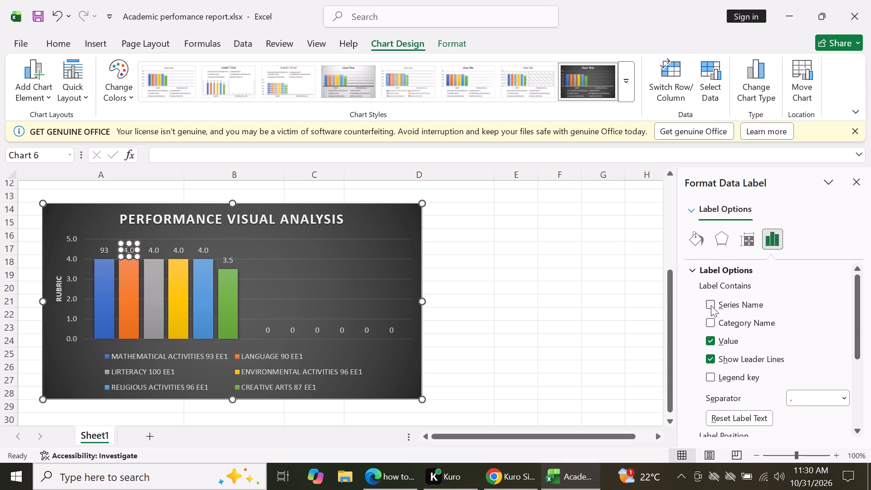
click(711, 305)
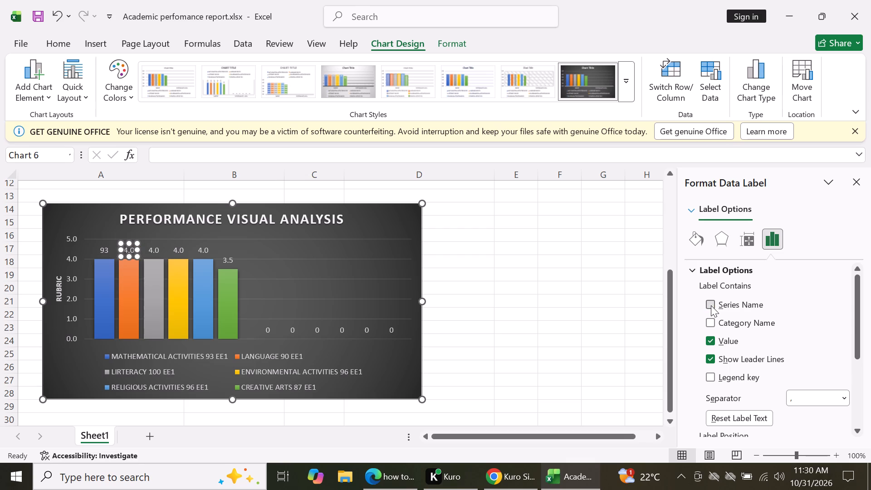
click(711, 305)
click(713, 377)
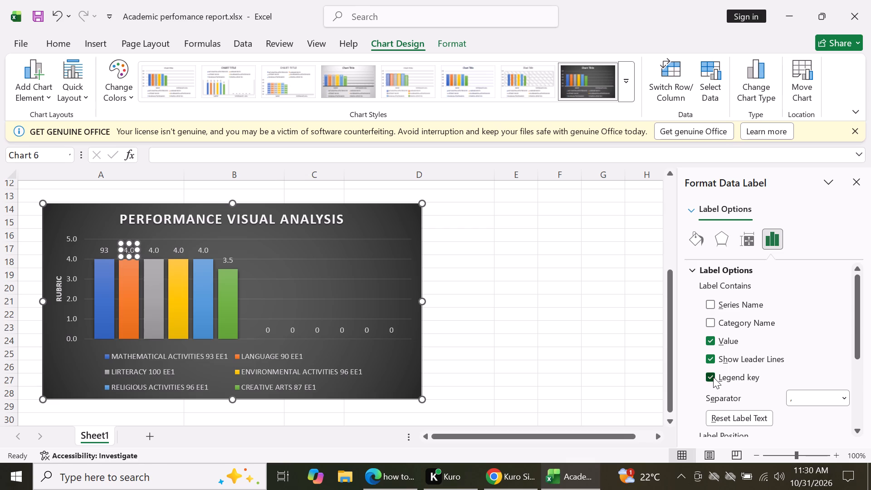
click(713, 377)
Examine the remaining formatting options for the Language column's data label, down to the label position and number settings.
click(768, 241)
click(768, 241)
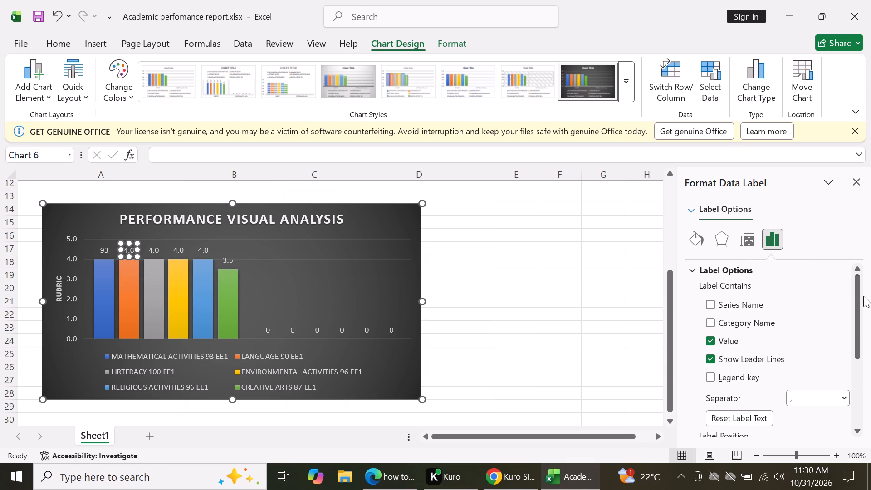
drag(856, 298, 866, 338)
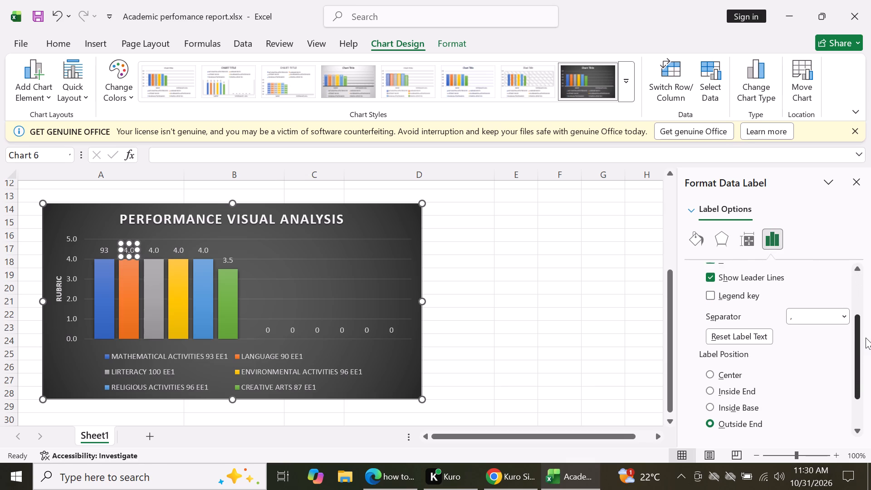
drag(866, 338, 870, 357)
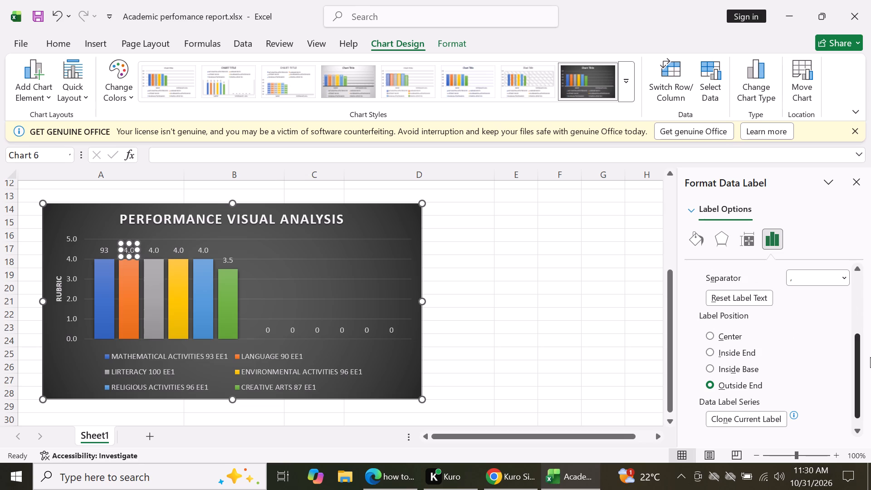
drag(870, 357, 870, 365)
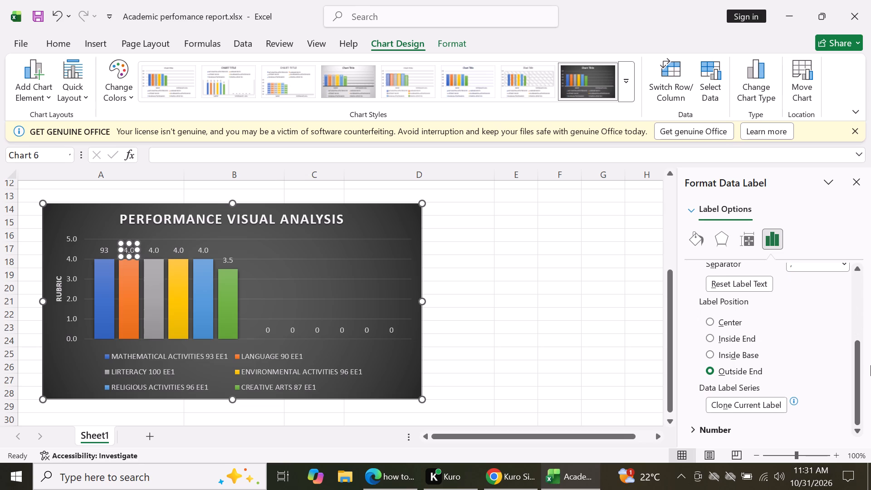
drag(870, 365, 864, 392)
drag(864, 392, 861, 396)
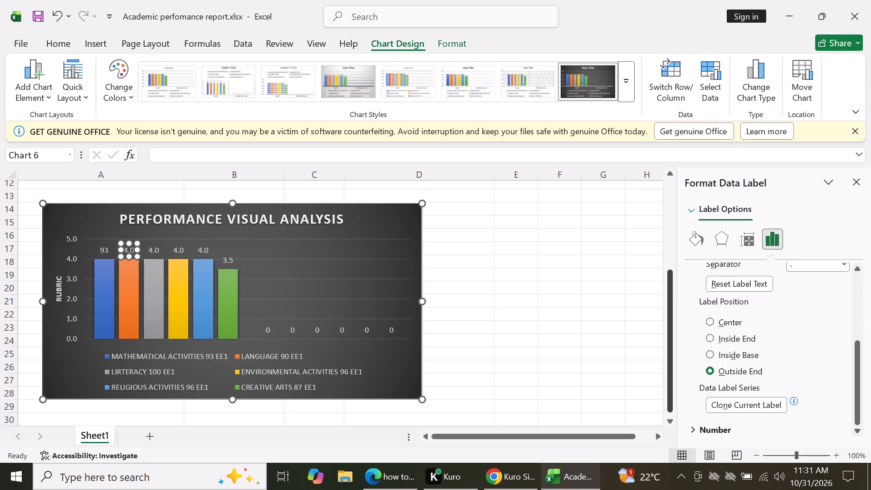
Delete the data labels of the Mathematical Activities, Language, Lirteracy and Environmental Activities series from the chart.
click(268, 330)
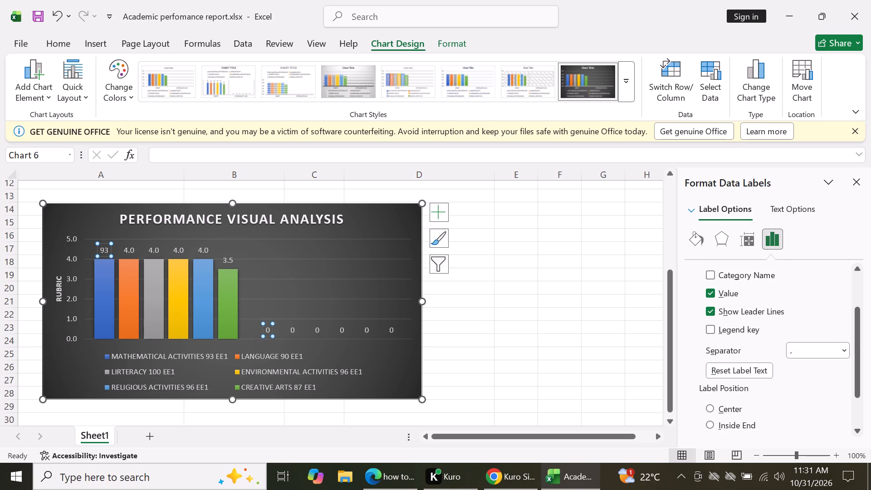
key(Print)
key(Delete)
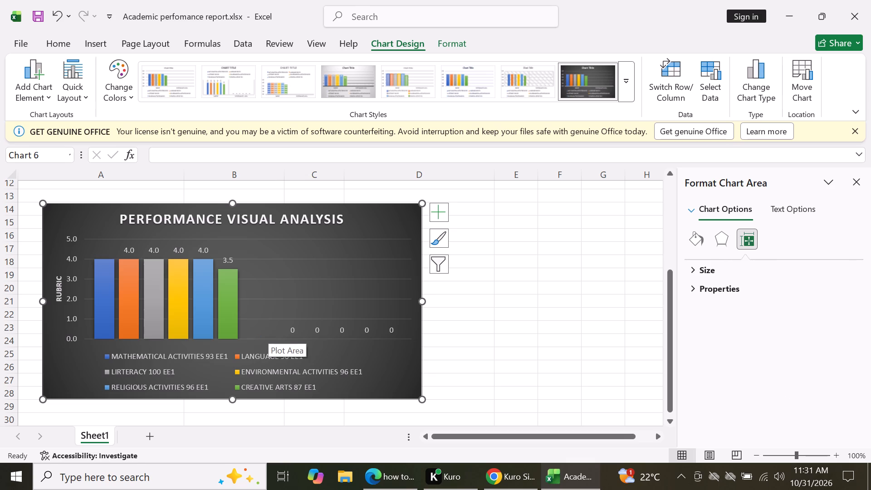
click(104, 252)
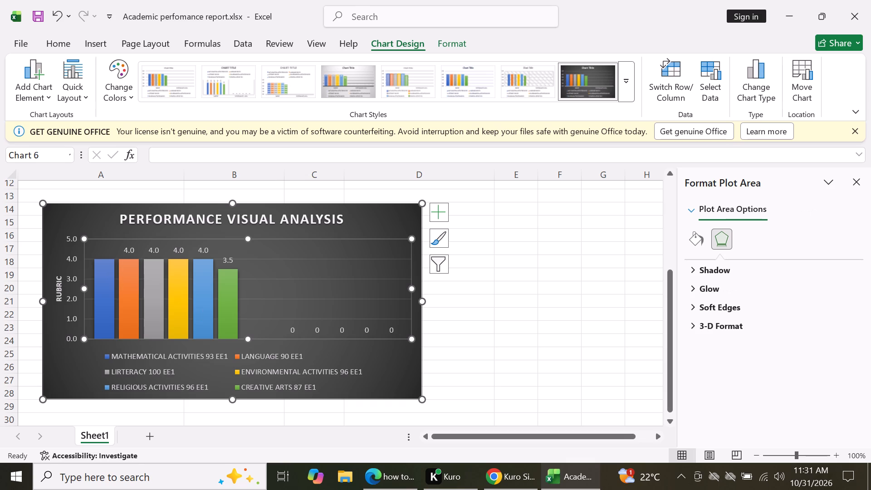
click(294, 333)
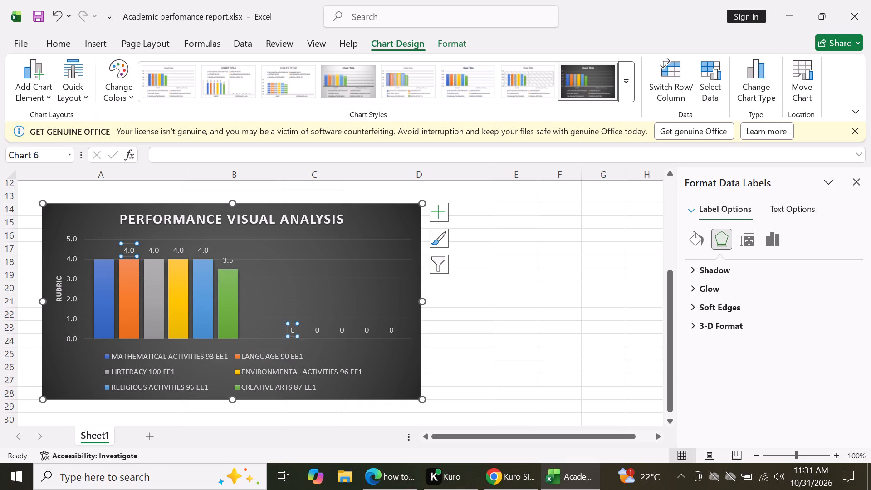
key(Delete)
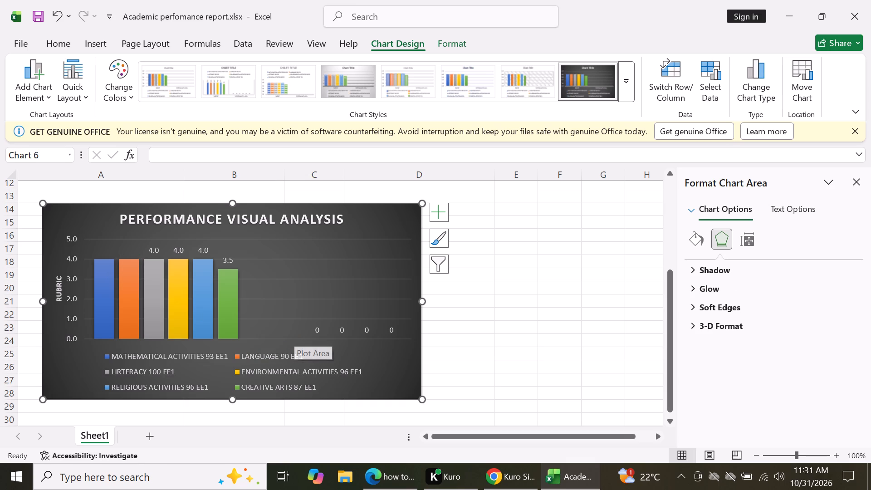
click(318, 332)
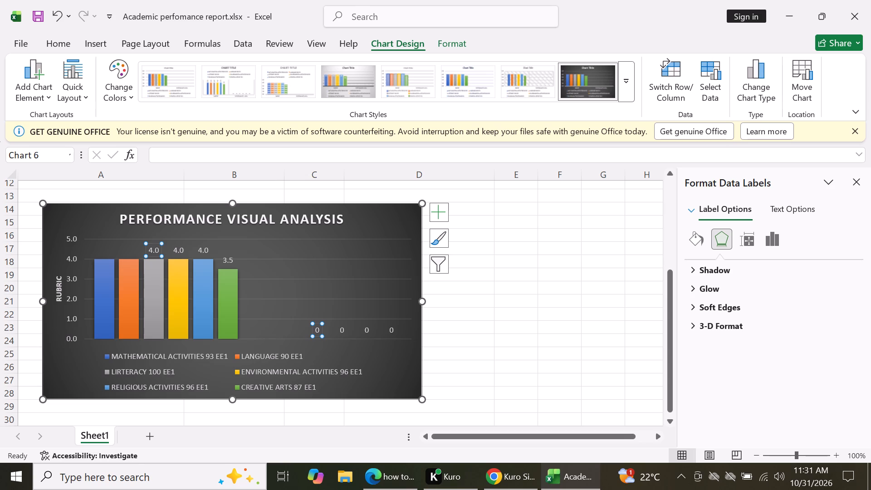
key(Delete)
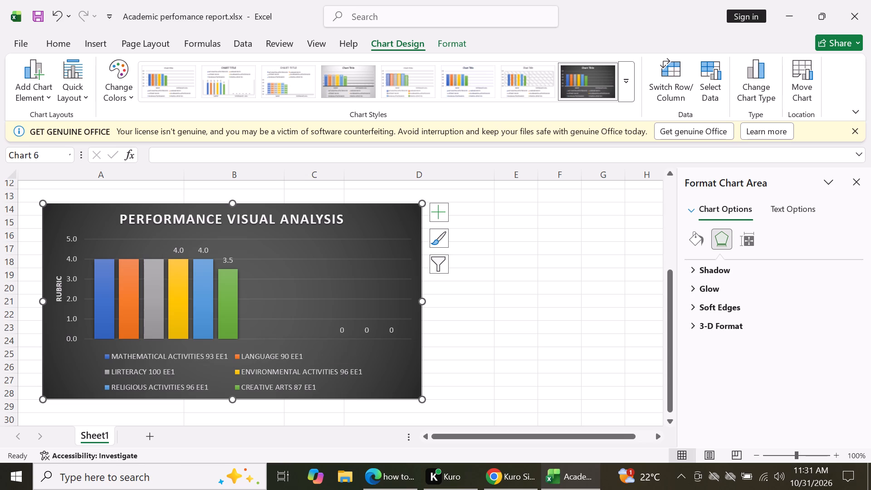
click(338, 332)
key(Delete)
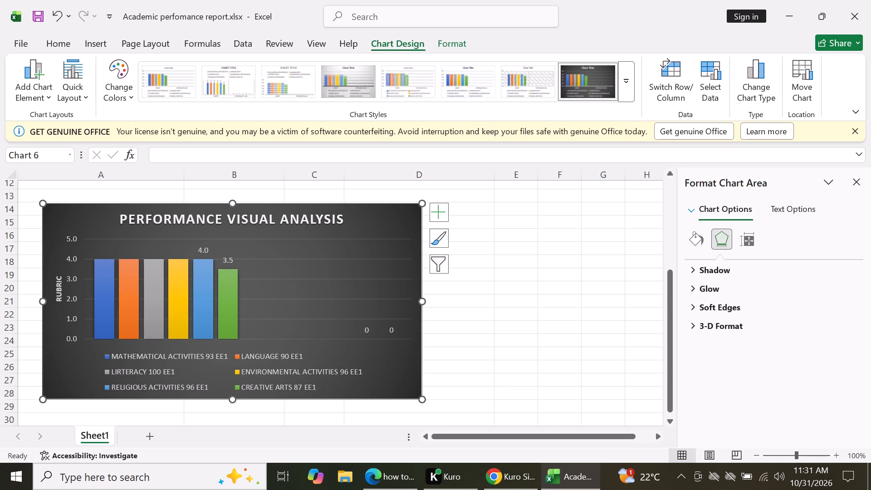
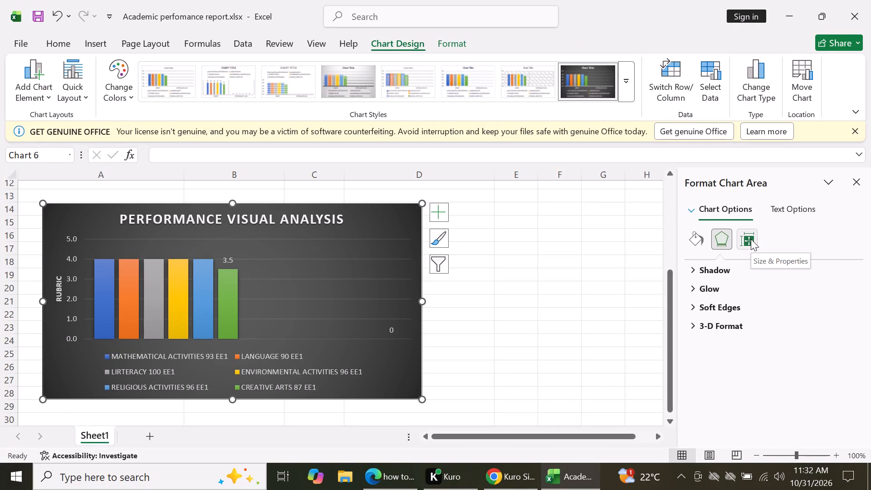
Delete the remaining data labels of the Creative Arts series from the chart.
click(390, 333)
key(Delete)
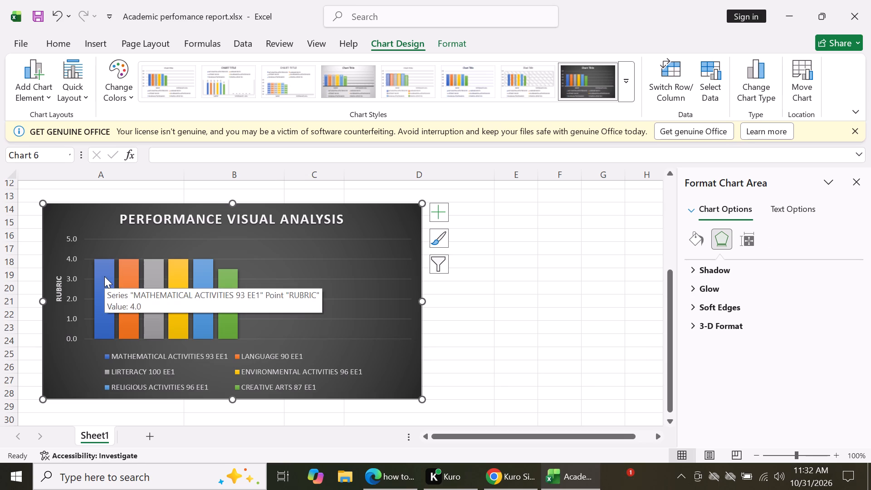
click(102, 249)
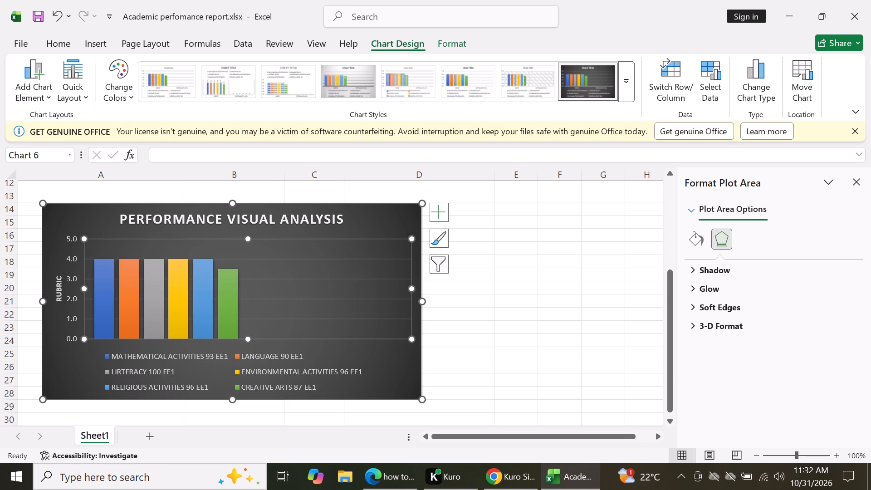
click(463, 345)
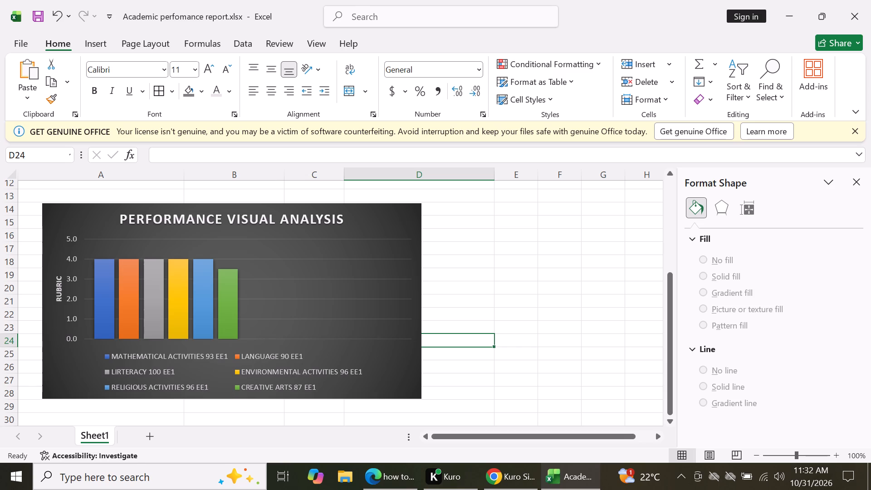
Examine the chart's Creative Arts and Religious Activities columns against the subject table above.
click(582, 329)
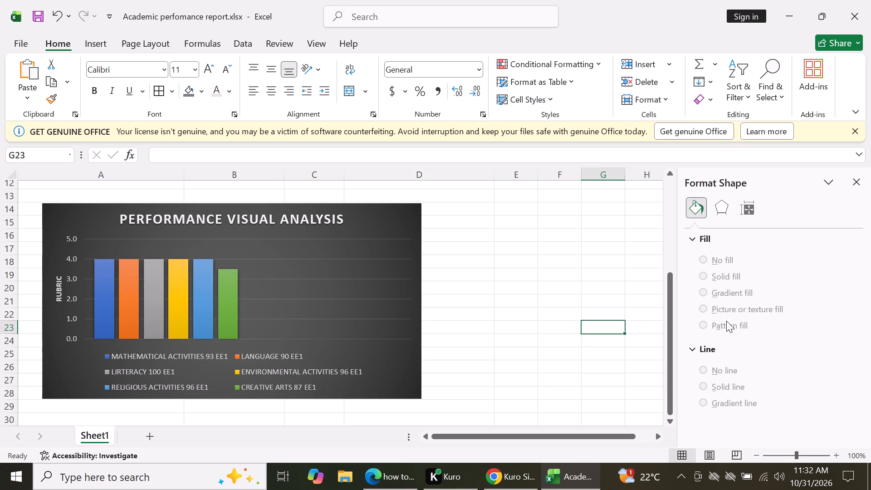
drag(670, 334, 670, 315)
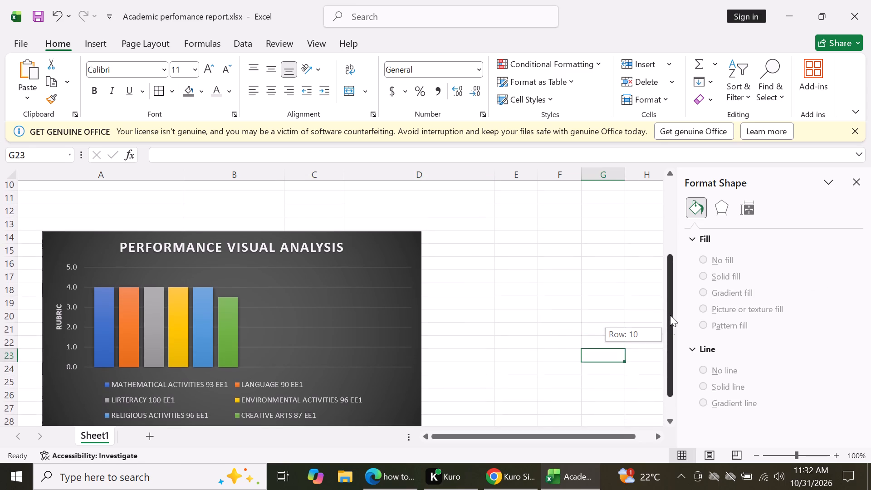
drag(670, 315, 665, 280)
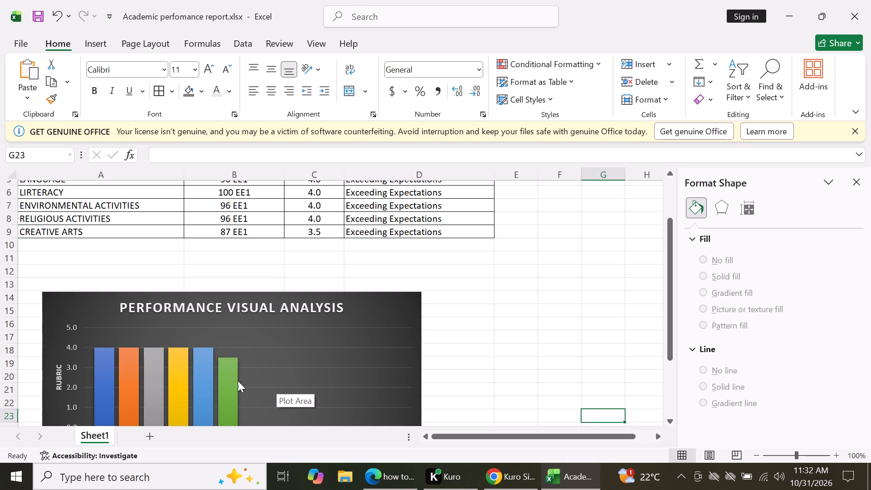
click(226, 380)
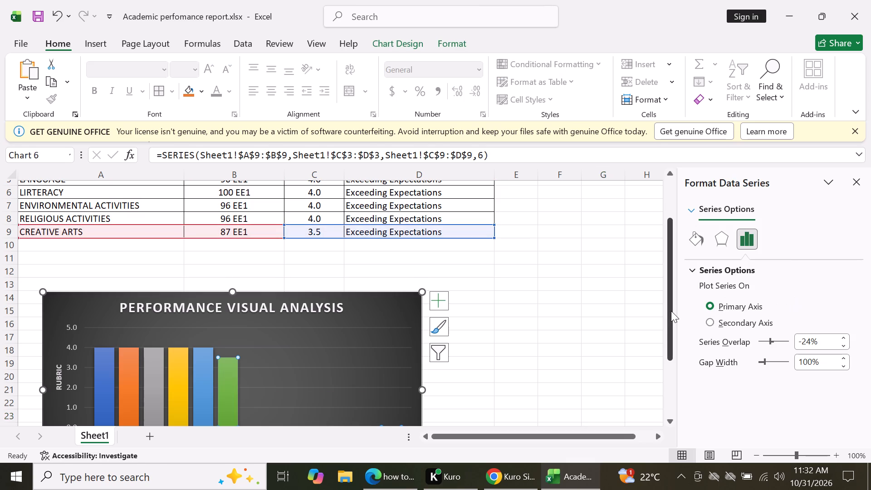
drag(670, 311, 672, 355)
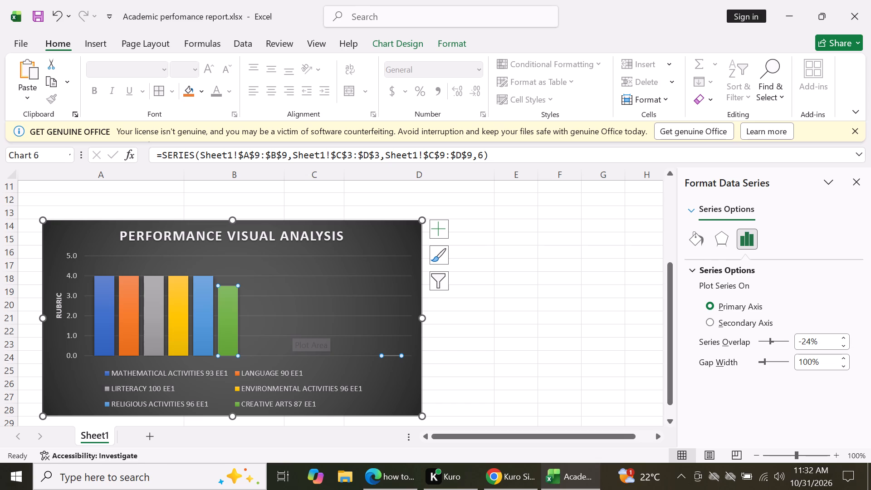
click(201, 328)
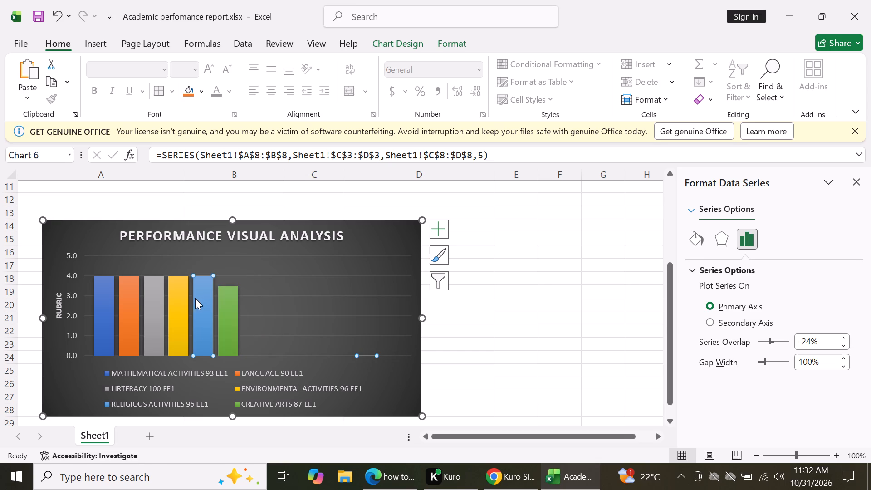
click(513, 349)
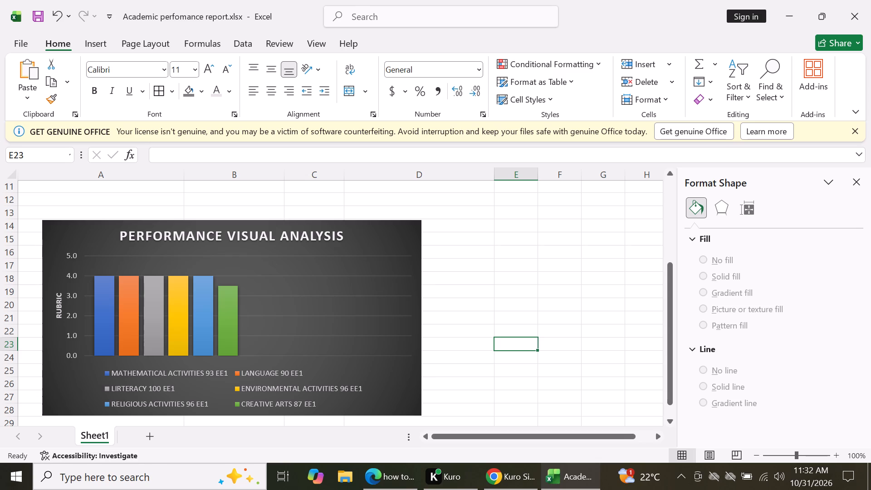
drag(671, 329, 681, 392)
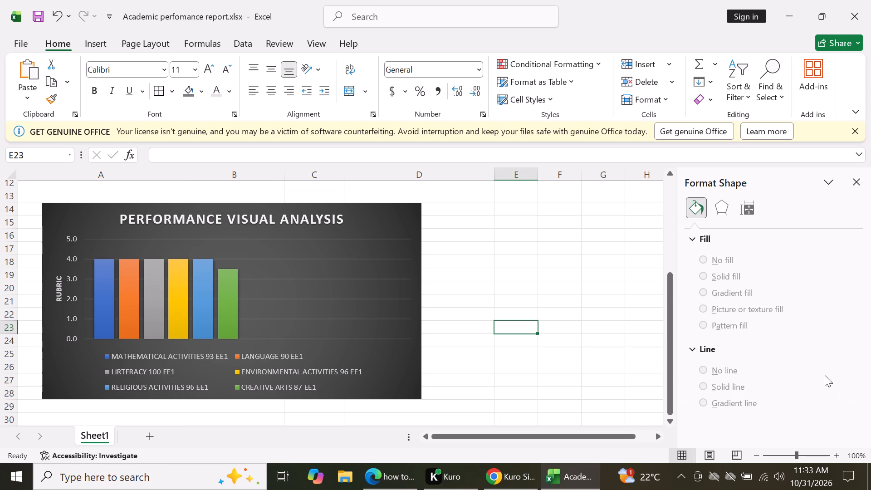
drag(670, 391, 669, 346)
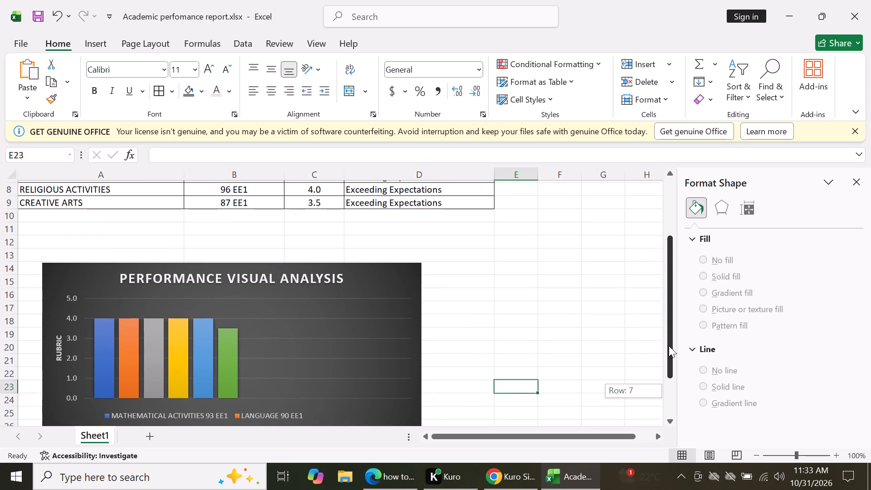
drag(669, 346, 679, 342)
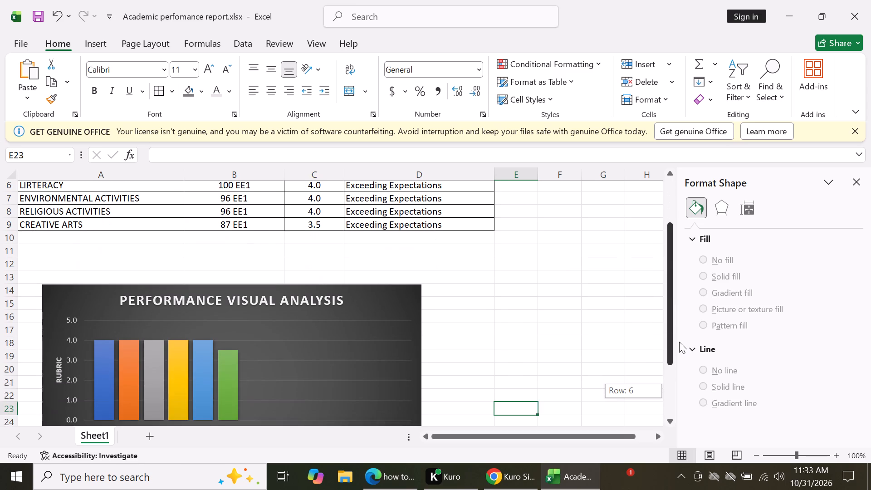
drag(679, 342, 680, 407)
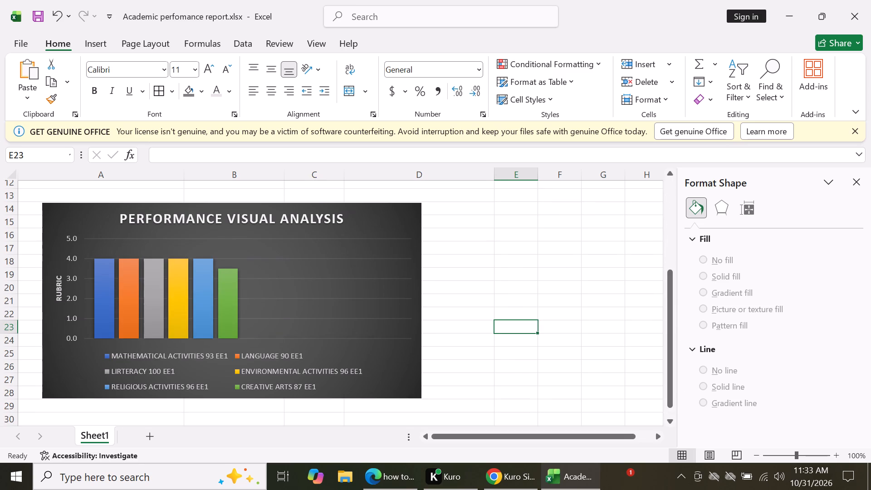
Reduce the height of the Performance Visual Analysis chart so that its lower edge ends at row 26.
click(375, 215)
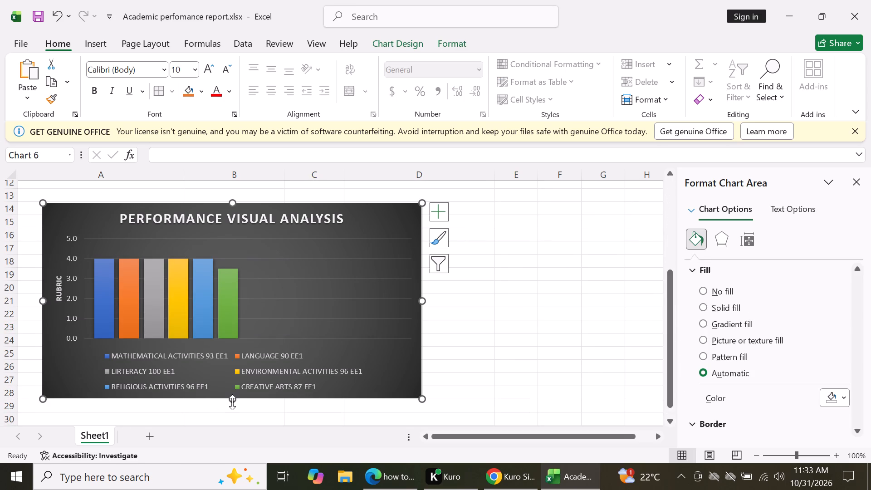
drag(232, 402, 233, 360)
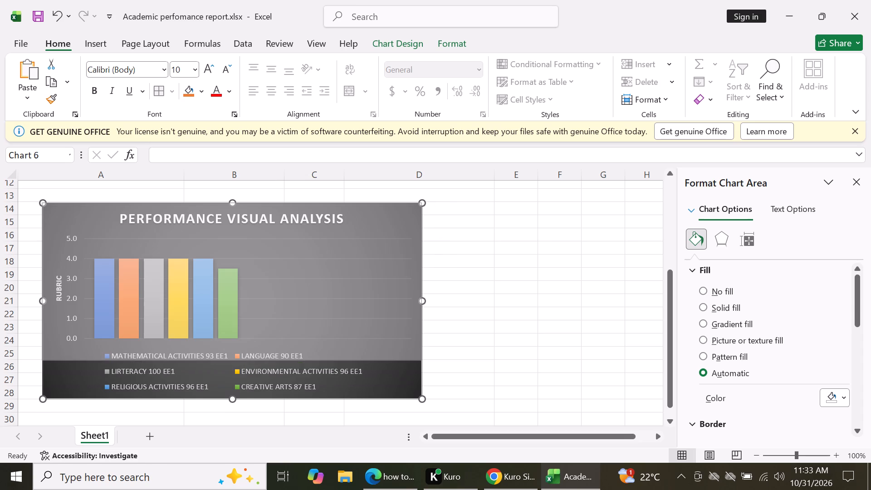
drag(233, 360, 234, 331)
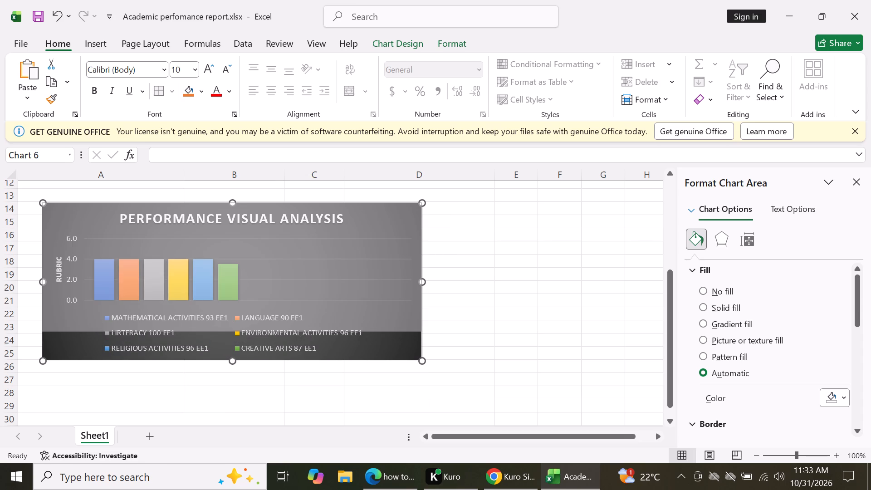
drag(234, 331, 234, 313)
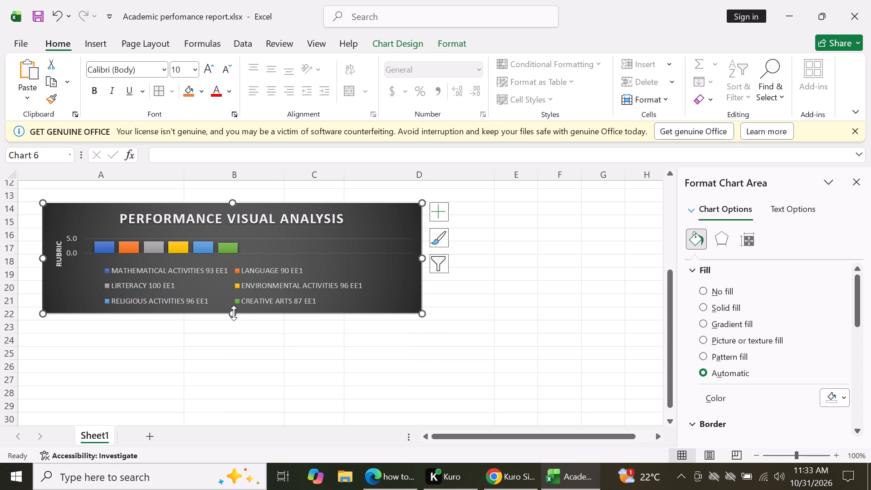
drag(234, 313, 233, 329)
drag(233, 329, 235, 368)
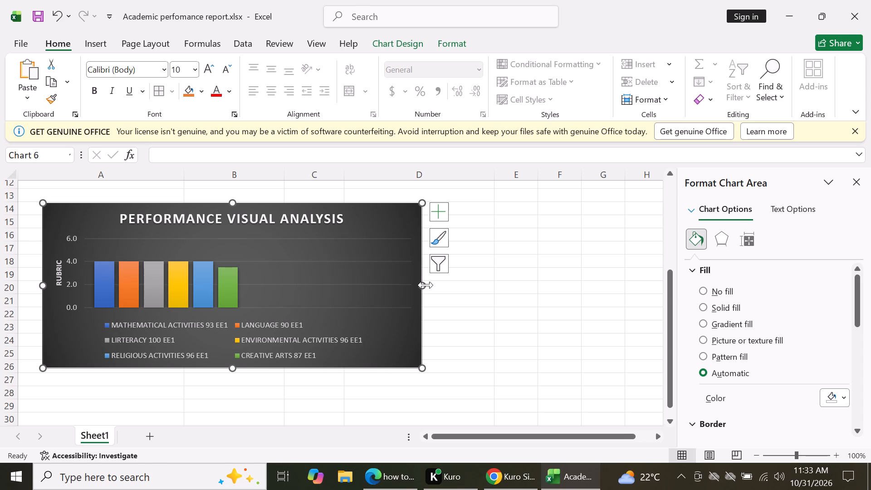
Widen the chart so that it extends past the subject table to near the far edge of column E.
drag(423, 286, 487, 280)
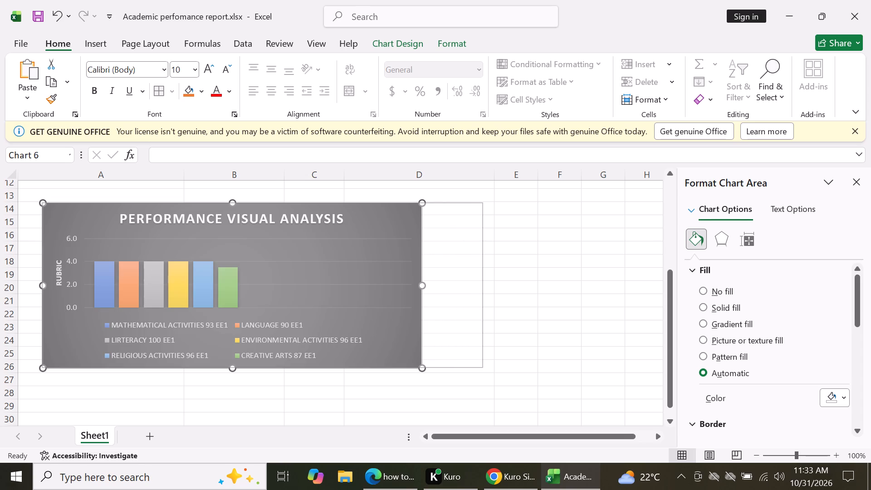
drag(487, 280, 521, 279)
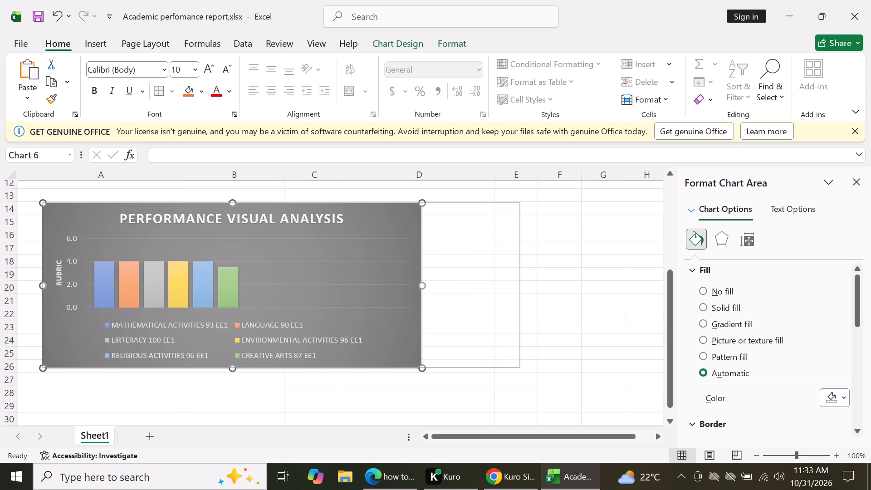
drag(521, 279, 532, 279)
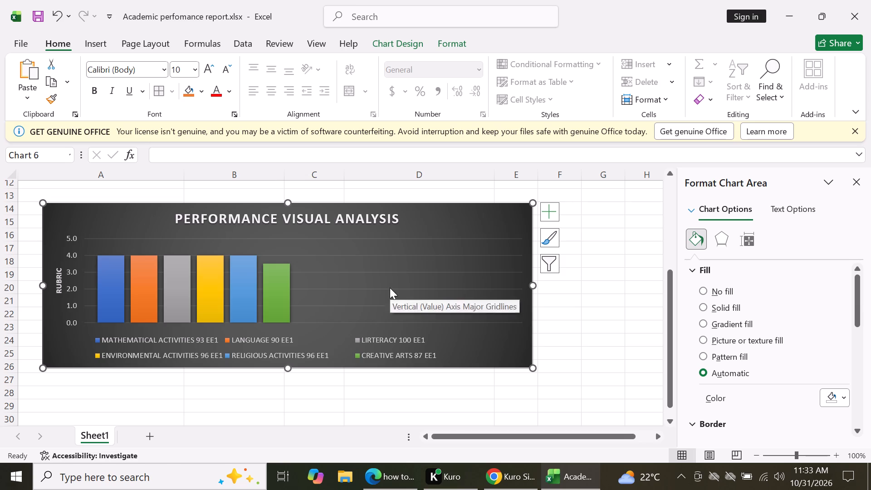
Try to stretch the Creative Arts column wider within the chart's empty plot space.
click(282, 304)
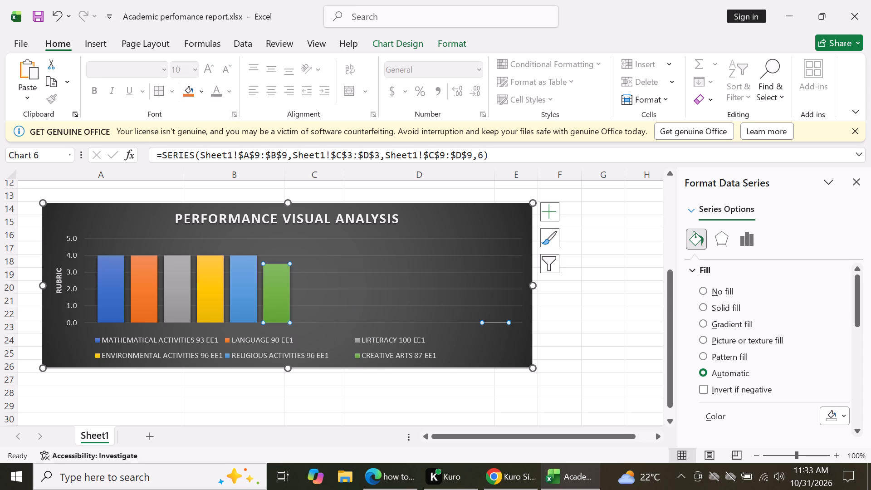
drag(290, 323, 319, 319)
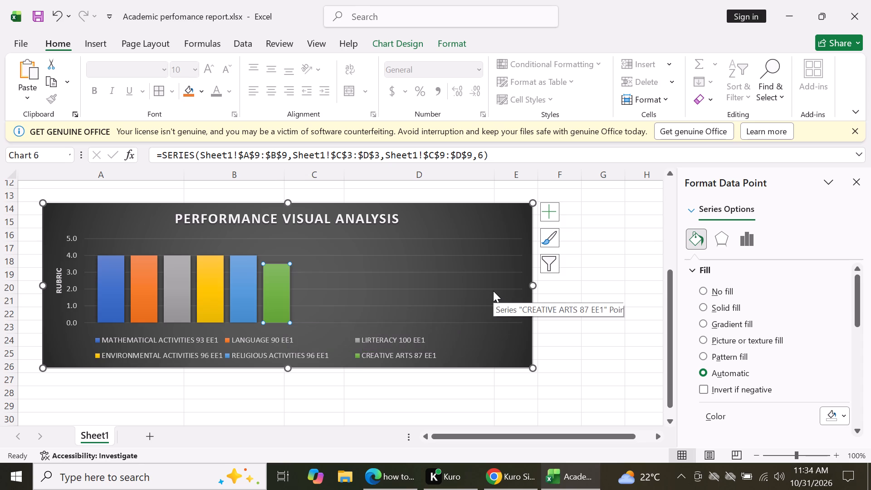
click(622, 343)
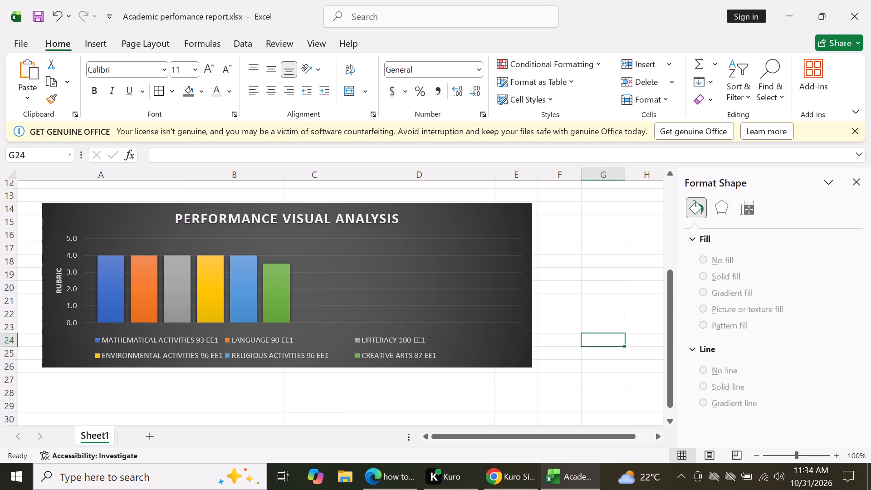
Narrow the chart so that it ends in line with the subject table's outer edge at column D.
drag(669, 341, 669, 321)
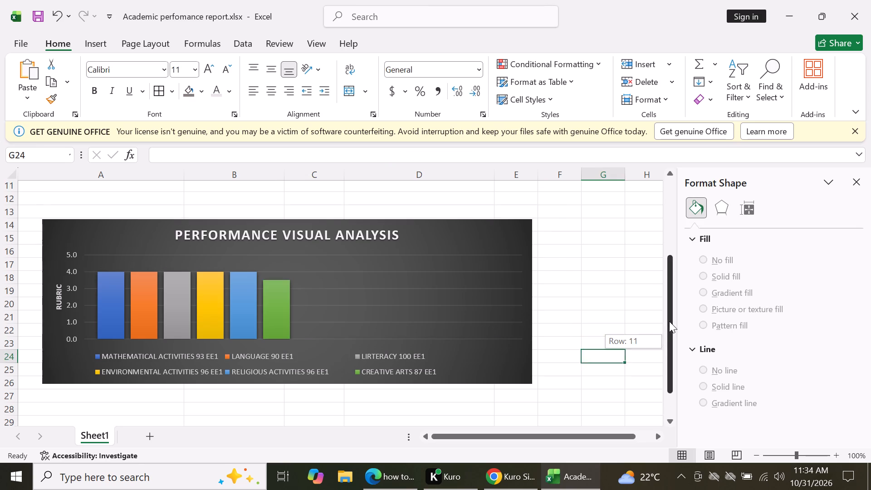
drag(669, 321, 670, 267)
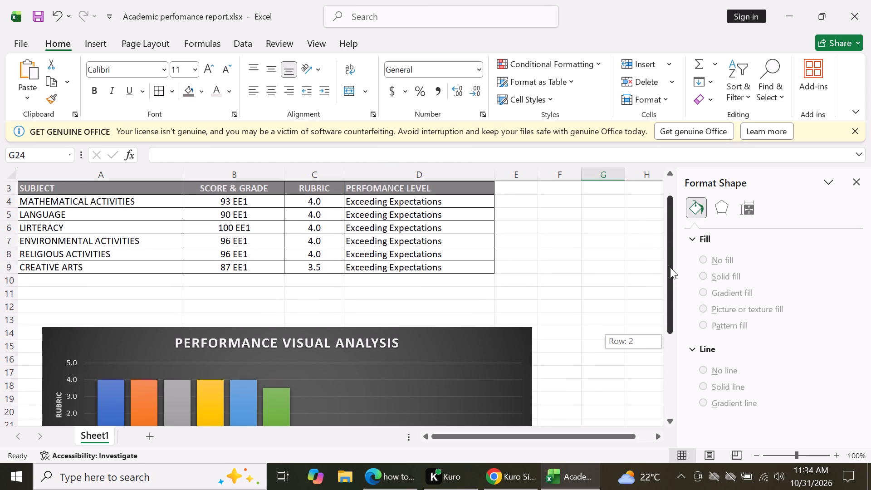
drag(670, 267, 671, 278)
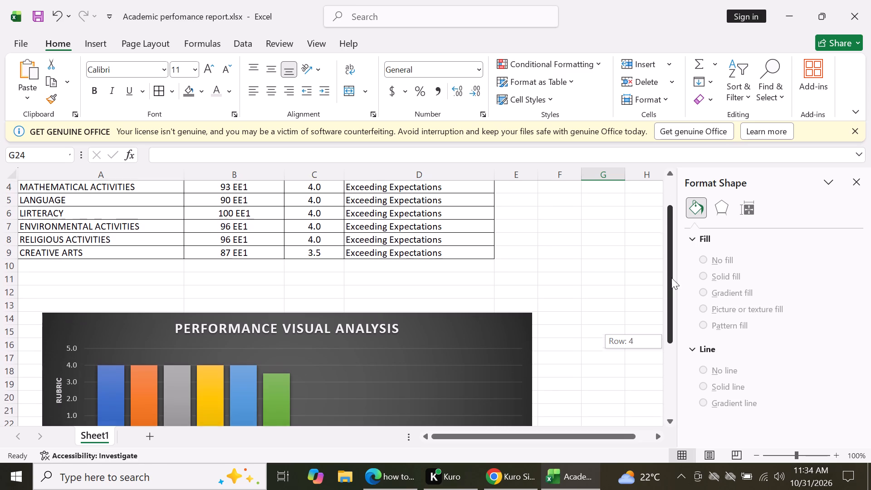
drag(671, 278, 675, 295)
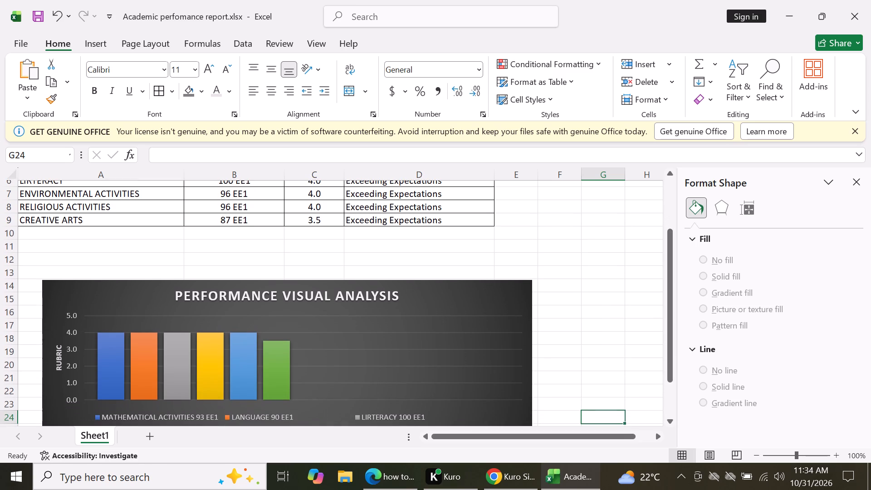
click(501, 315)
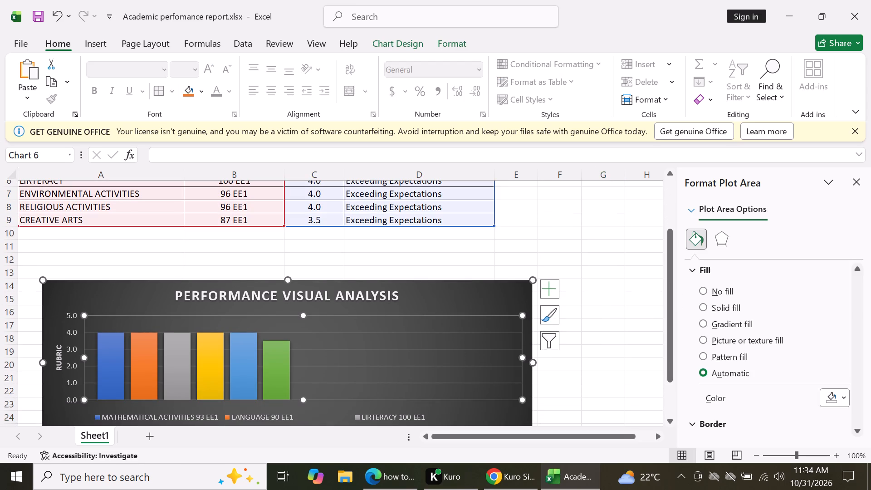
click(497, 290)
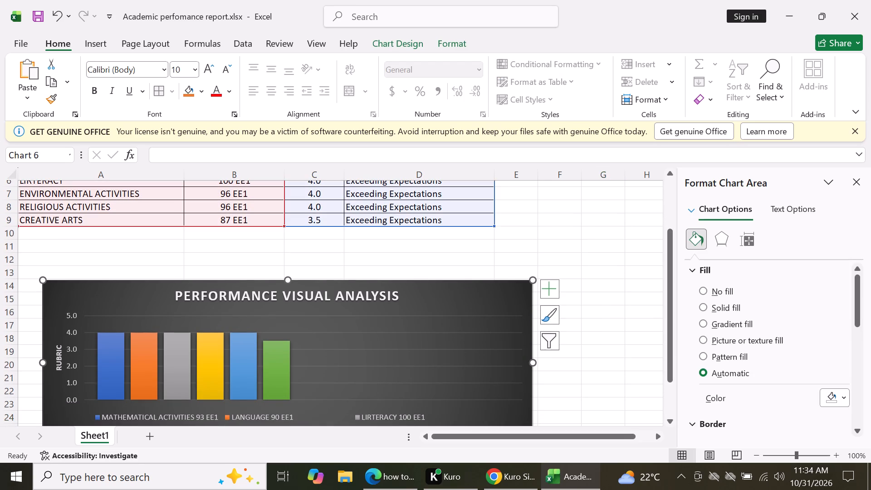
drag(533, 363, 498, 363)
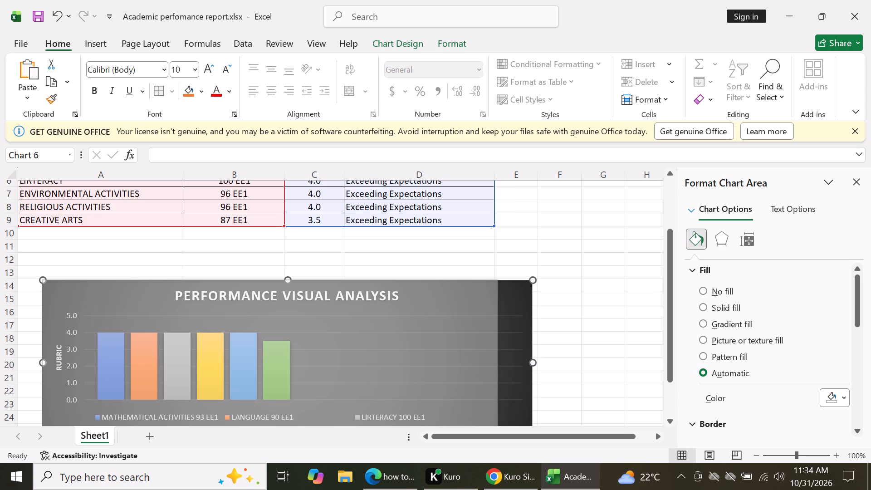
drag(498, 363, 493, 362)
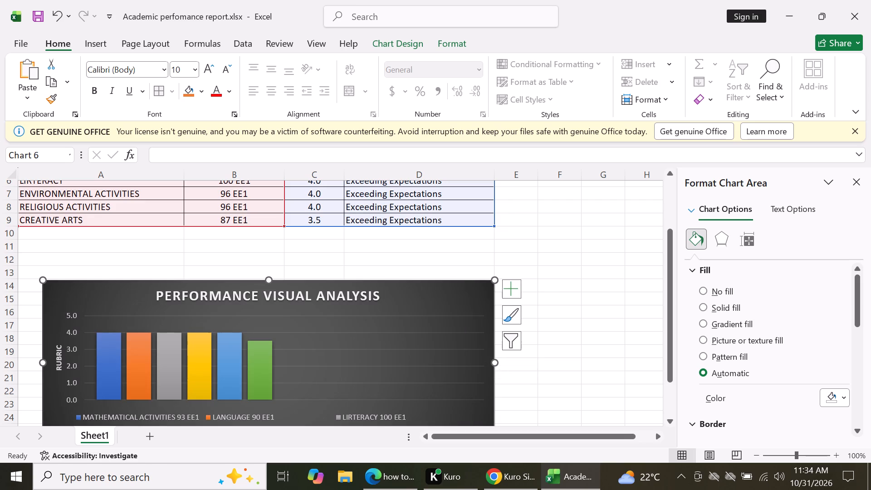
drag(670, 336, 689, 407)
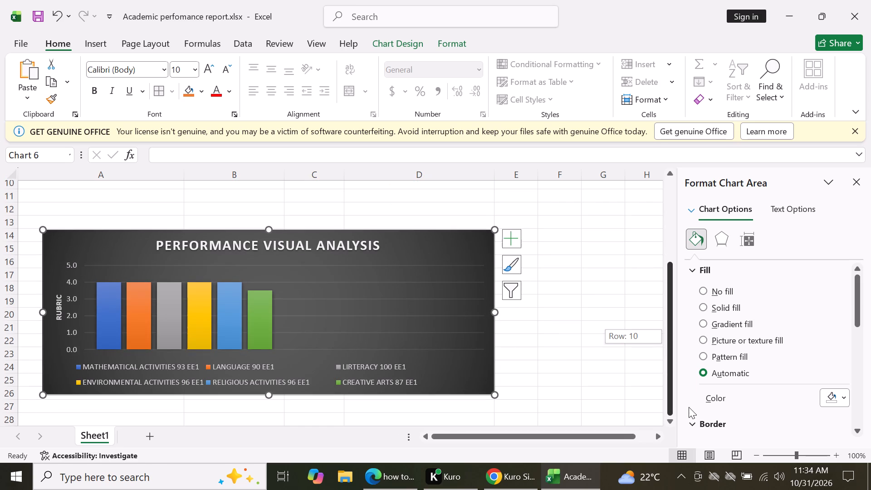
drag(689, 407, 689, 428)
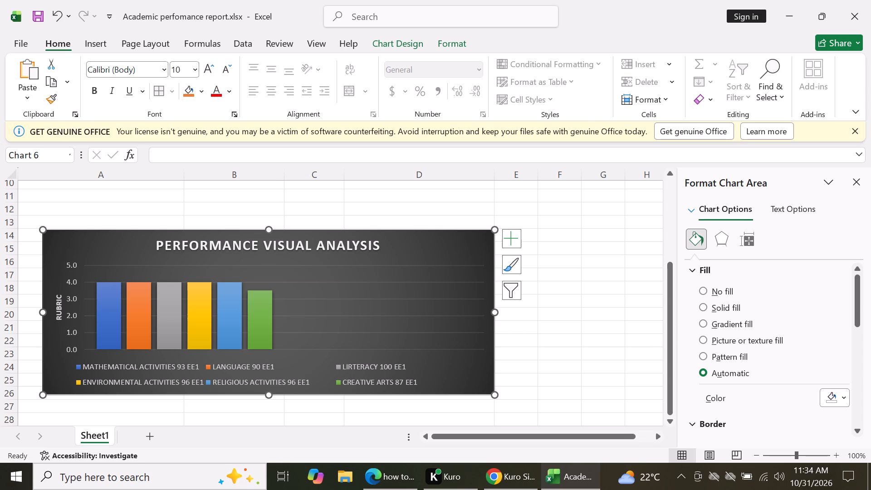
Deselect the Performance Visual Analysis chart and close its formatting pane.
drag(671, 327, 664, 297)
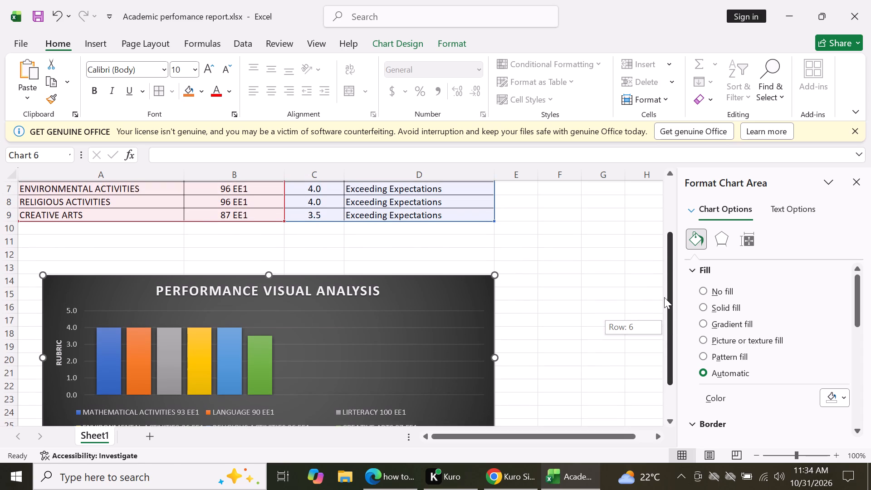
drag(664, 297, 661, 312)
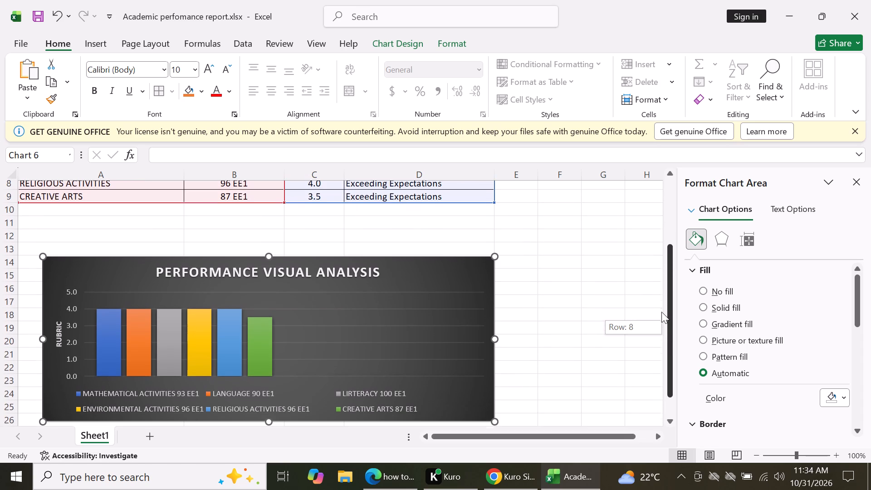
drag(661, 312, 695, 427)
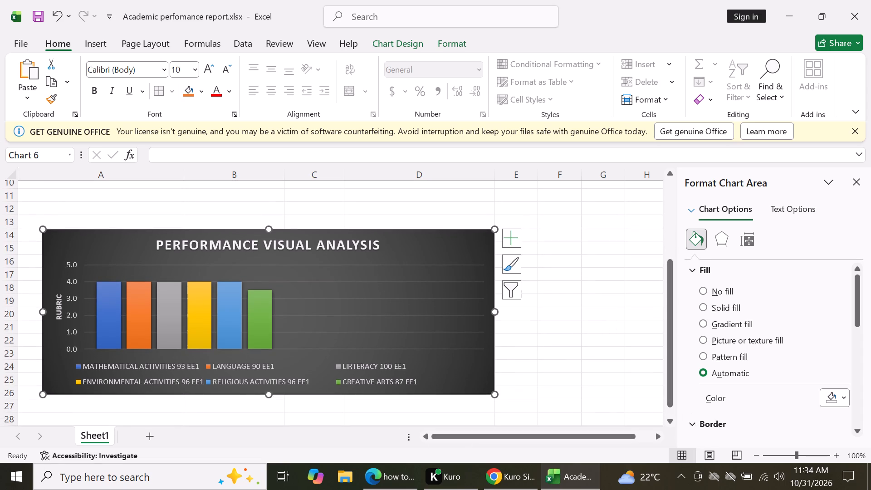
click(58, 407)
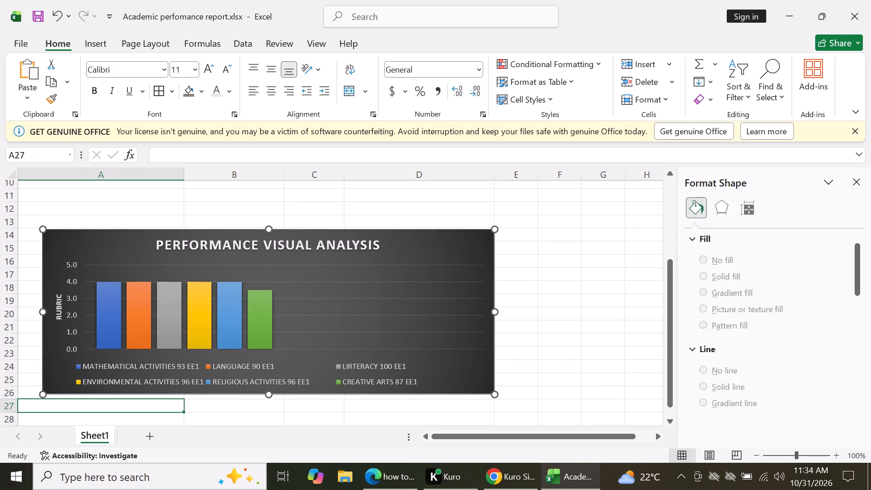
click(859, 180)
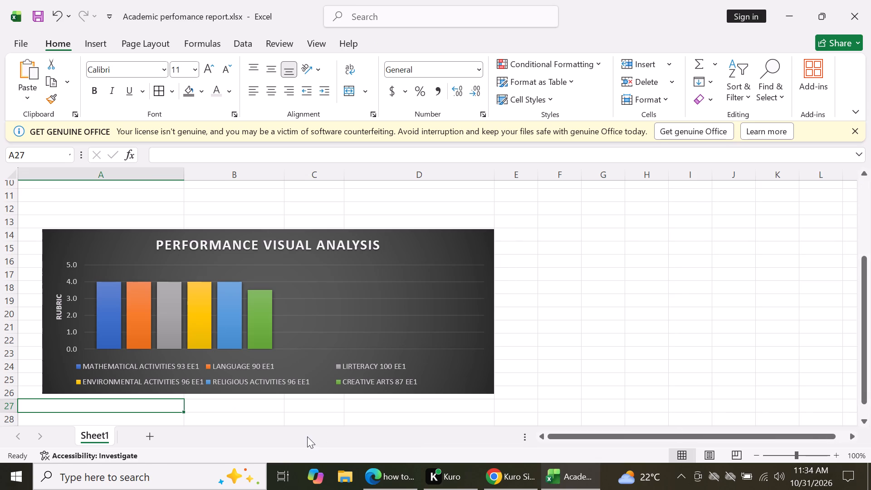
Set the sheet's printout to A4 paper with Fit Sheet on One Page scaling, and return to the worksheet.
drag(864, 314, 869, 346)
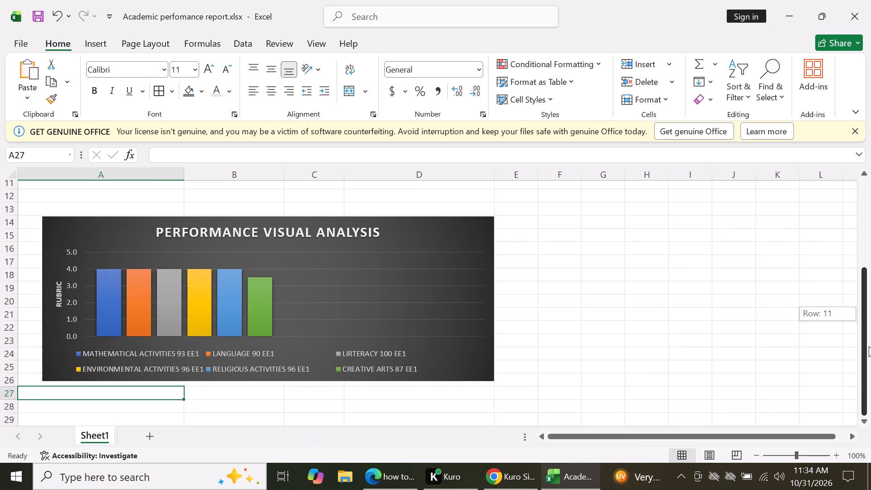
drag(869, 346, 869, 346)
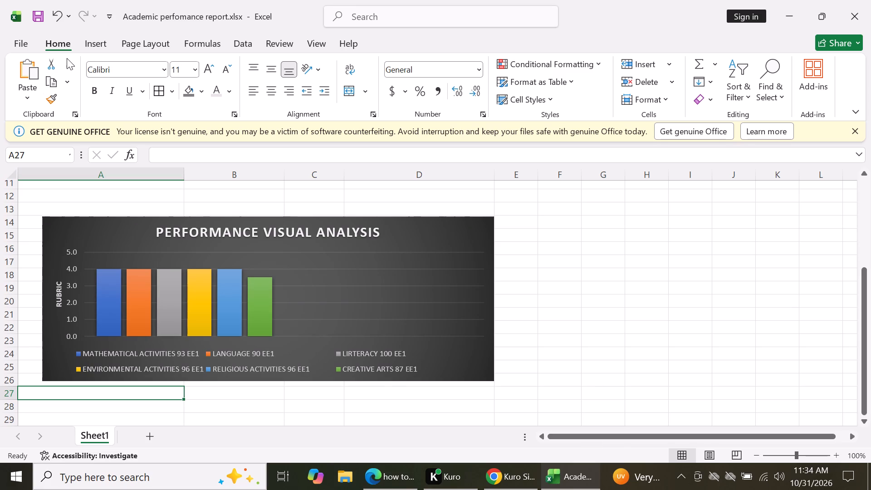
click(22, 47)
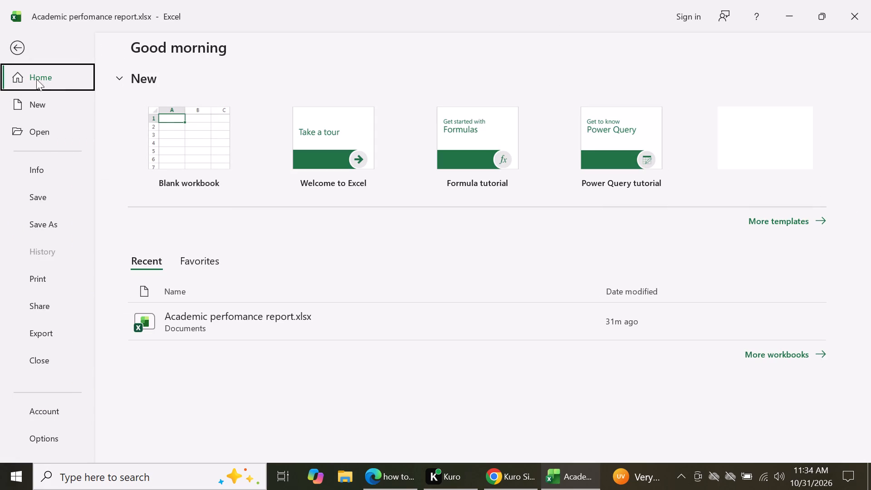
click(49, 279)
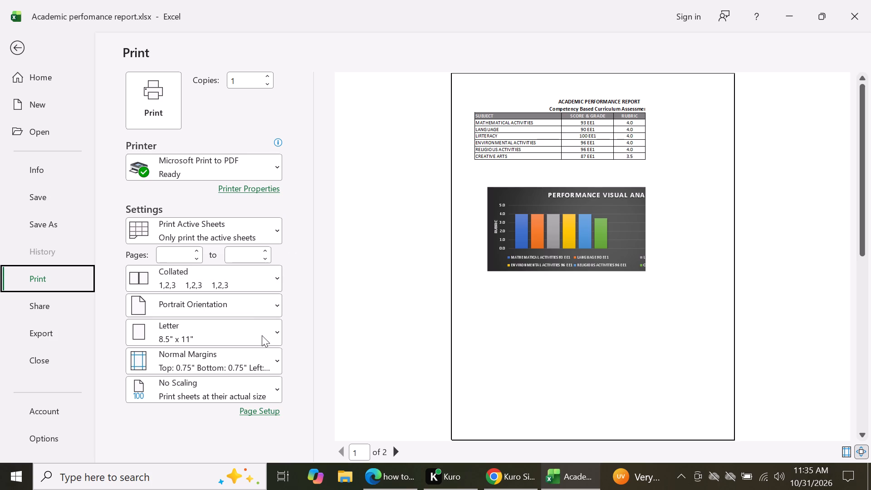
click(275, 332)
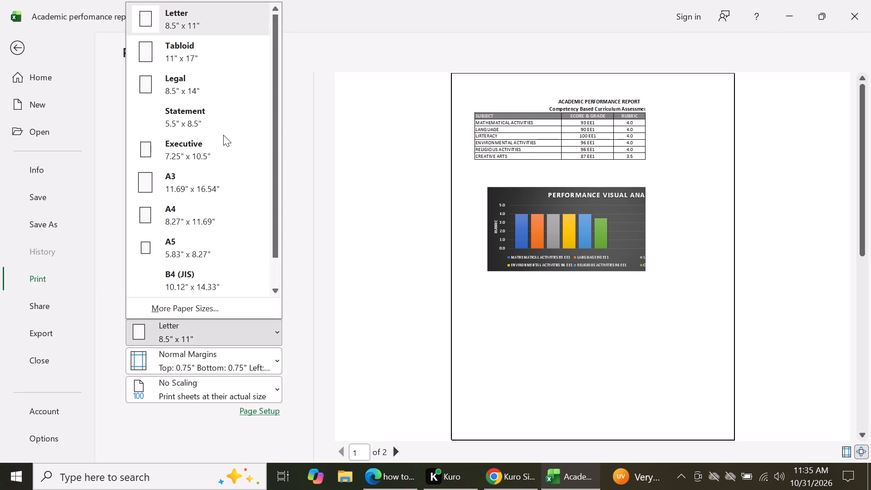
click(202, 209)
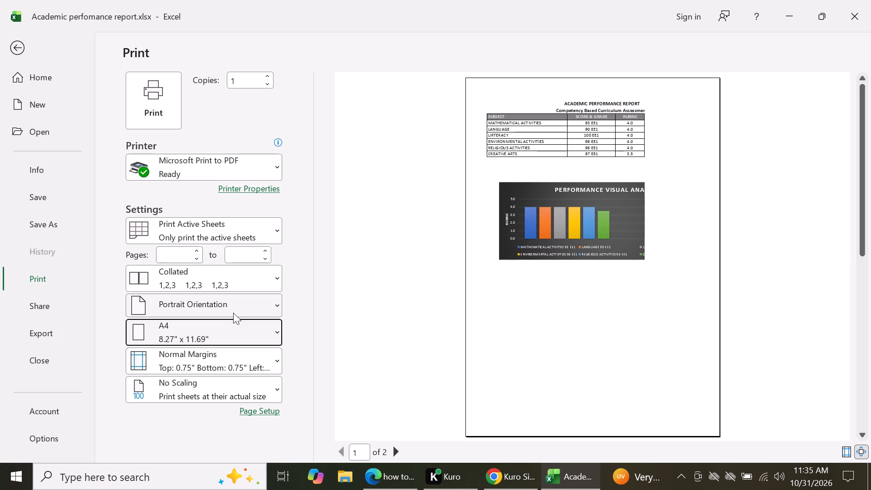
click(272, 388)
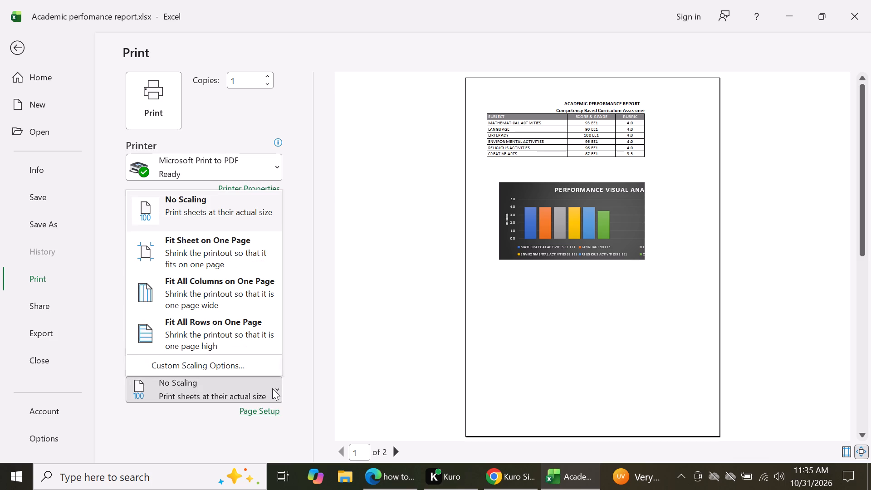
click(208, 235)
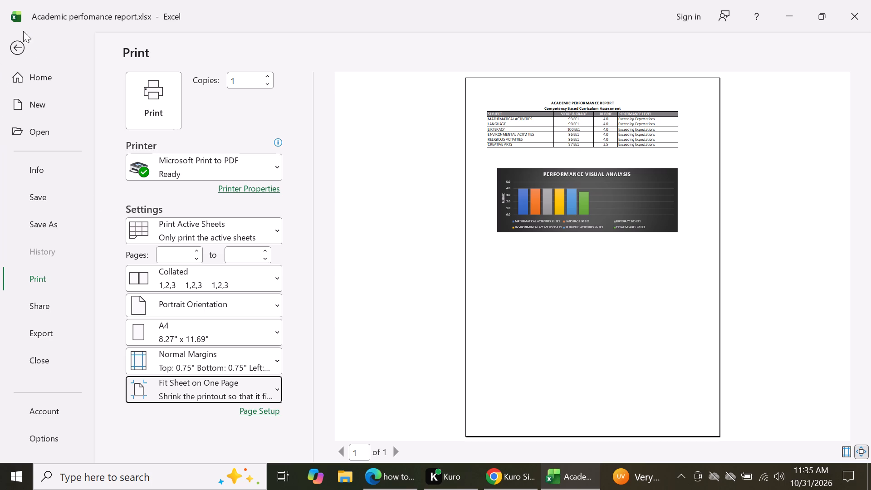
click(20, 51)
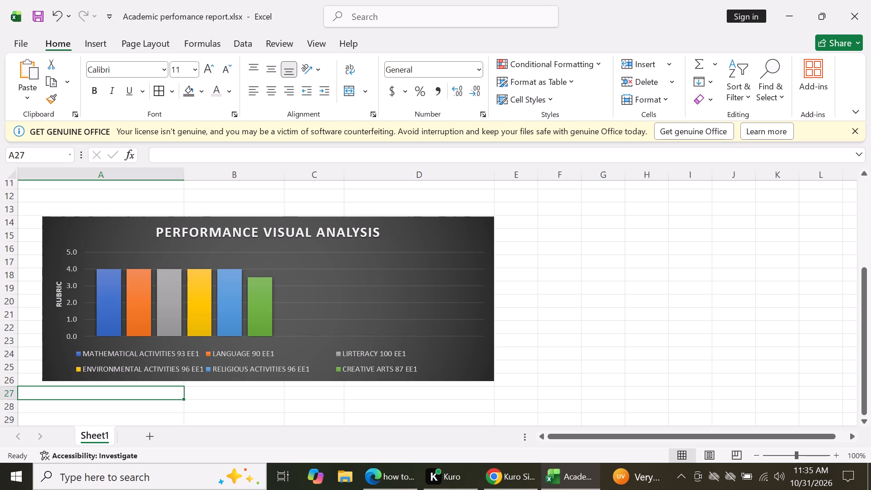
Narrow the Performance Visual Analysis chart so that it ends about halfway across column D.
click(443, 234)
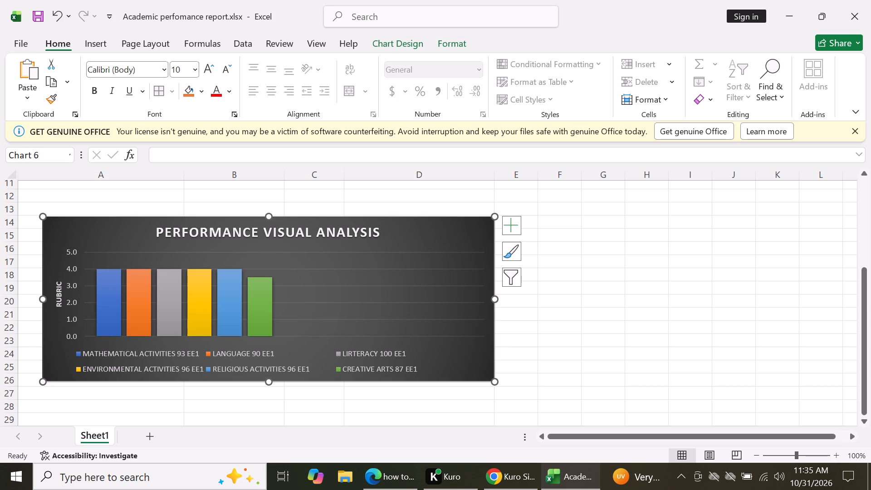
drag(494, 299, 420, 313)
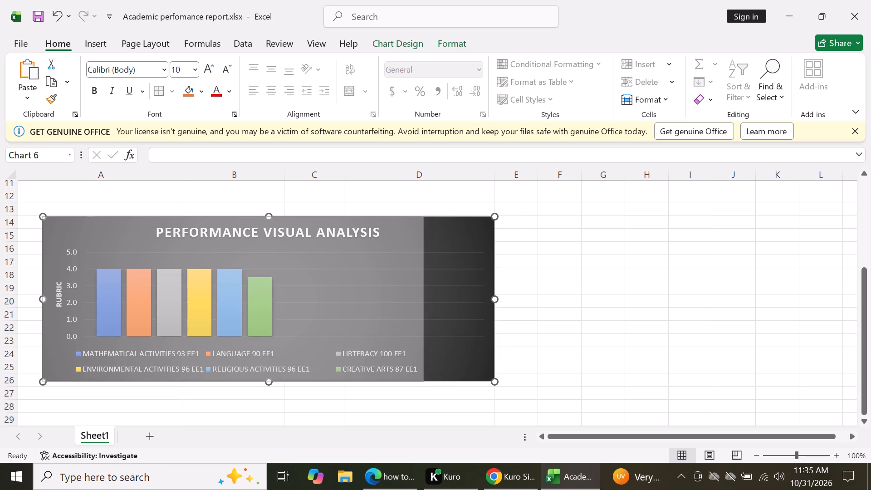
drag(420, 313, 420, 312)
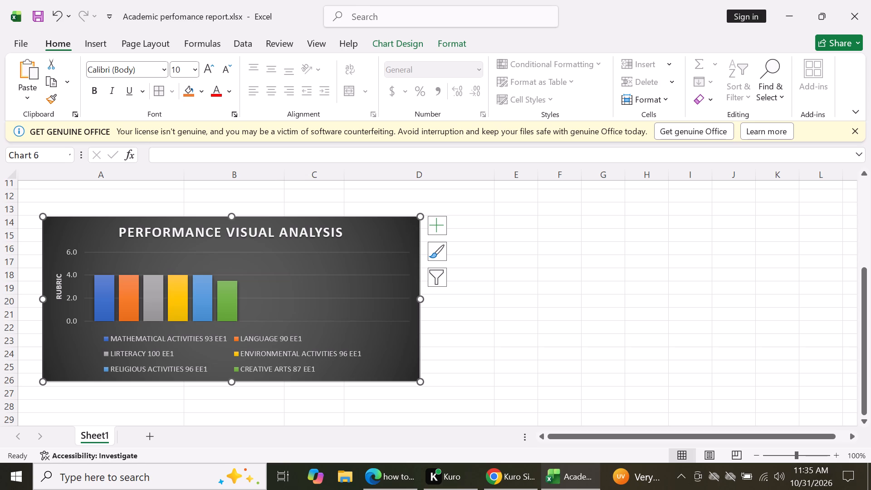
Narrow column D of the subject table by about a quarter, keeping its Performance Level text fully readable.
drag(864, 317, 845, 238)
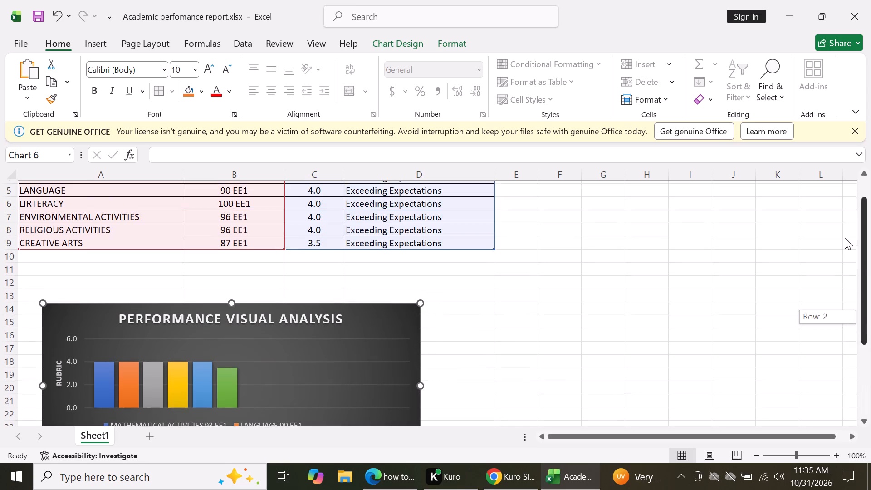
drag(845, 238, 845, 231)
click(536, 288)
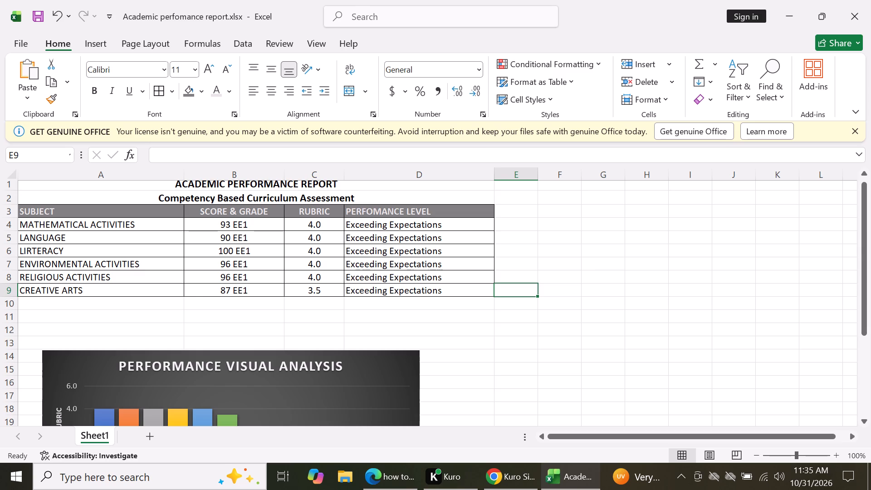
drag(489, 174, 453, 181)
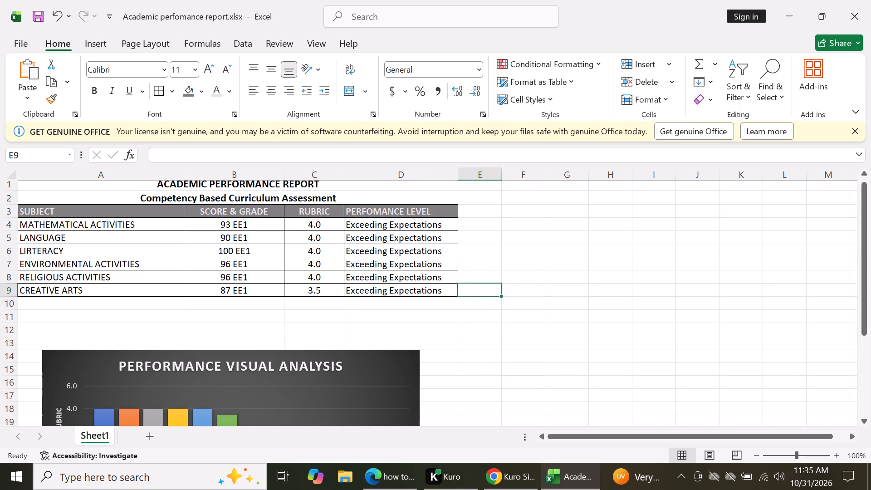
Set the font size of the subject table in A3:D9 to 10.
drag(45, 211, 252, 273)
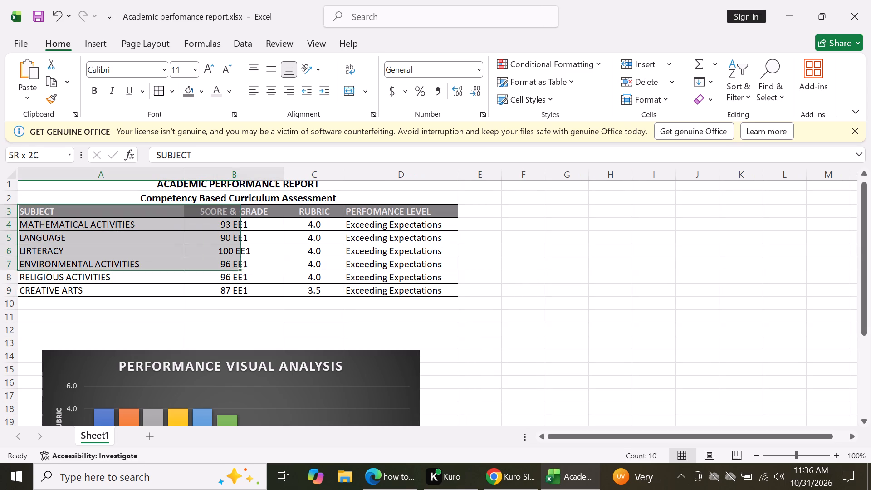
drag(252, 273, 402, 286)
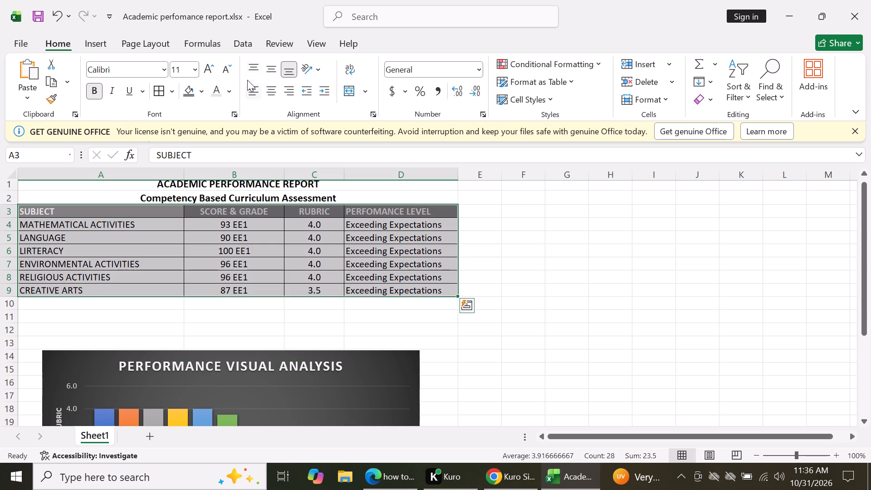
click(196, 70)
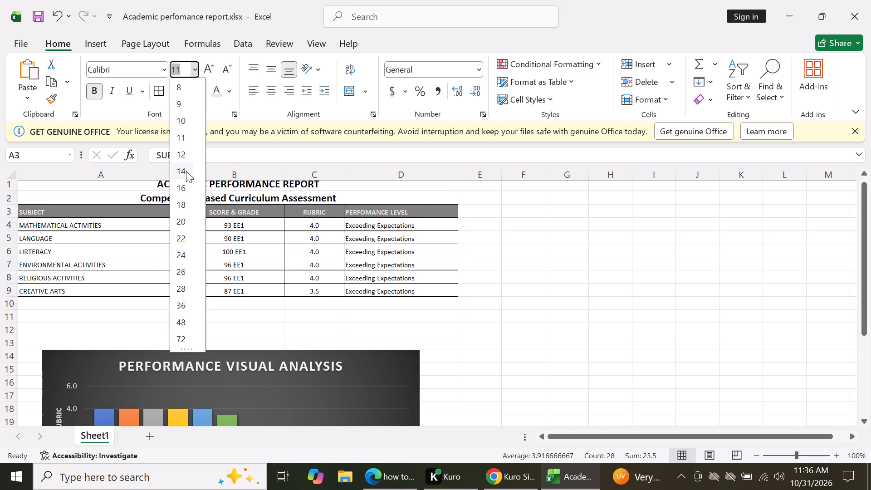
click(182, 121)
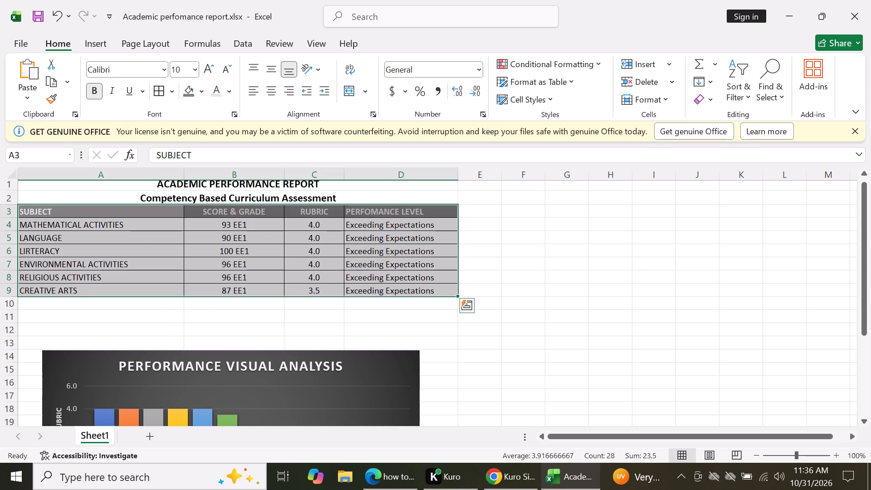
click(485, 321)
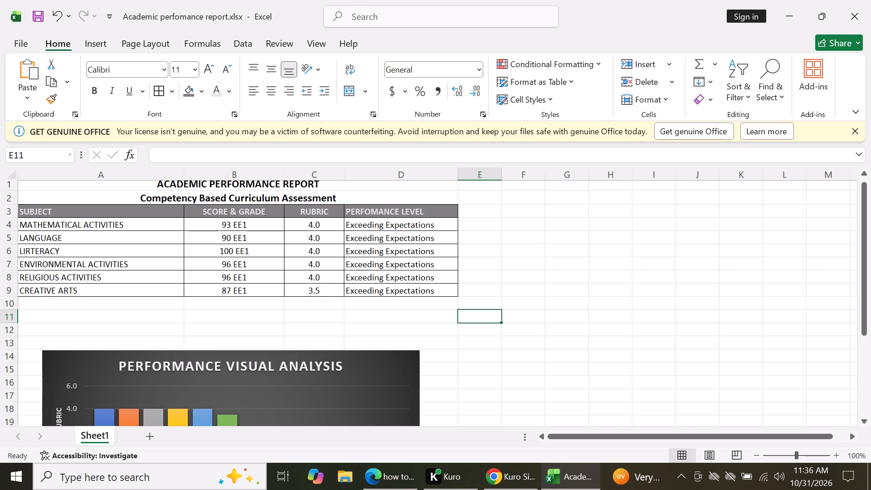
Narrow column D further so that its outer edge sits close to the Exceeding Expectations text.
drag(460, 176, 451, 176)
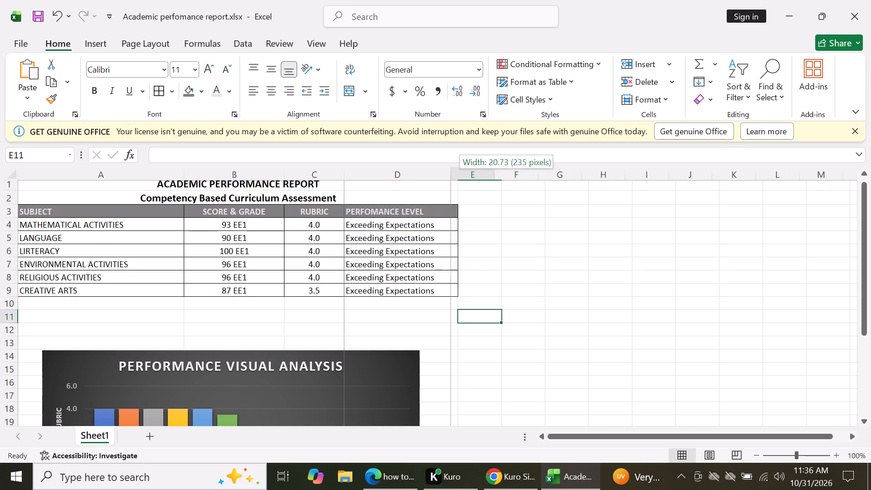
drag(451, 176, 442, 179)
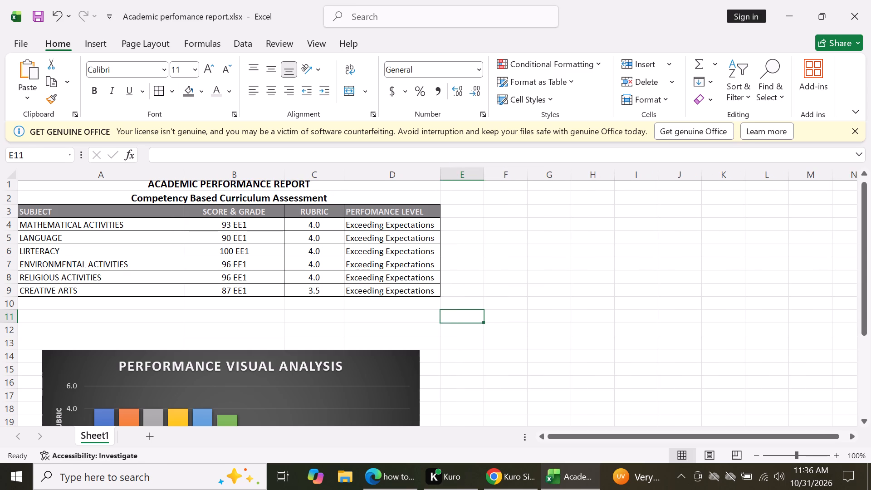
Make subject rows 4 to 9 slightly taller one by one, with the Environmental Activities row at a height of about 17.5.
click(11, 219)
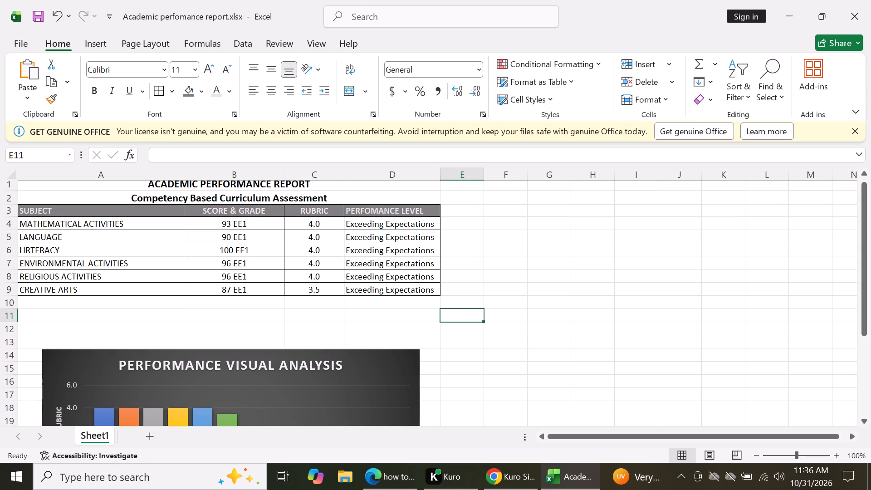
drag(12, 228, 12, 233)
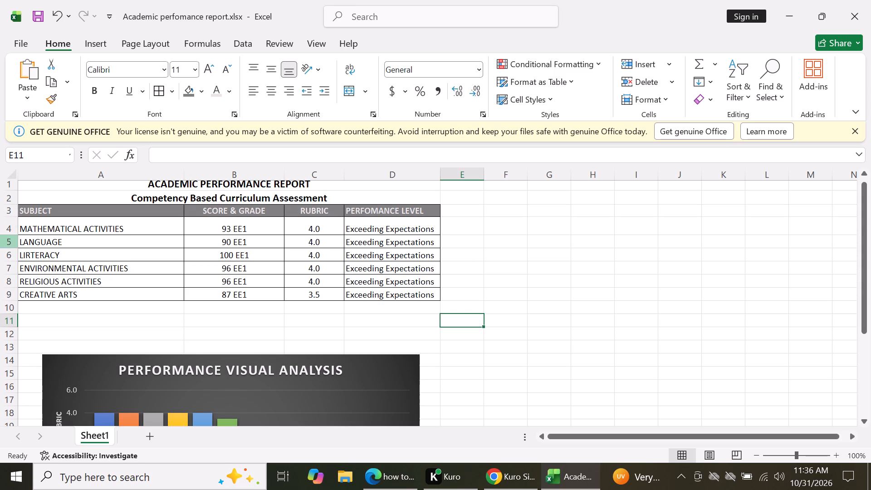
click(13, 247)
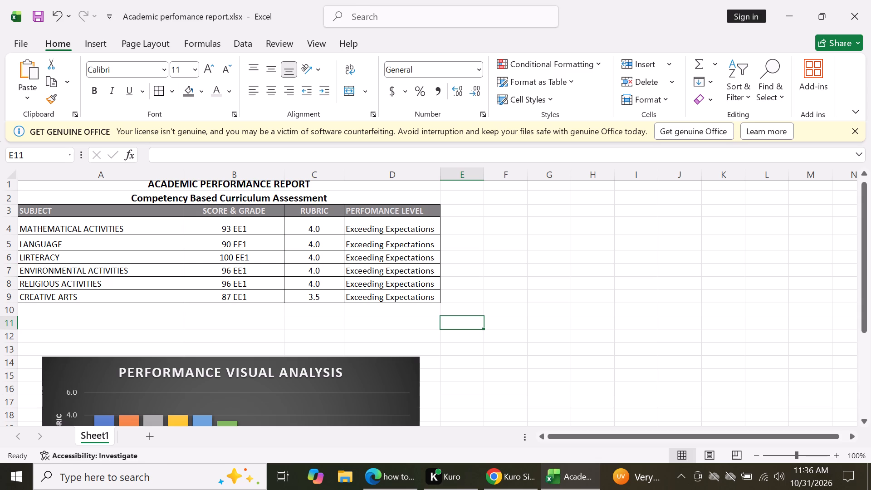
drag(11, 265, 11, 270)
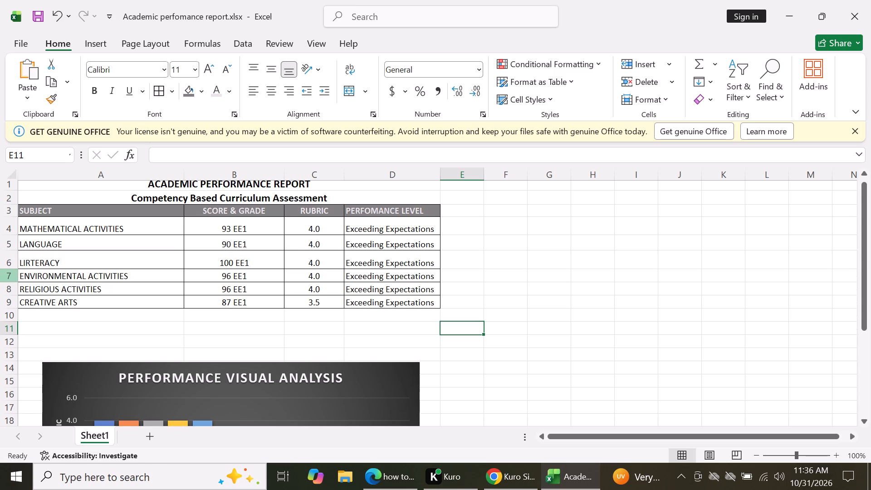
drag(11, 268, 12, 264)
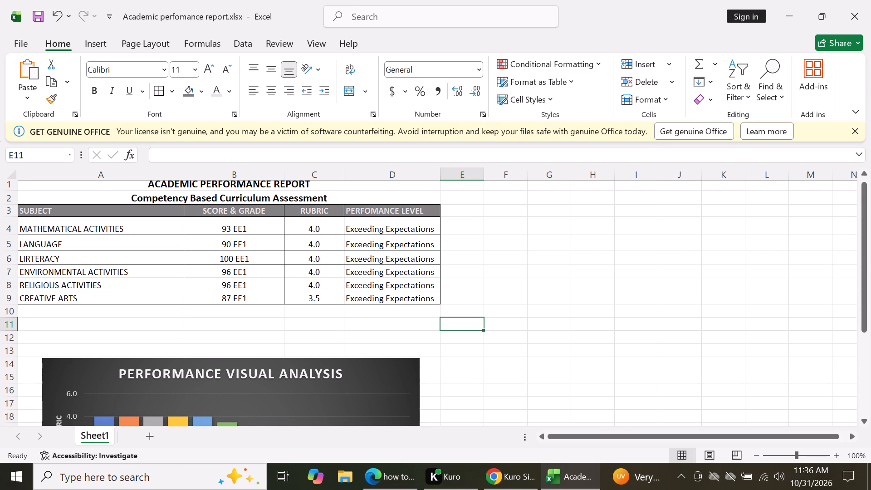
click(12, 277)
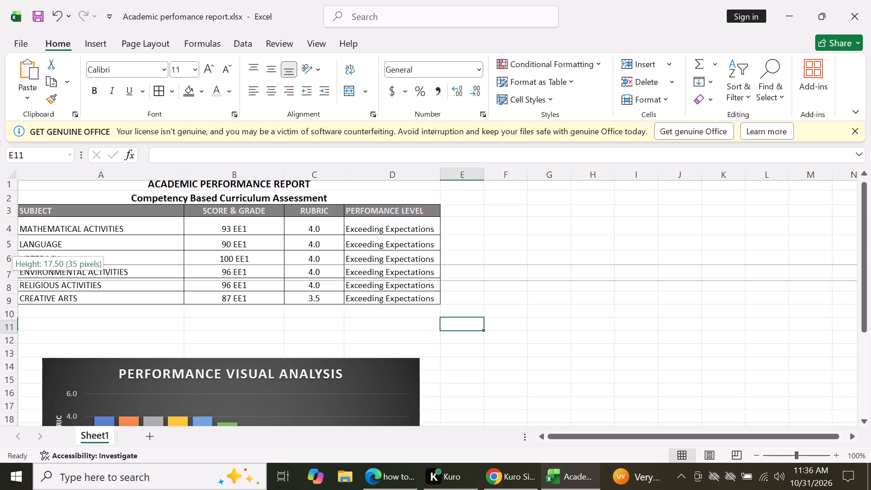
click(13, 296)
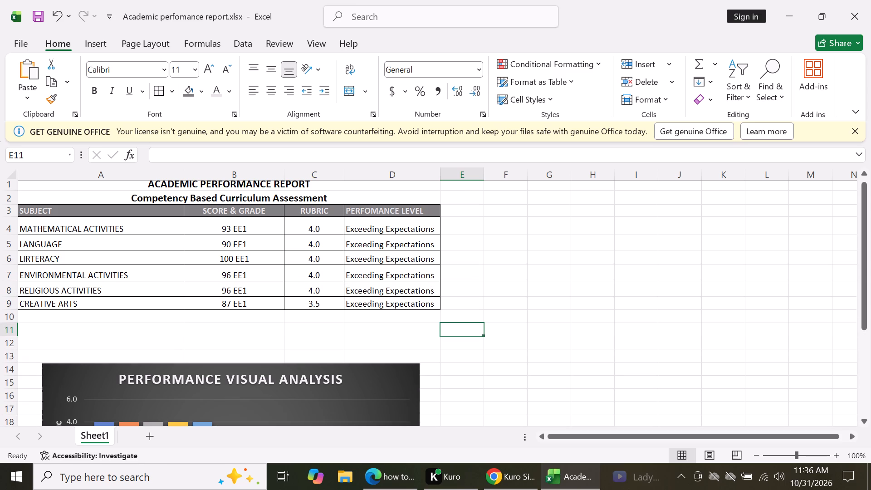
click(14, 310)
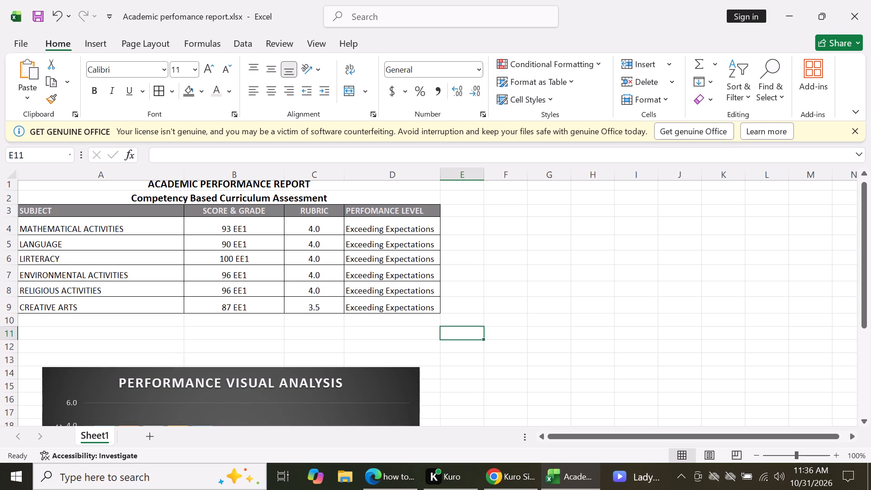
Move the Performance Visual Analysis chart up so its top edge sits at row 12, about two rows below the subject table.
click(10, 236)
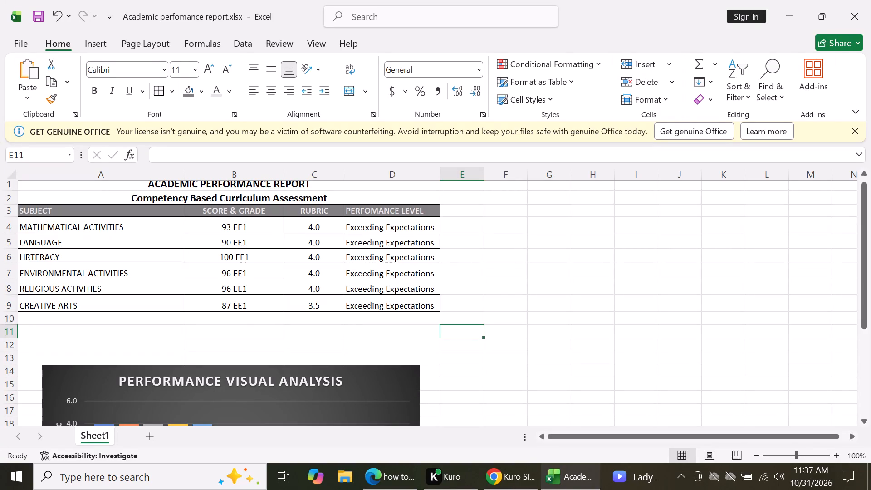
click(79, 378)
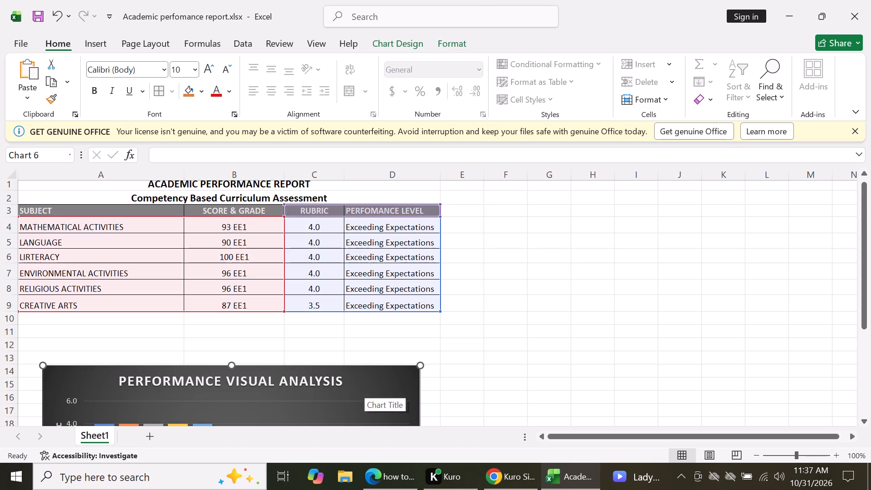
drag(367, 382, 365, 358)
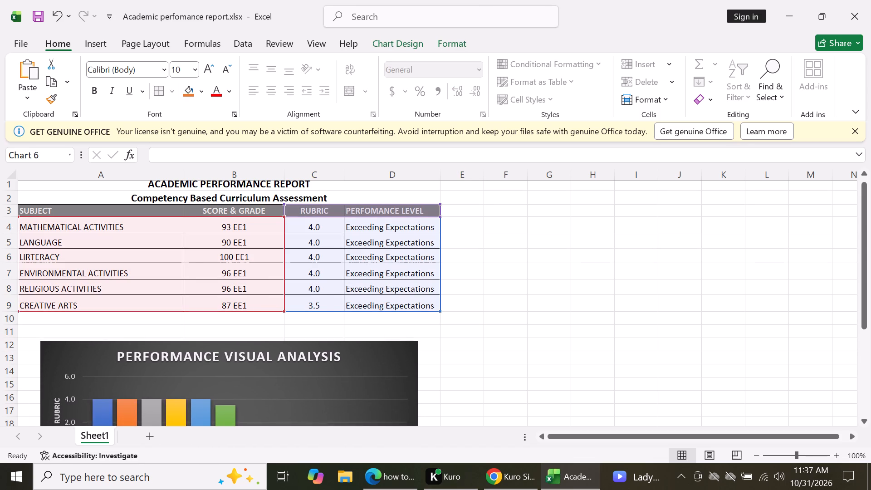
drag(365, 358, 367, 355)
click(519, 332)
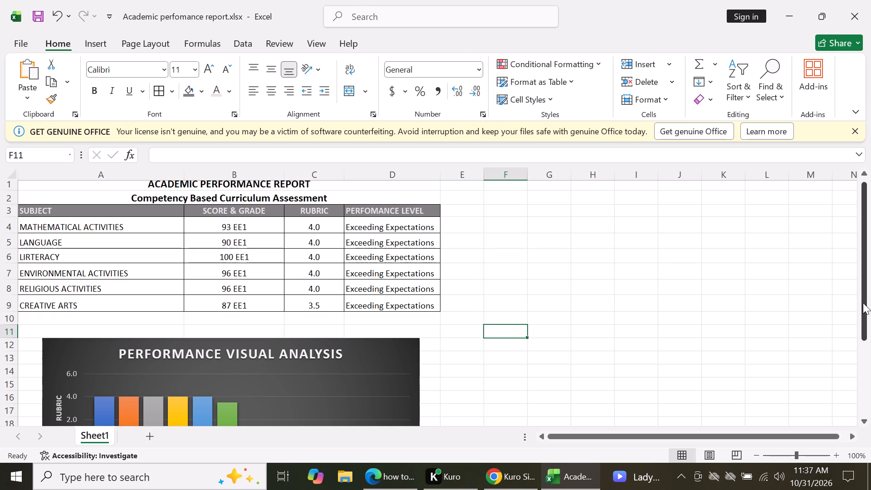
Set the sheet's page setup to portrait orientation and A4 paper size.
drag(866, 303, 870, 333)
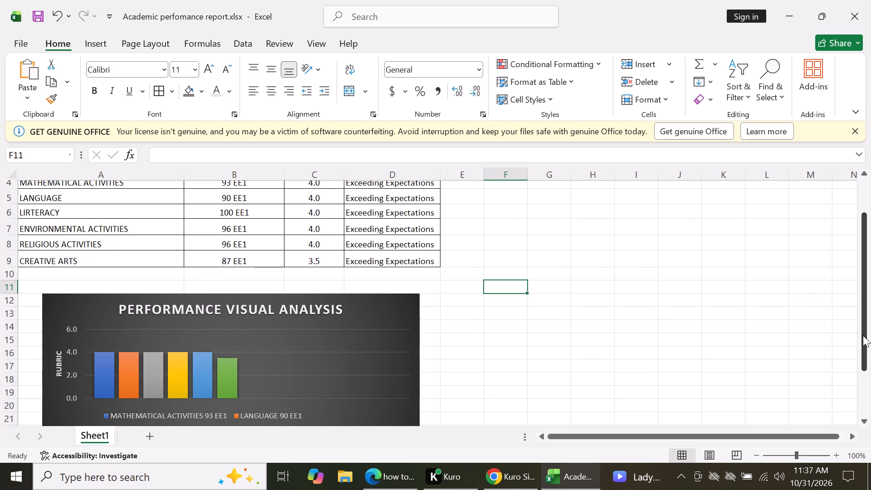
drag(863, 327, 866, 298)
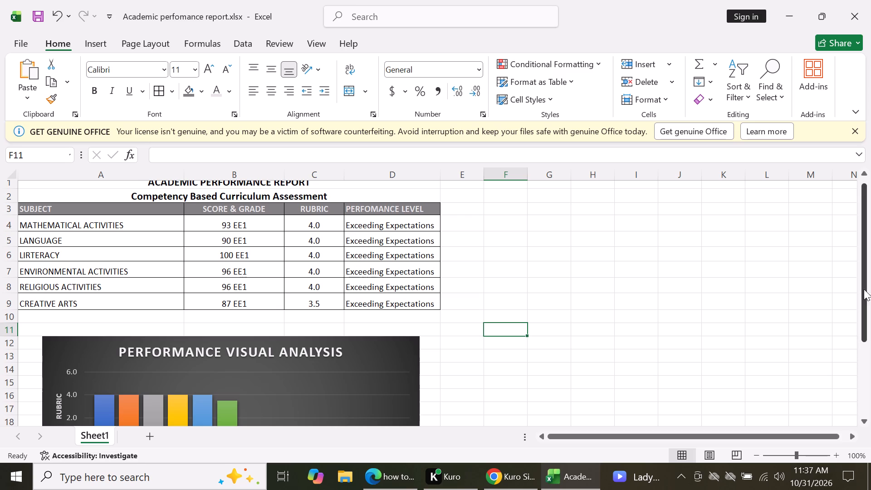
drag(868, 287, 870, 431)
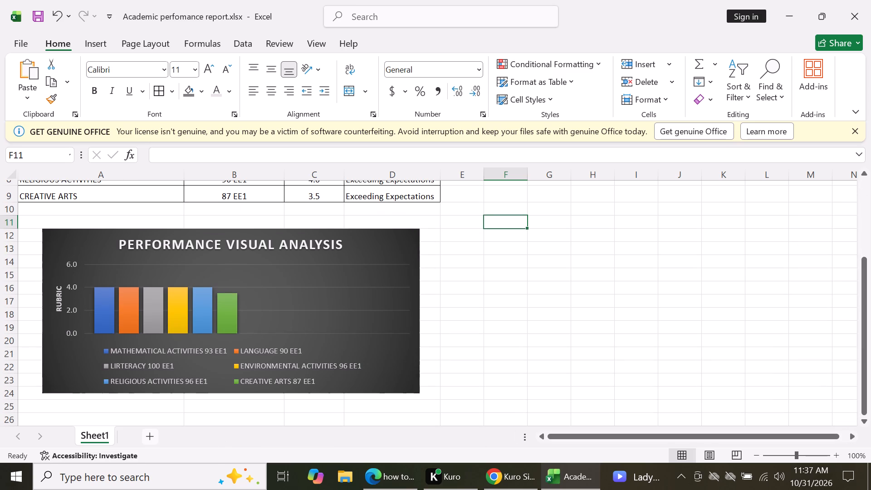
click(53, 419)
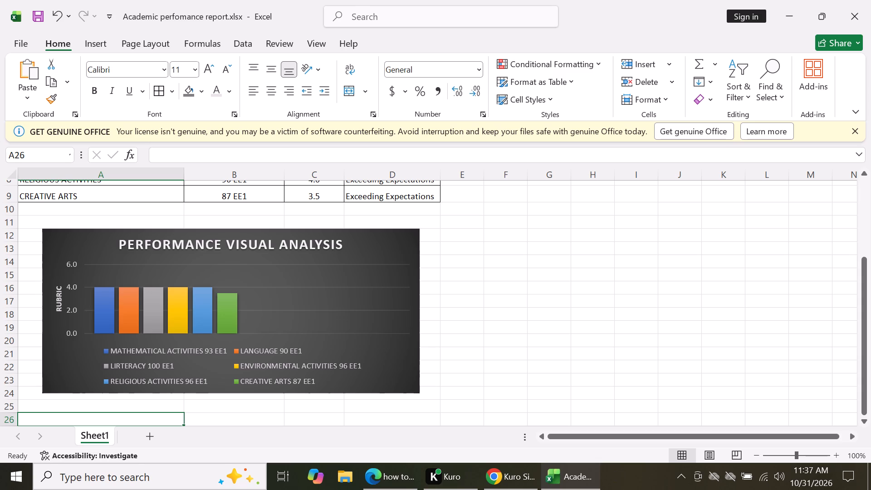
click(143, 40)
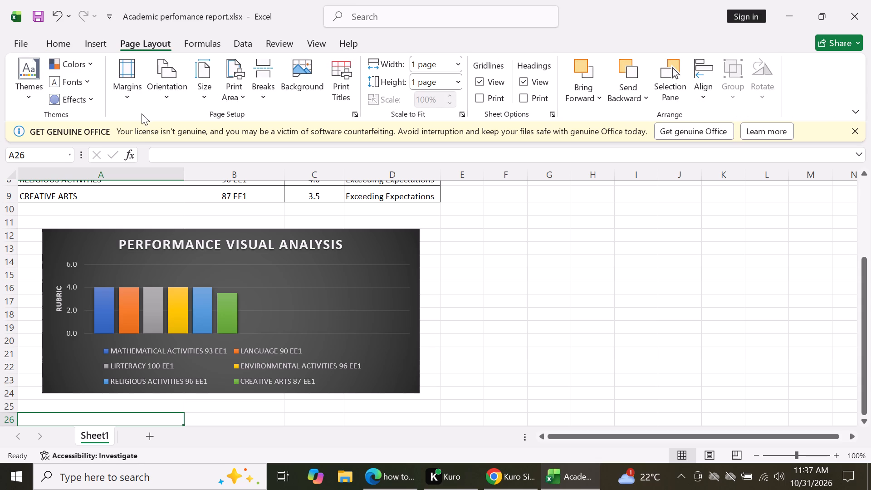
click(168, 98)
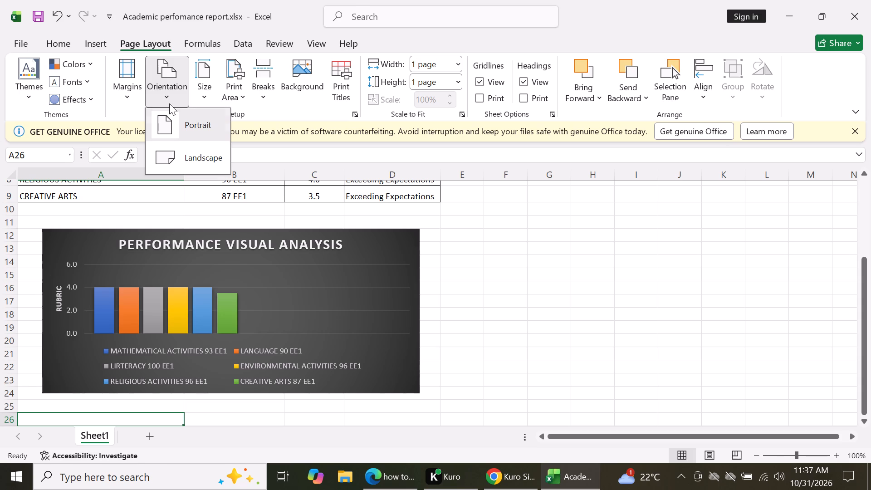
click(193, 125)
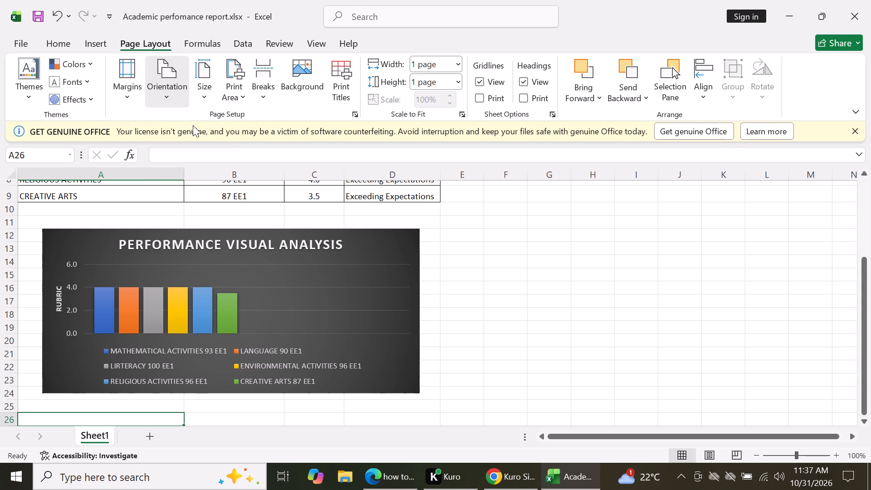
click(166, 92)
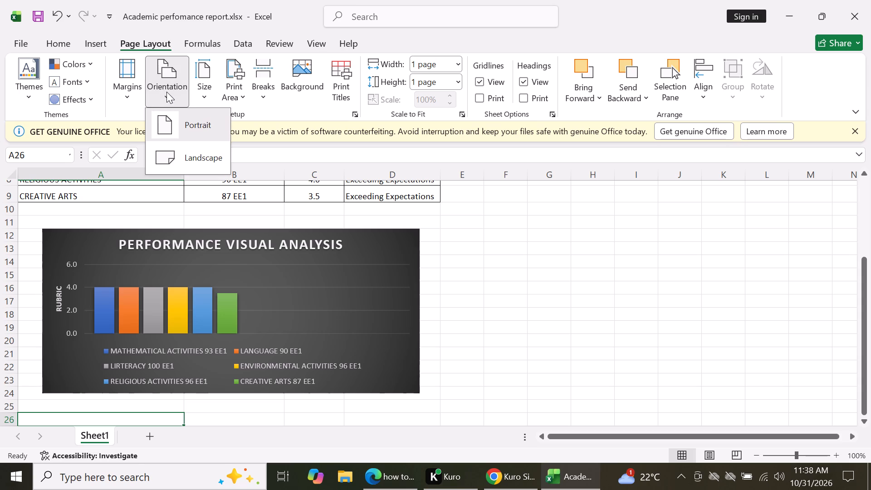
click(204, 97)
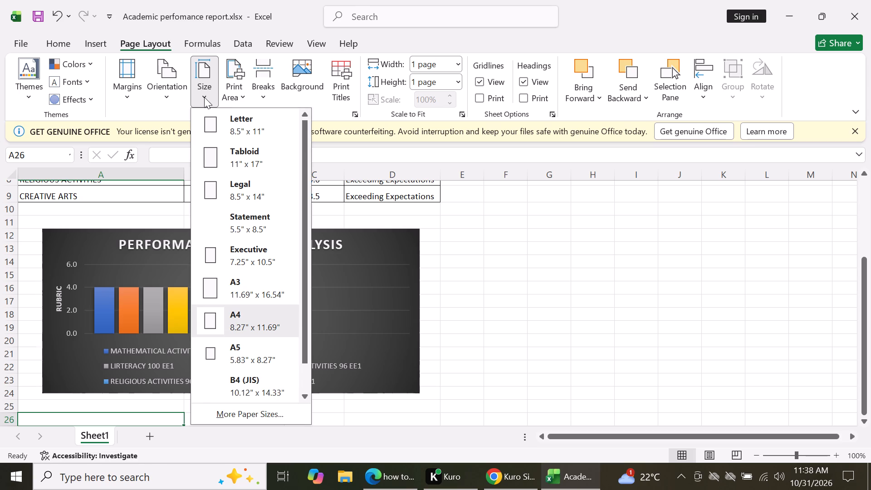
click(243, 322)
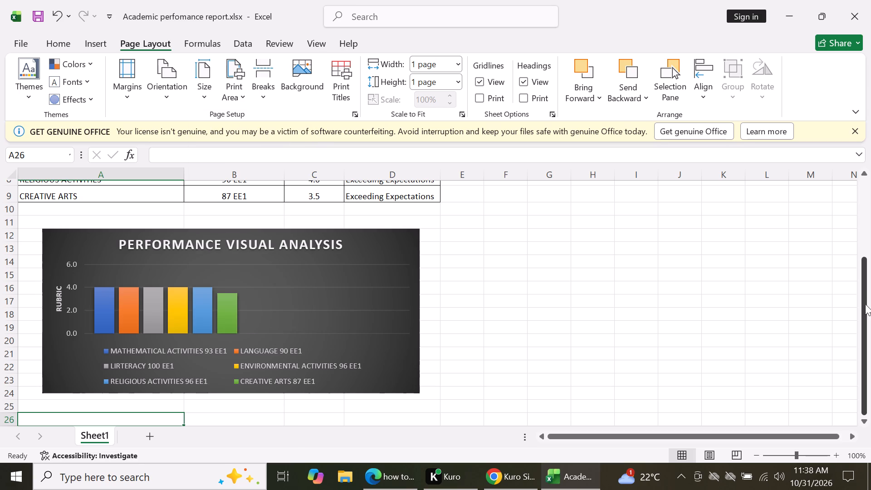
Enter the heading GRADING SCHEME in cell A26, two rows below the chart.
drag(864, 304, 870, 363)
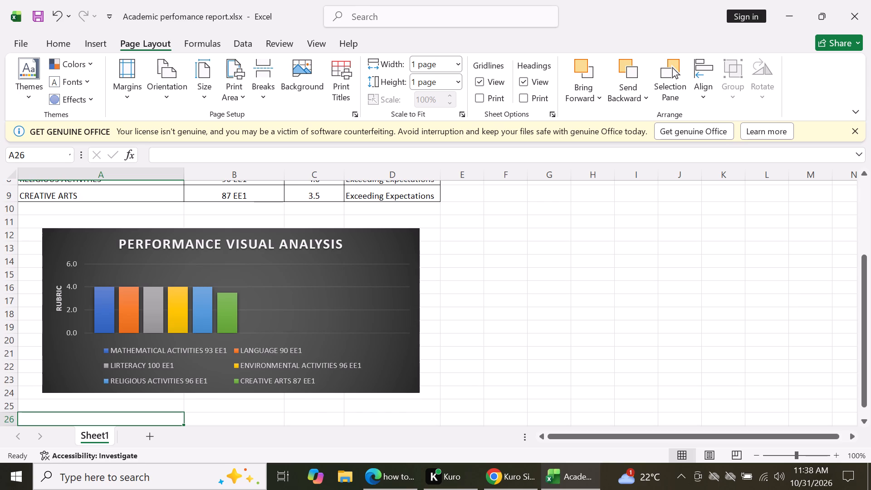
key(Down)
key(Down)
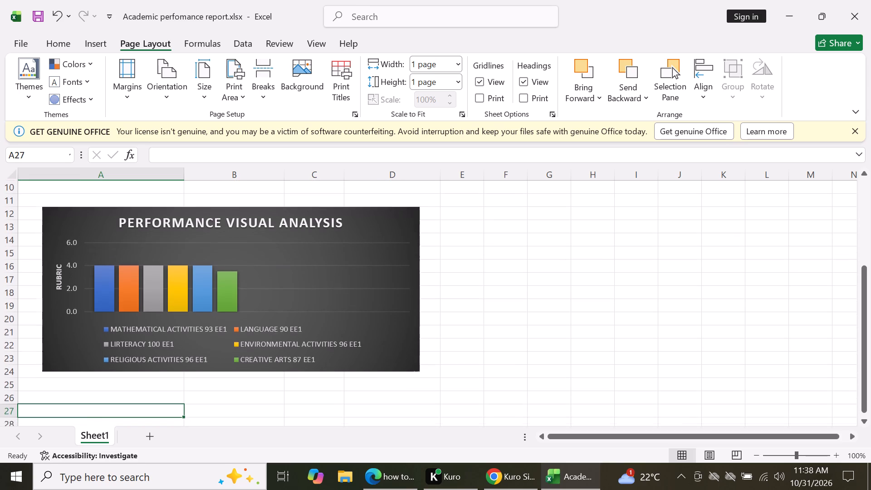
key(Down)
key(Down)
key(Down)
key(Down)
key(Down)
key(Down)
key(Down)
key(Down)
key(Down)
key(Down)
key(Down)
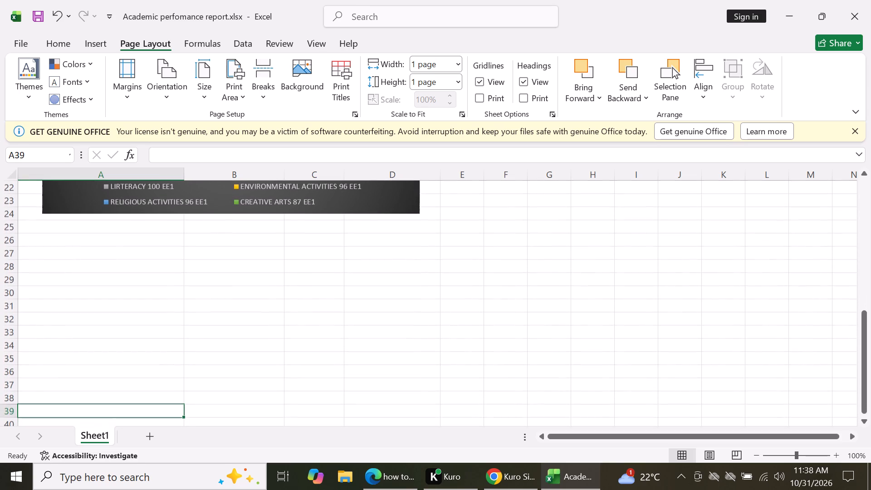
key(Down)
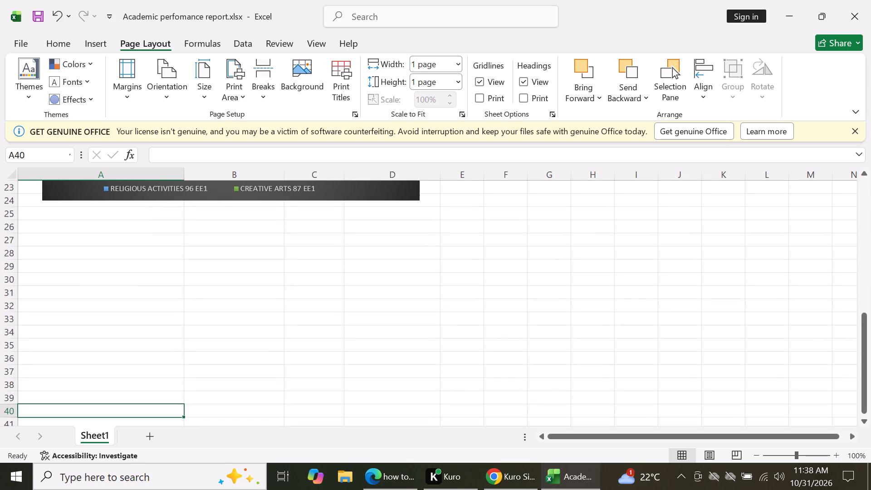
key(Down)
key(Down)
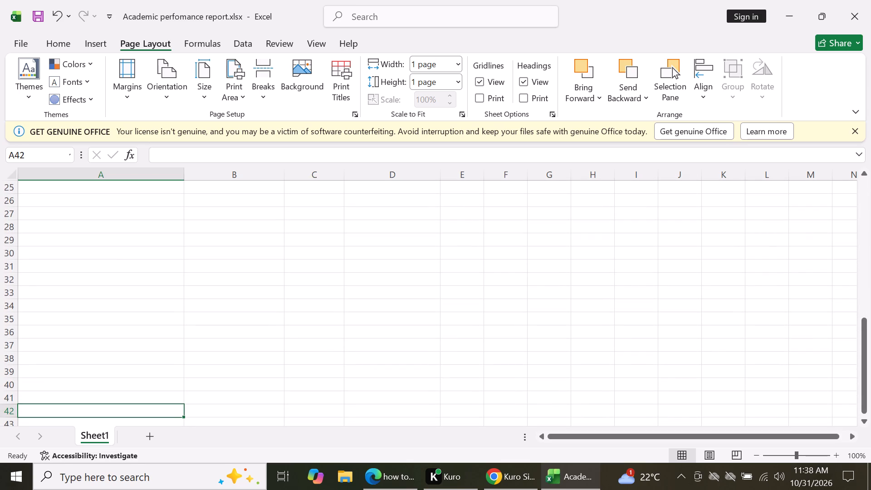
double_click(863, 171)
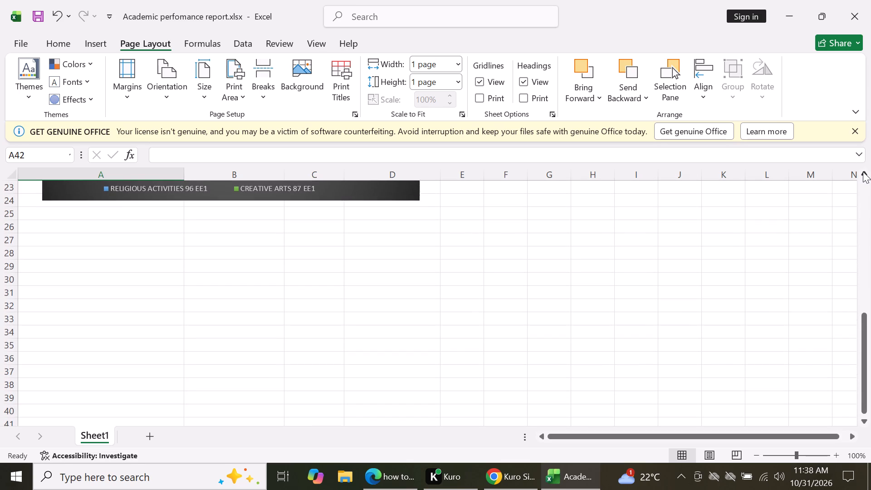
click(52, 231)
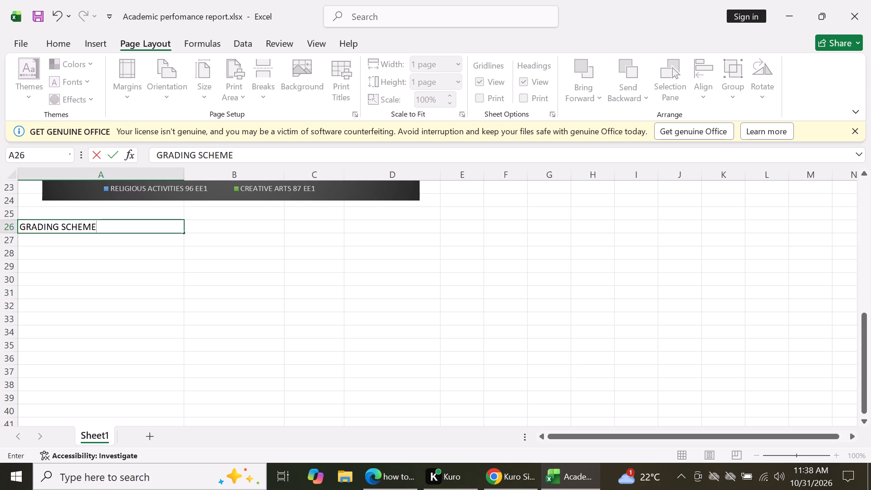
key(Return)
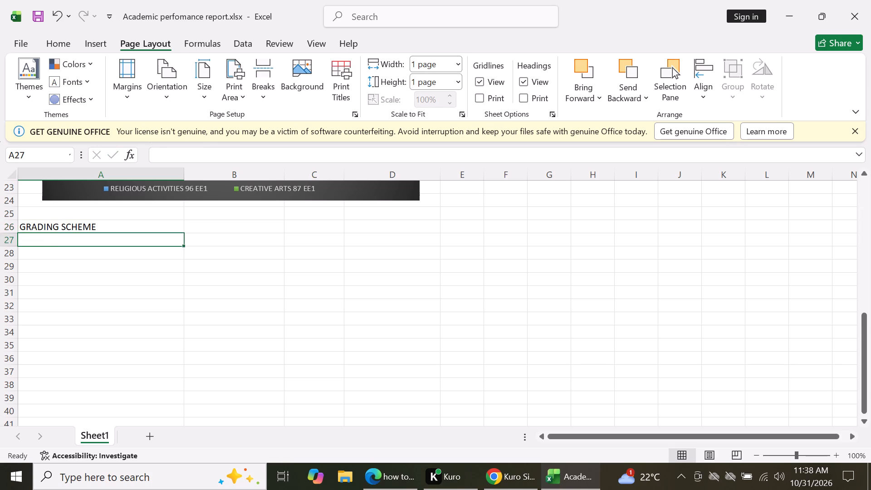
Enter the grading scheme column headers PERFORMANCE LEVEL, RUBRIC, GRADE and SCORE RANGE in cells A27 to D27.
text(PERFORMANCE LEVEL)
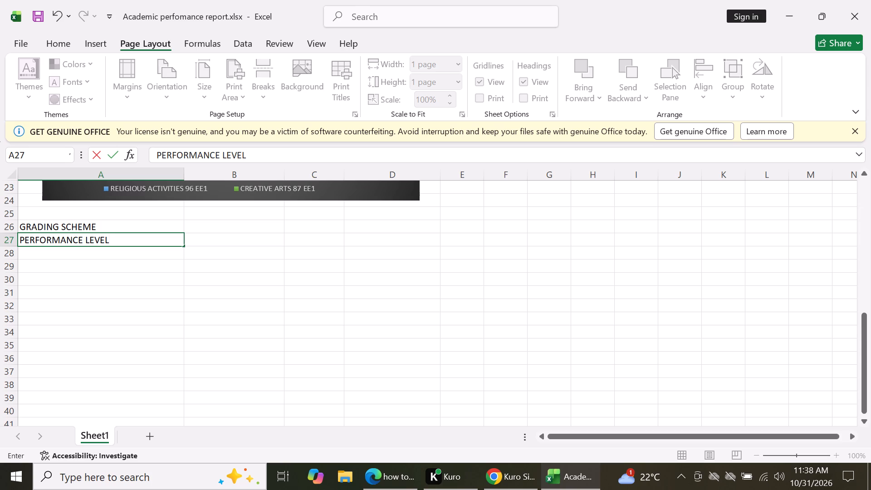
key(Right)
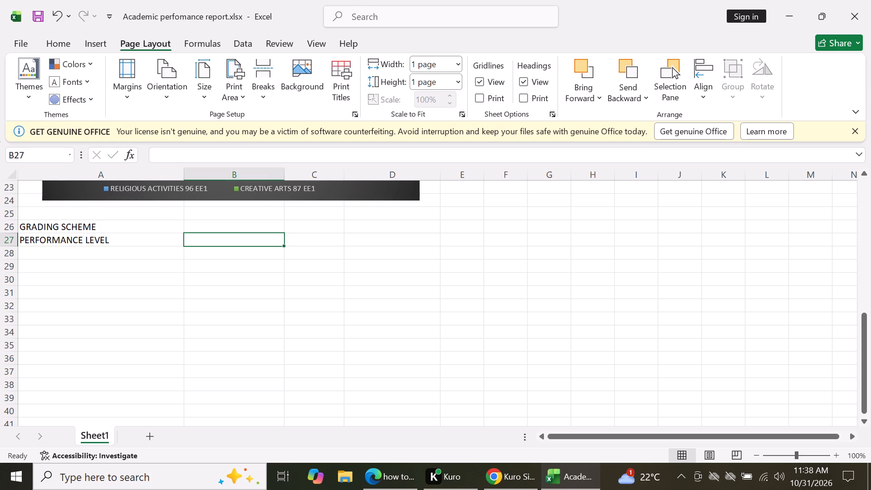
text(RUBRIC)
key(Right)
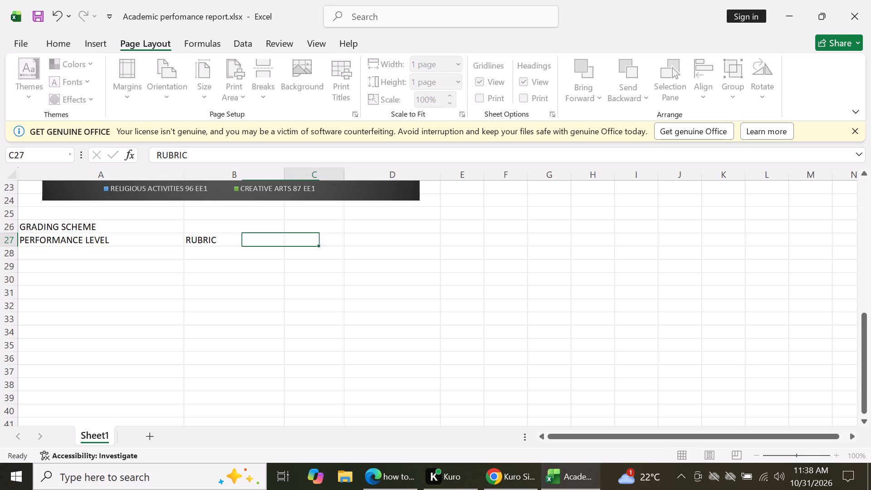
text(GRADE)
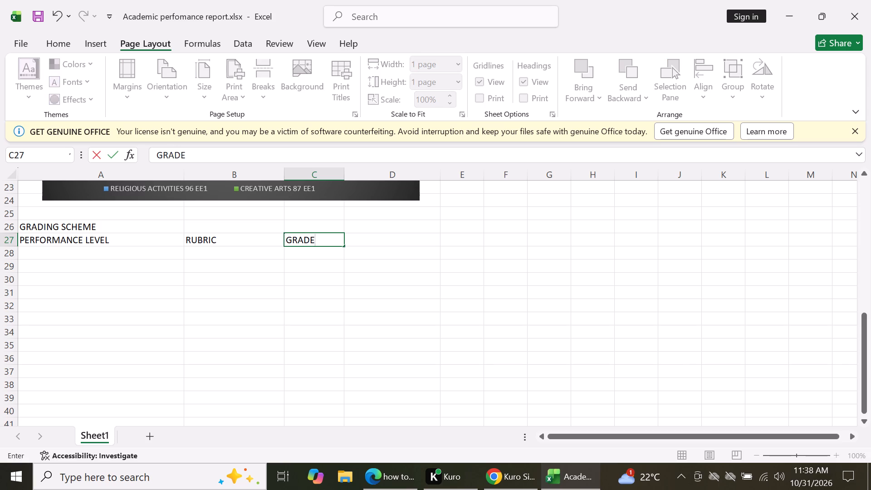
key(Right)
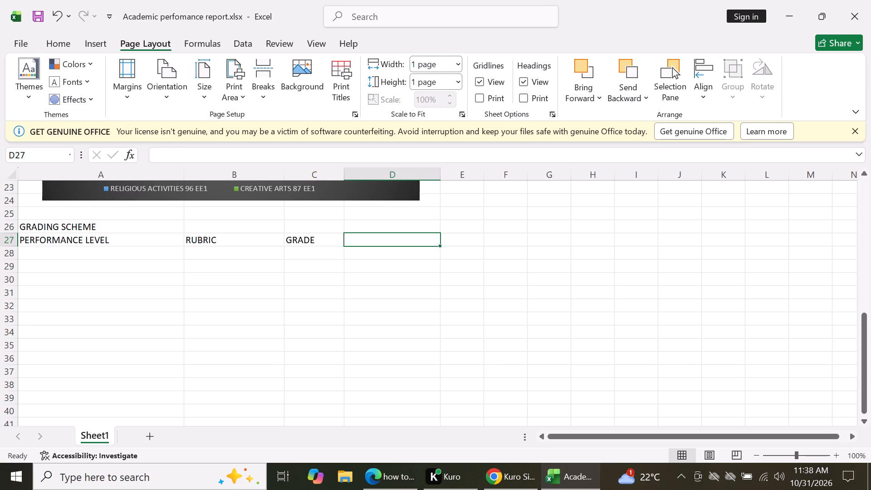
text(SCORE)
key(space)
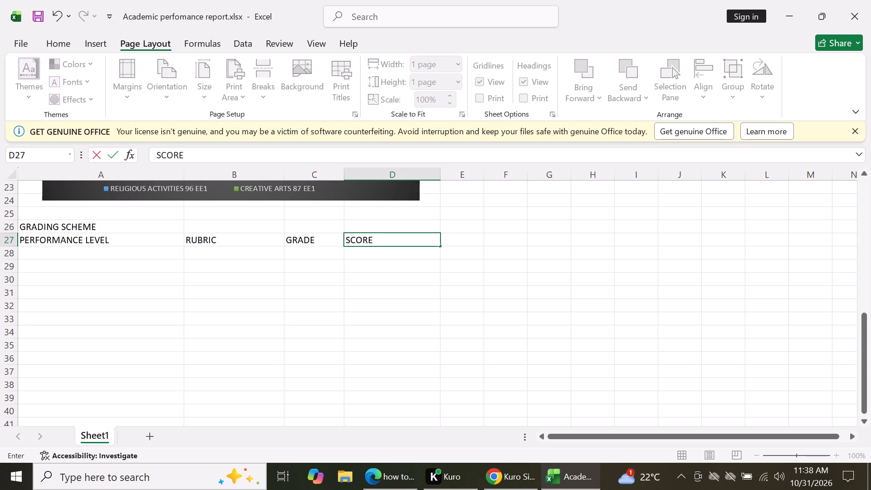
text(RANGE)
key(Return)
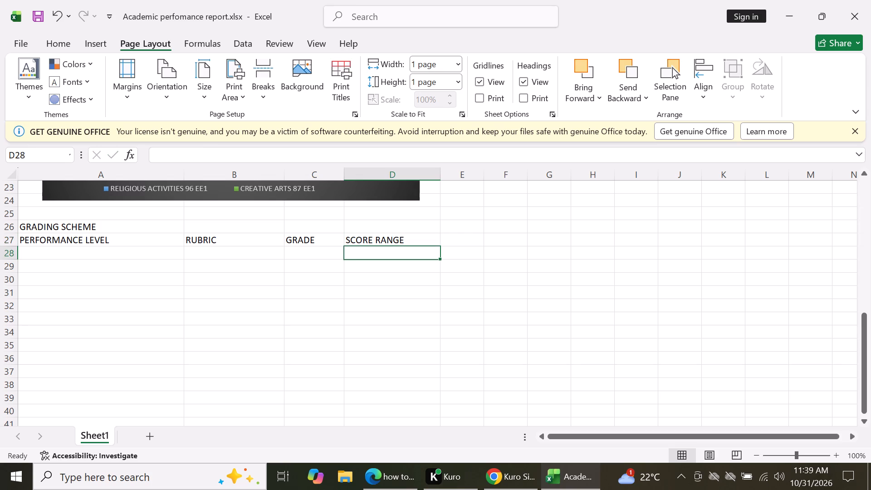
Enter the performance level Exceeding Expectations in cell A28 and fill it down to A29.
click(29, 255)
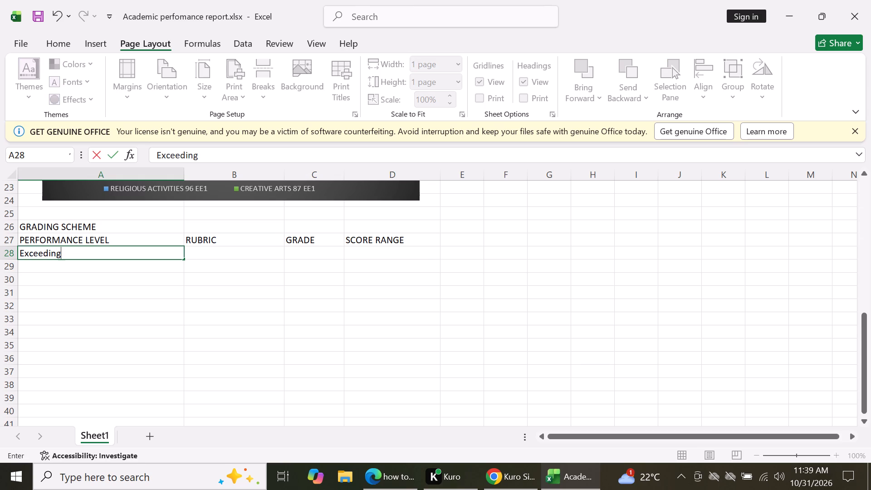
key(BackSpace)
text(xpectat)
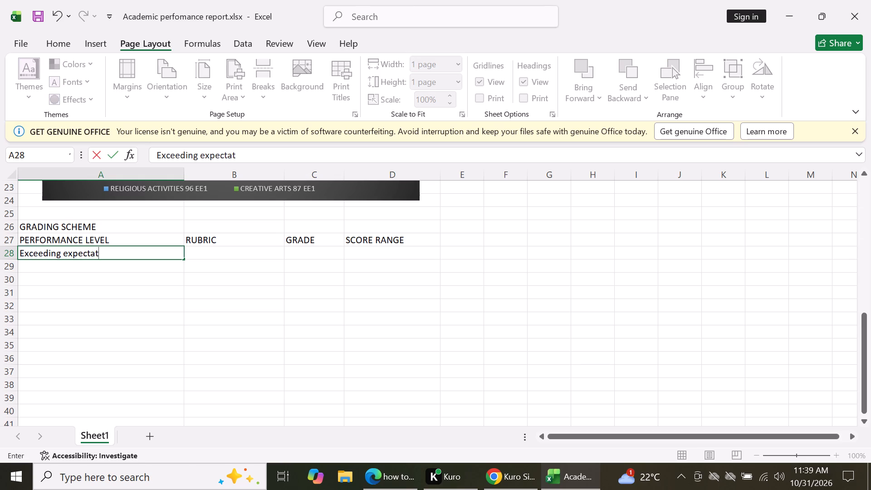
text(ions)
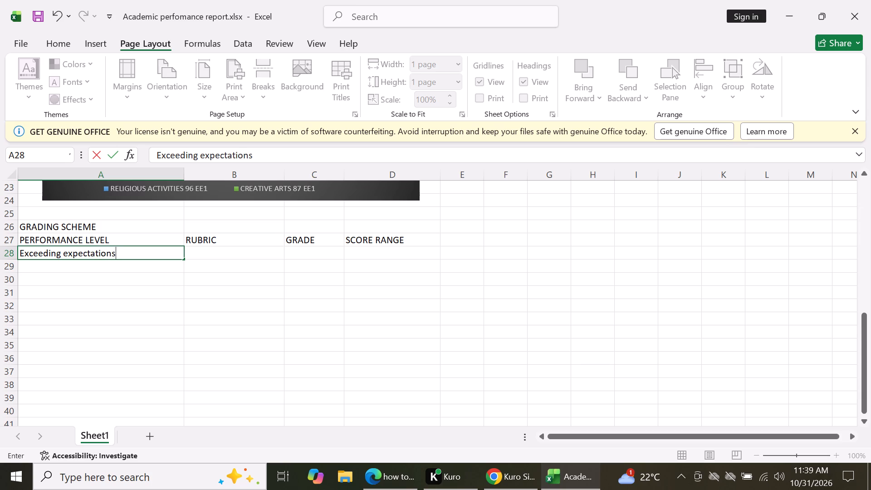
click(67, 250)
click(67, 250)
key(BackSpace)
drag(181, 260, 181, 268)
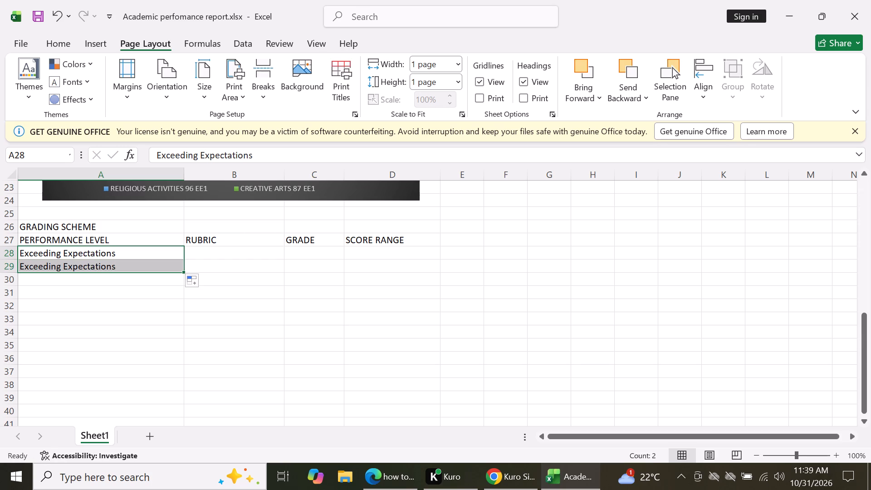
Enter the performance level Meeting Expectations in cell A30 and fill it down to A31.
click(64, 284)
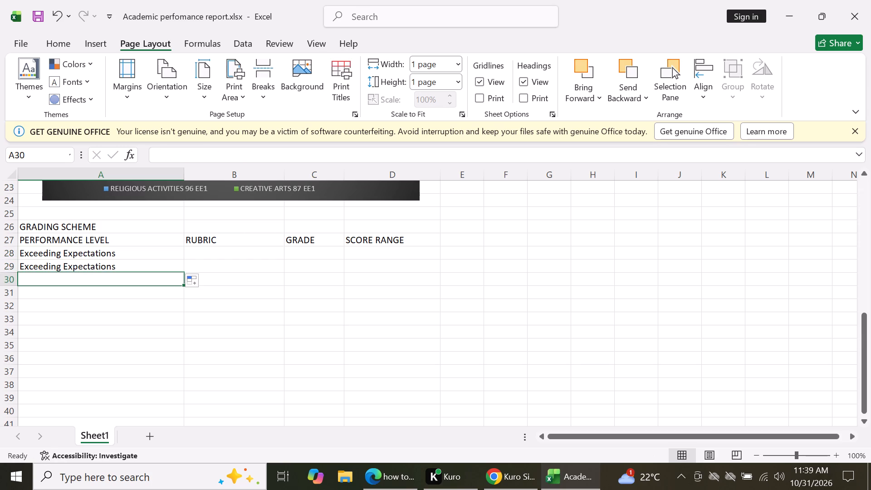
text(eeting)
key(space)
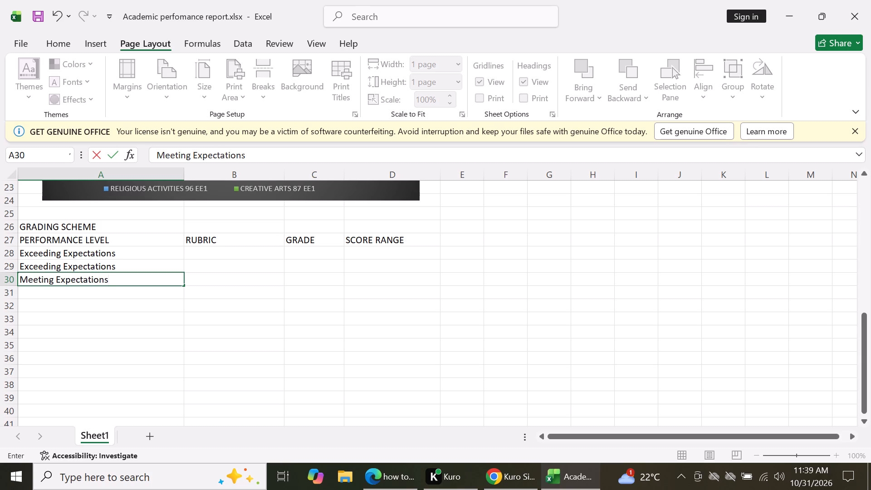
key(Return)
click(102, 278)
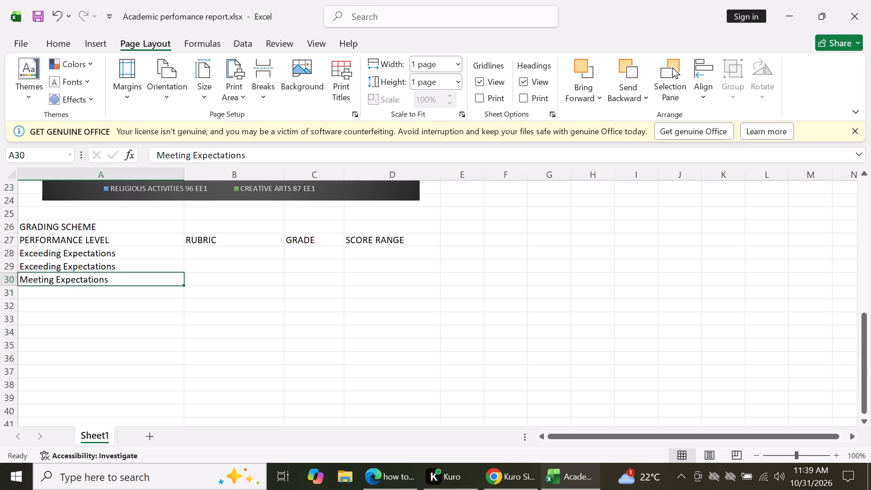
drag(181, 286, 181, 292)
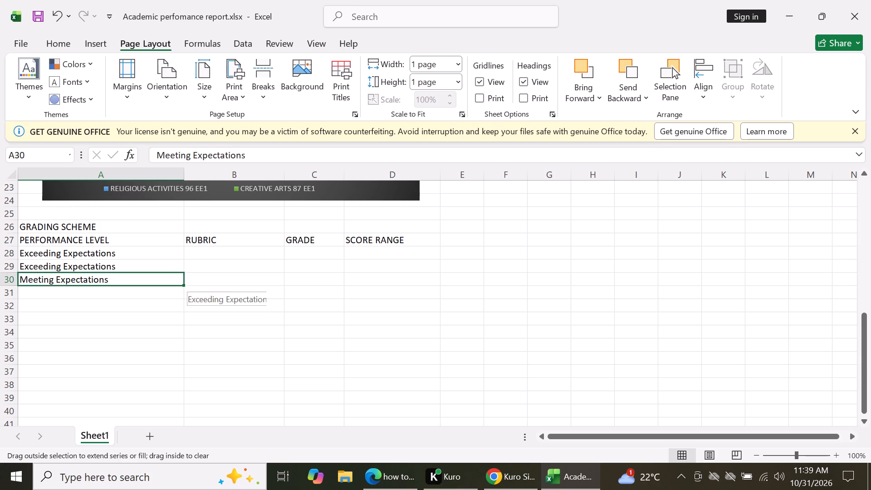
drag(181, 292, 181, 293)
Enter the performance level Approaching Expectations in cell A32 and fill it down to A33.
click(103, 308)
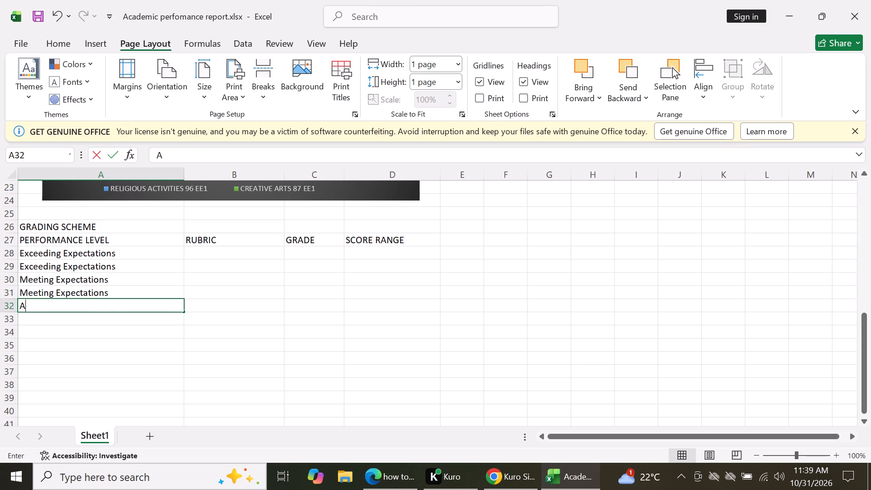
text(pro)
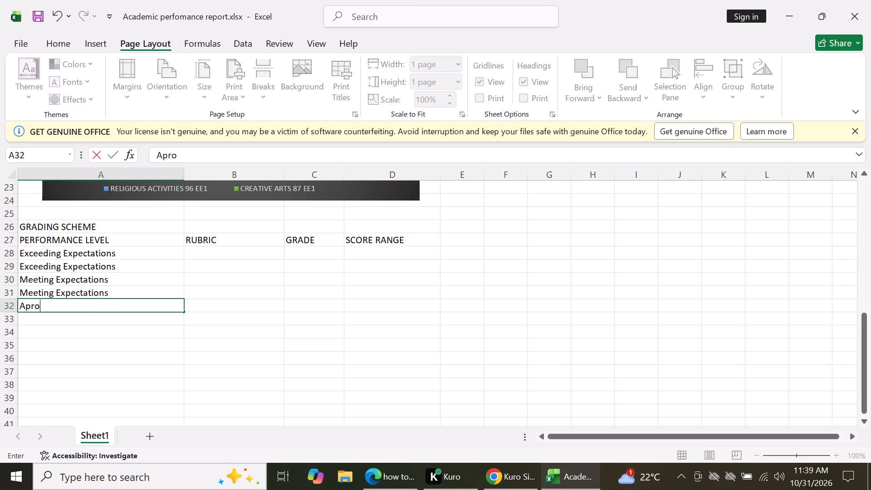
key(BackSpace)
key(BackSpace)
text(proaching)
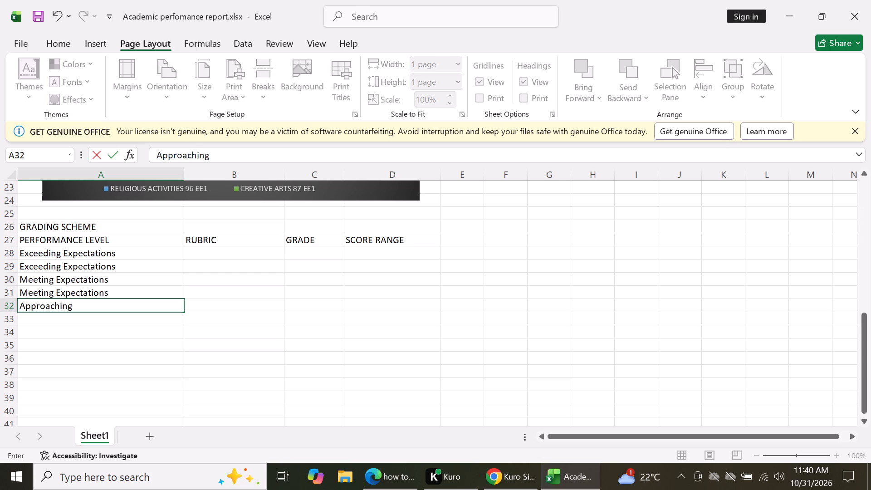
key(space)
text(xpe)
text(ctations)
key(Return)
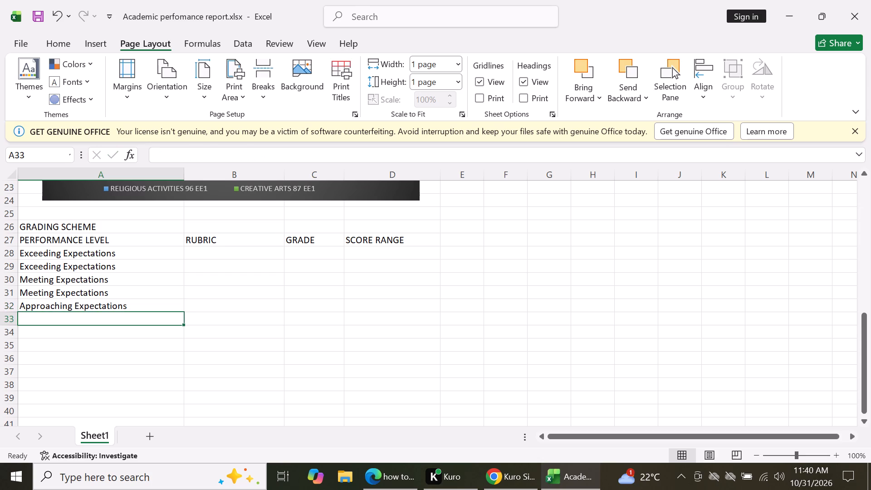
click(149, 305)
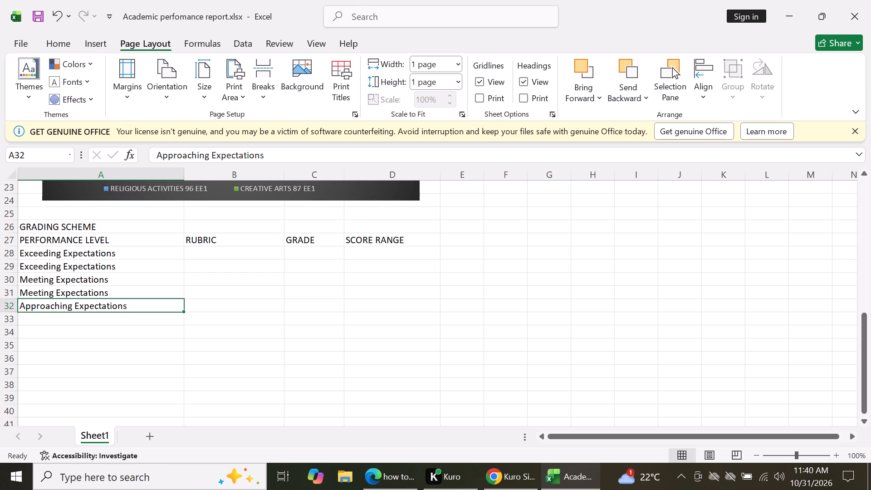
drag(181, 310, 181, 324)
Enter the performance level Below Expectations in cell A34 and fill it down to A35.
click(84, 335)
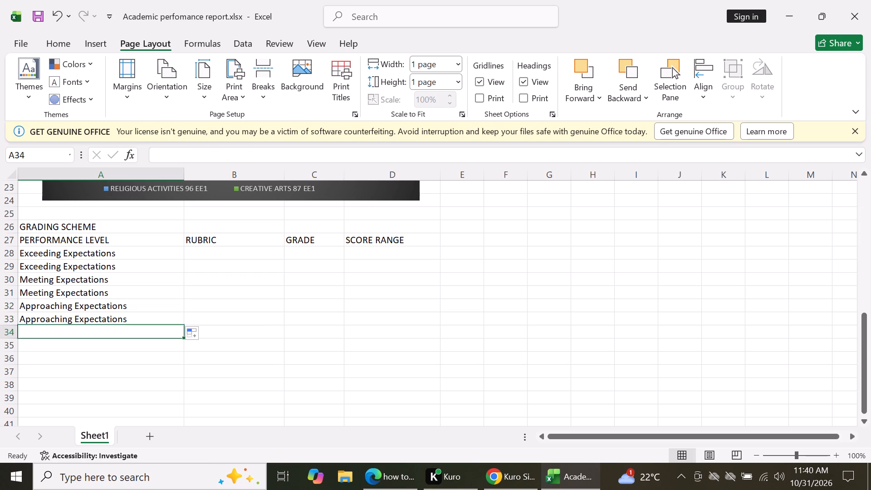
text(elow)
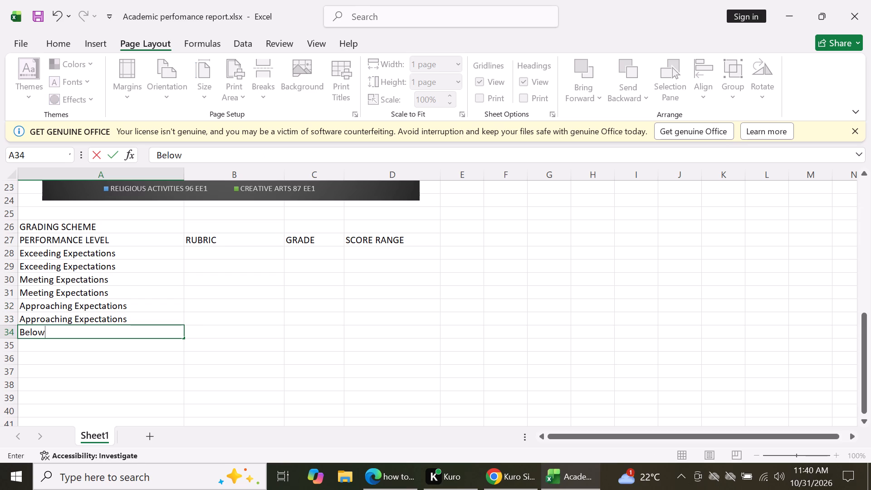
key(space)
text(xpectations)
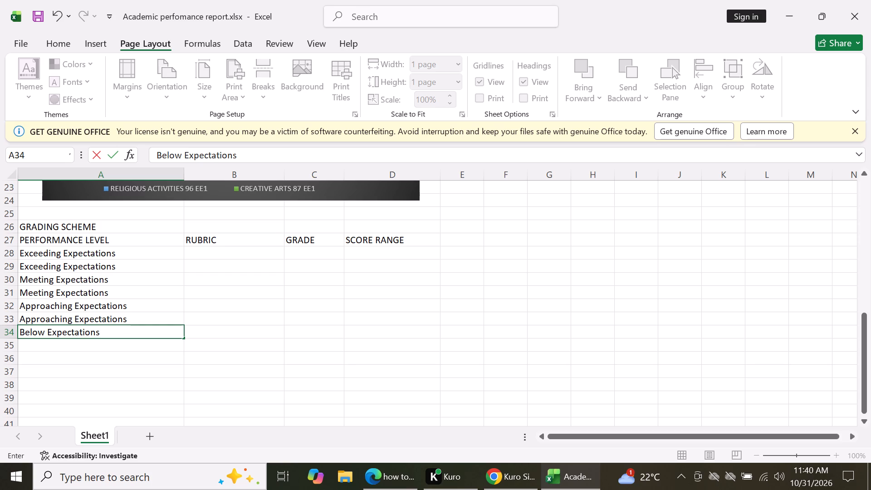
key(Return)
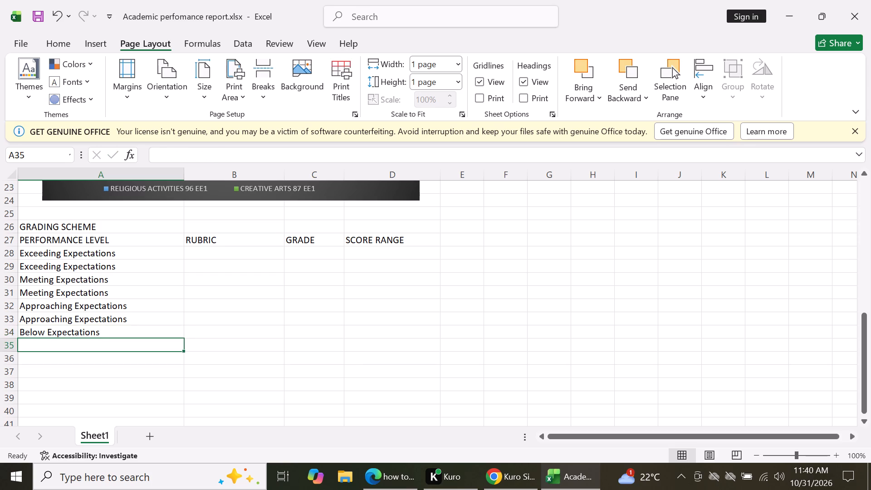
click(114, 330)
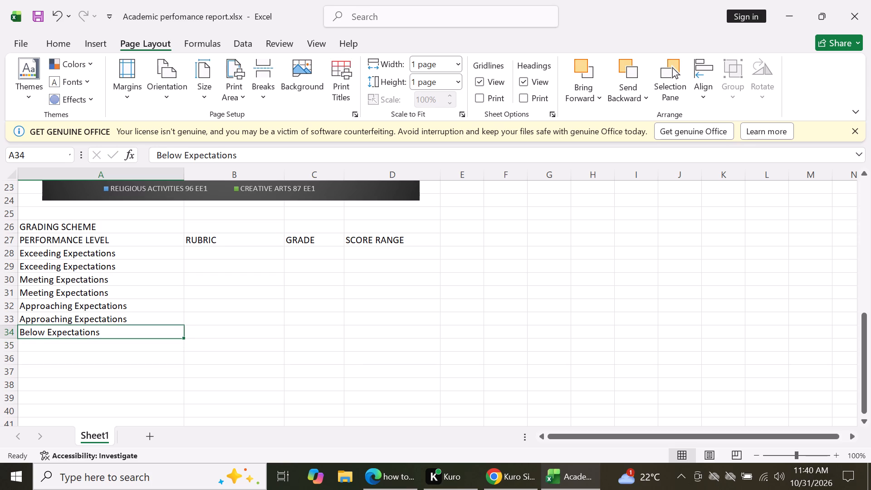
drag(183, 340, 181, 347)
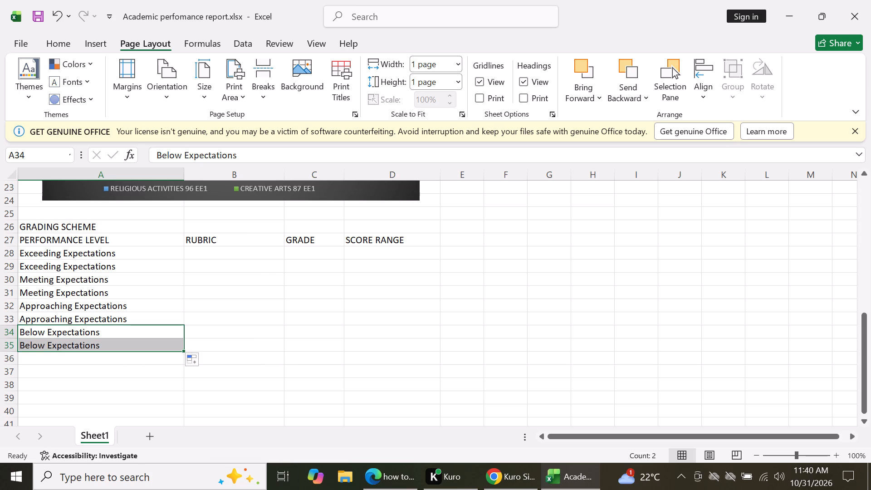
Select the first empty cell under RUBRIC, B28, and save the workbook.
click(213, 252)
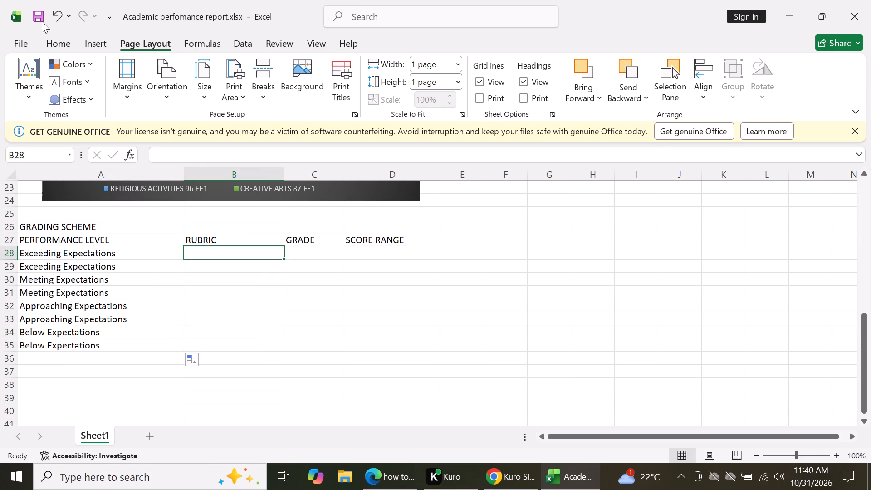
click(41, 18)
Enter the rubric values 4.0, 3.5, 3.0, 2.5, 2.0, 1.5, 1.0 and 0.5 down cells B28 to B35.
text(4.0)
key(Return)
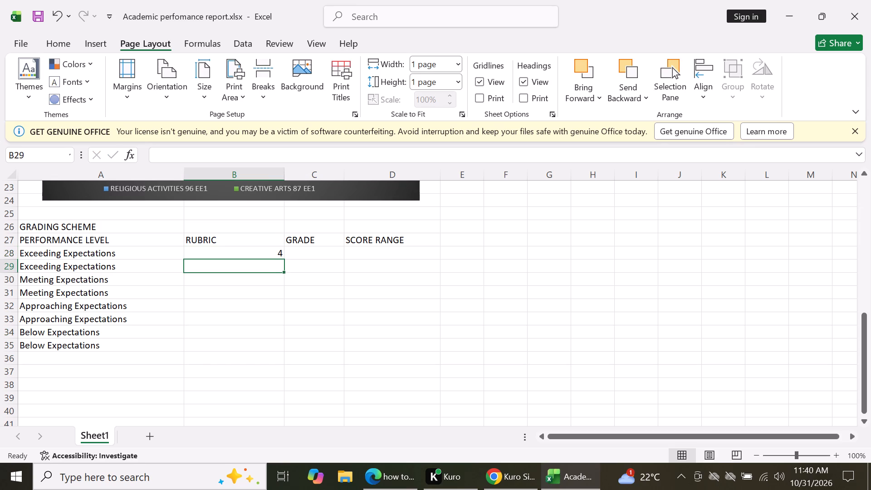
text(3.5)
key(Return)
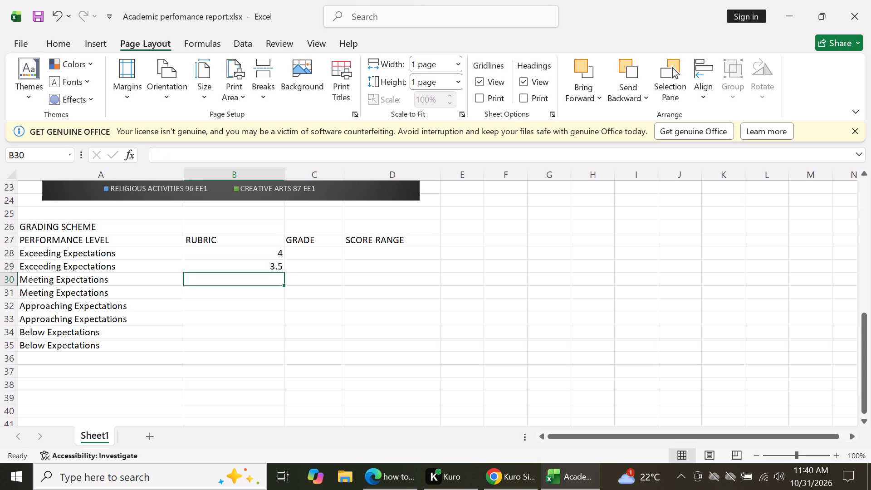
text(3.0)
key(Return)
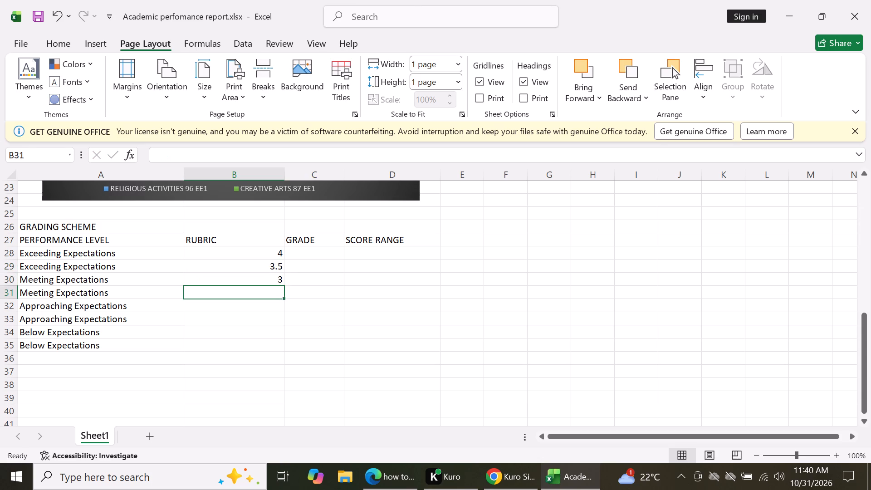
text(2.5)
key(Return)
text(2.)
key(0)
key(Return)
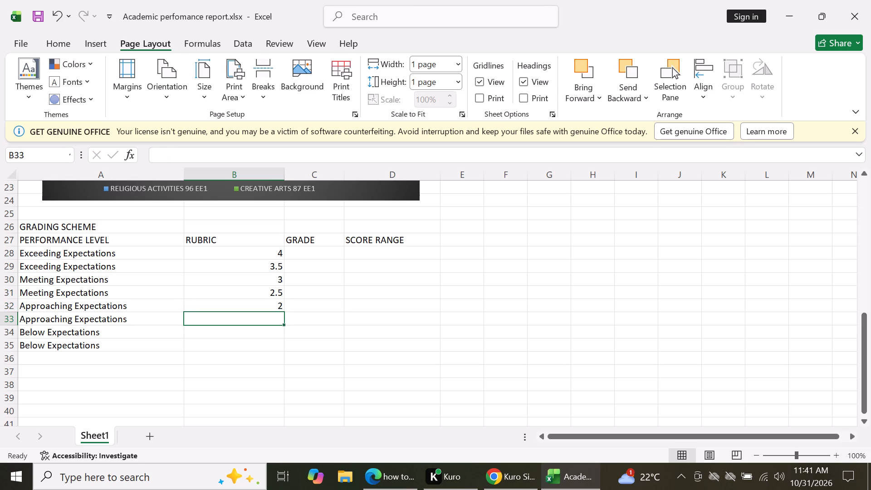
text(1.5)
key(Return)
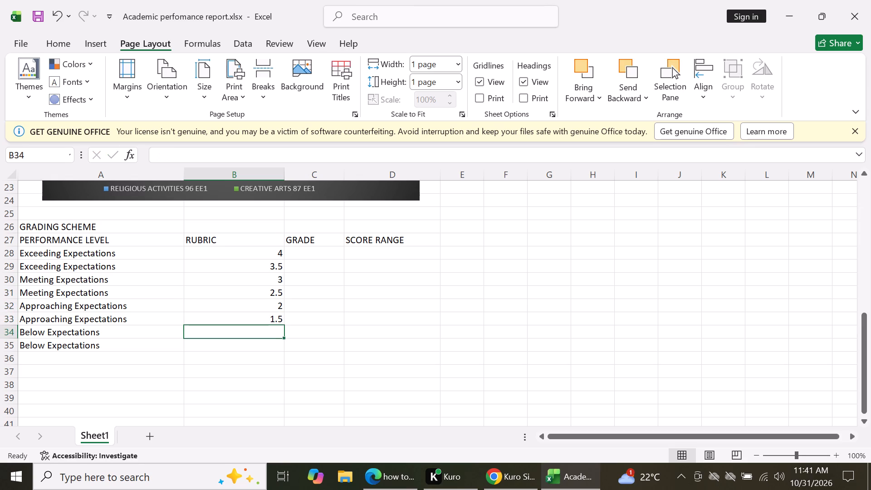
text(1.0)
key(Return)
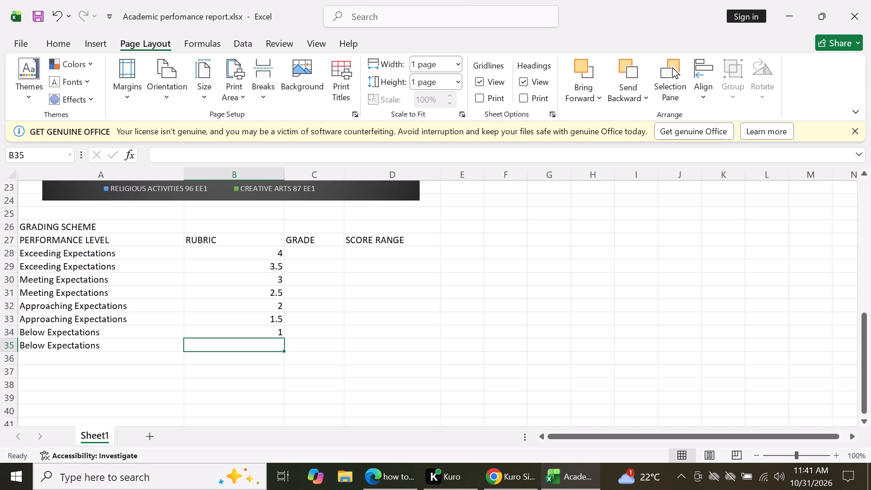
key(0)
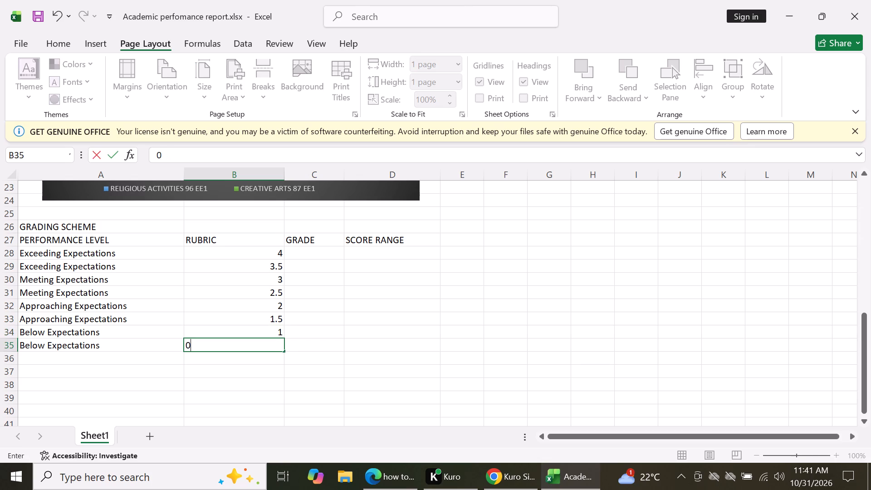
text(.5)
key(Return)
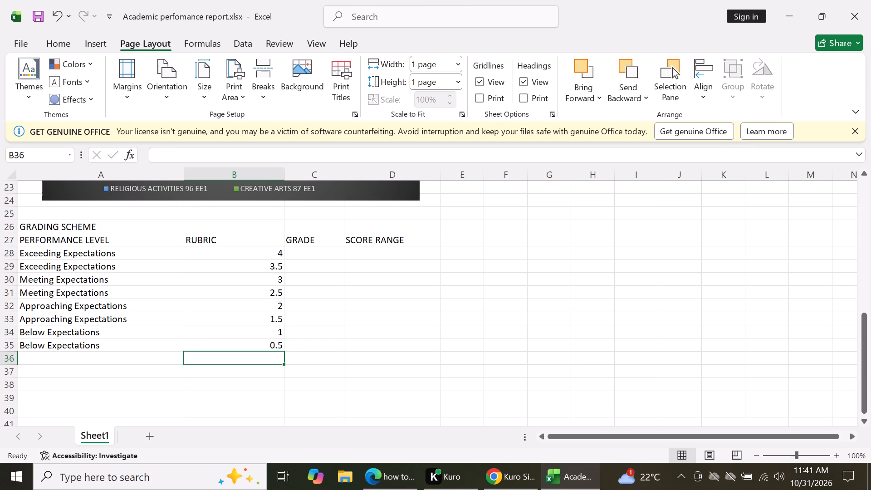
Show one decimal place for the whole-number rubric values in cells B28, B32, B30 and B34.
click(277, 253)
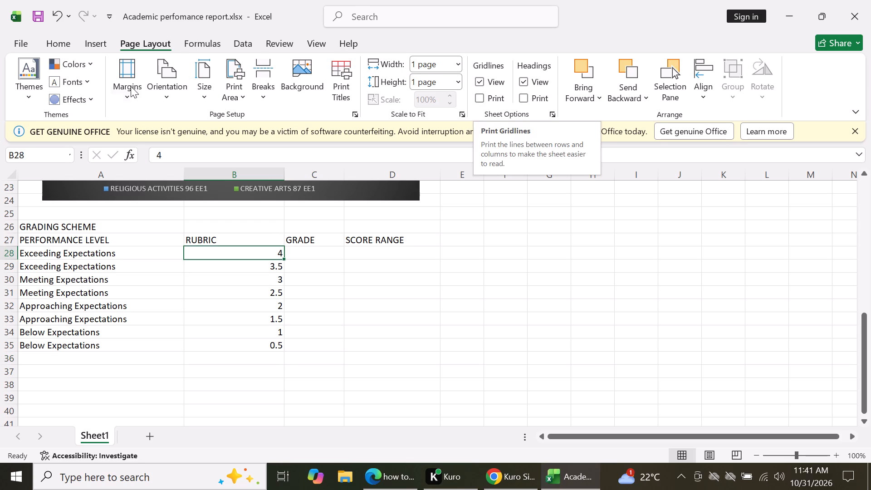
click(66, 44)
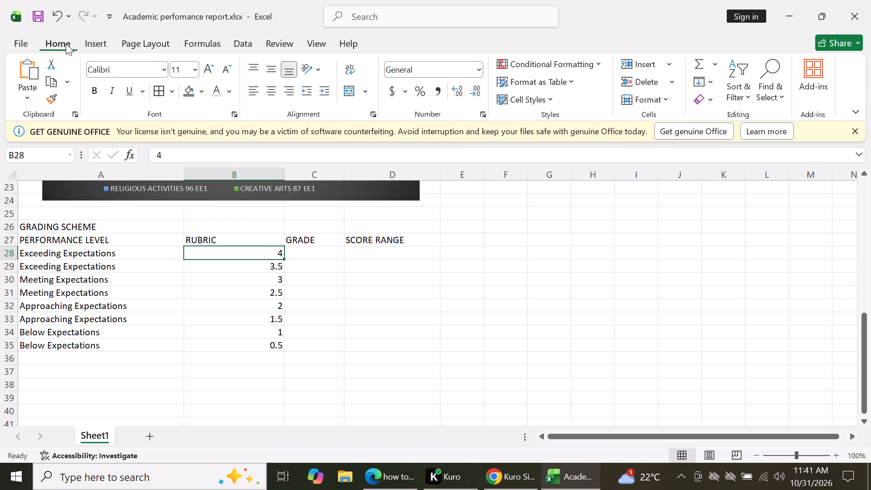
click(460, 93)
click(268, 305)
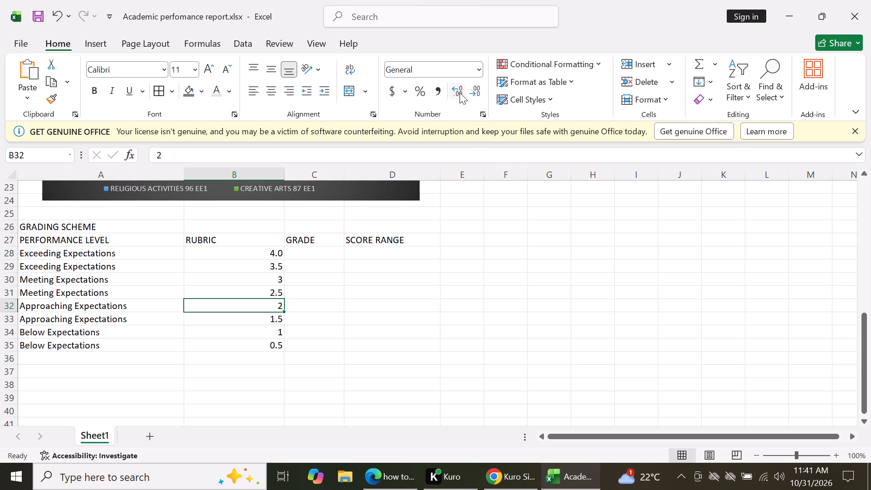
click(460, 93)
click(270, 279)
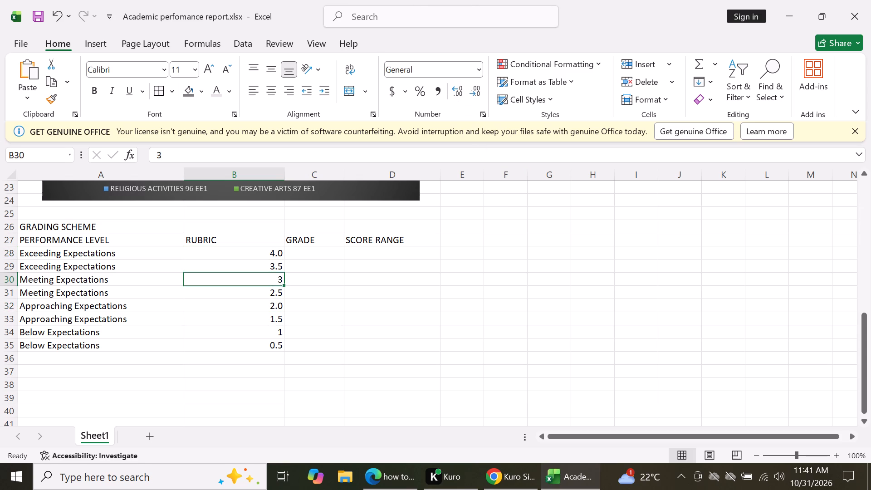
click(452, 91)
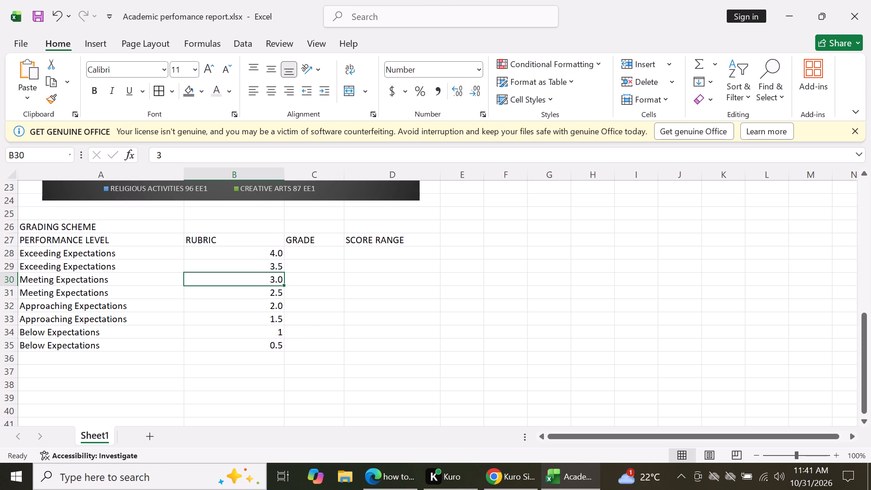
click(275, 331)
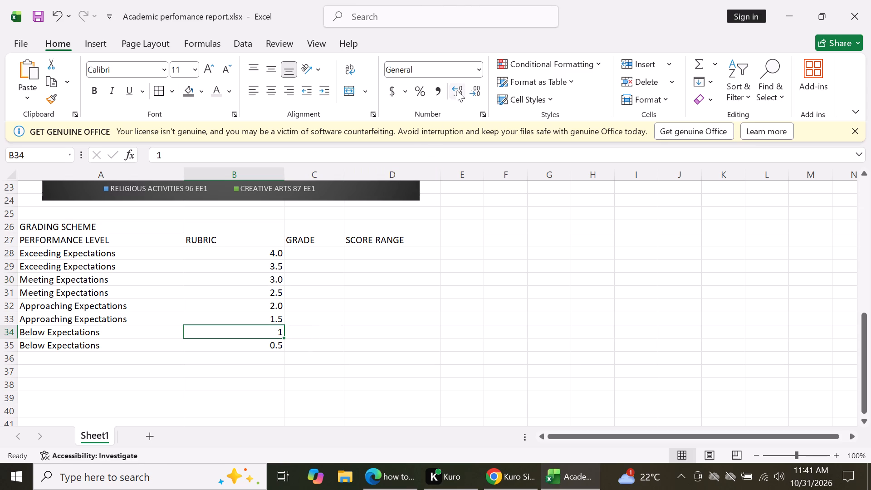
click(457, 90)
Narrow column B, which holds the RUBRIC values, slightly to a width of about 19.2.
click(280, 240)
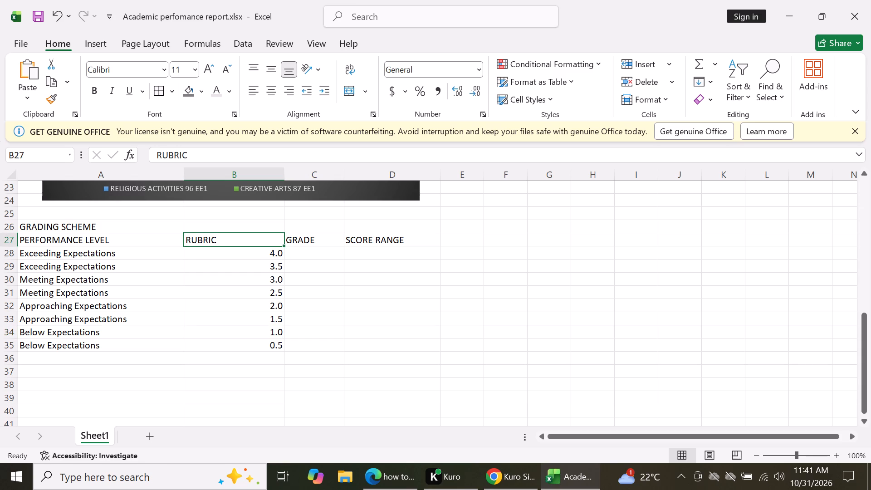
click(285, 174)
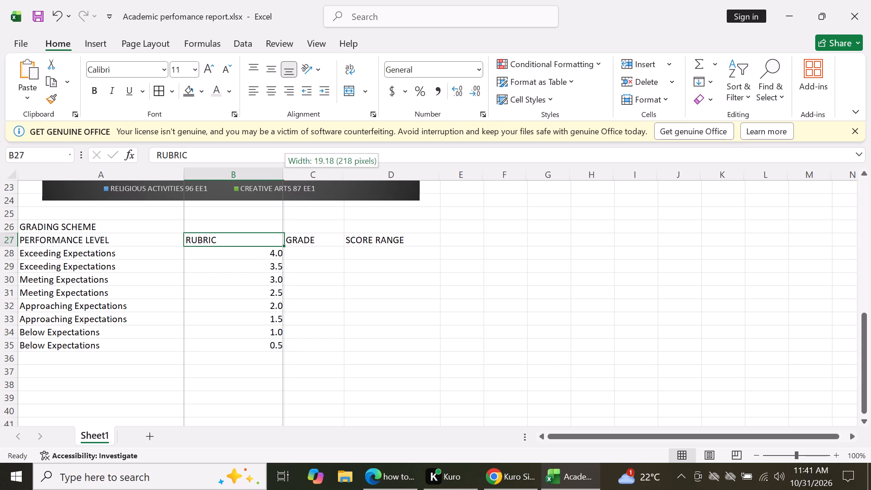
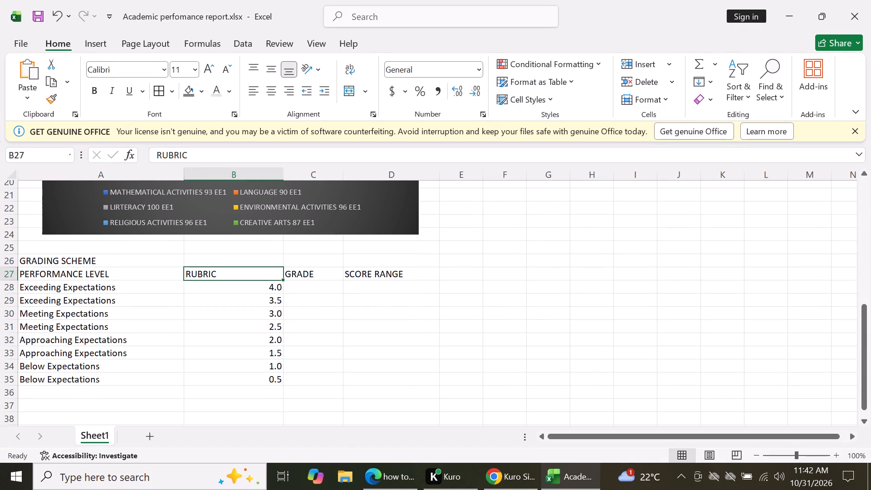
Enter the grades EE1, EE2, ME1, ME2, AE1, AE2, BE1 and BE2 down cells C28 to C35 under GRADE.
click(317, 284)
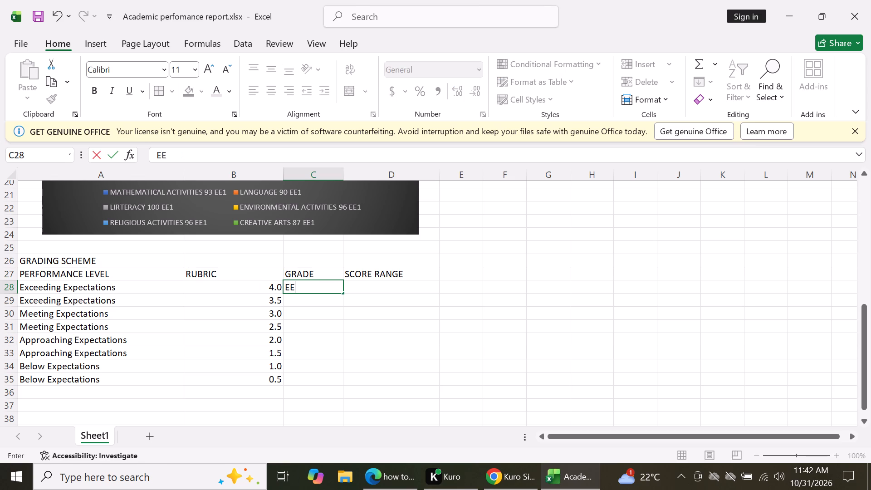
key(1)
key(Return)
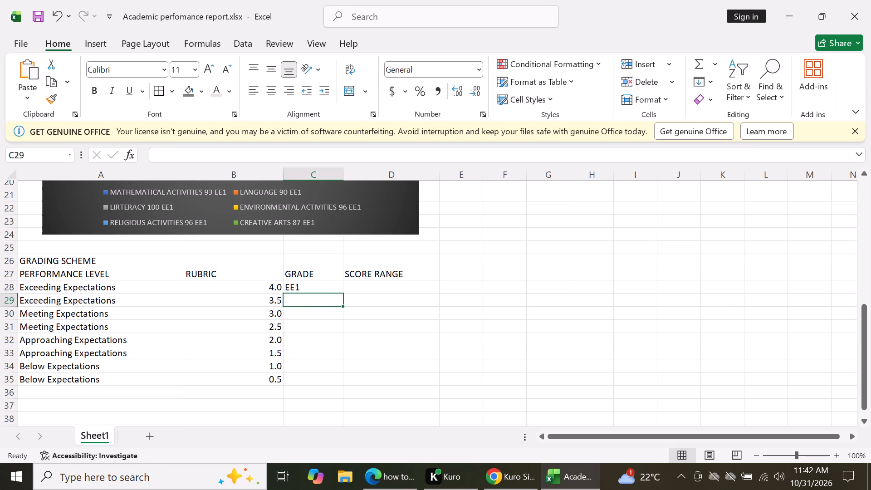
text(EE2)
key(Return)
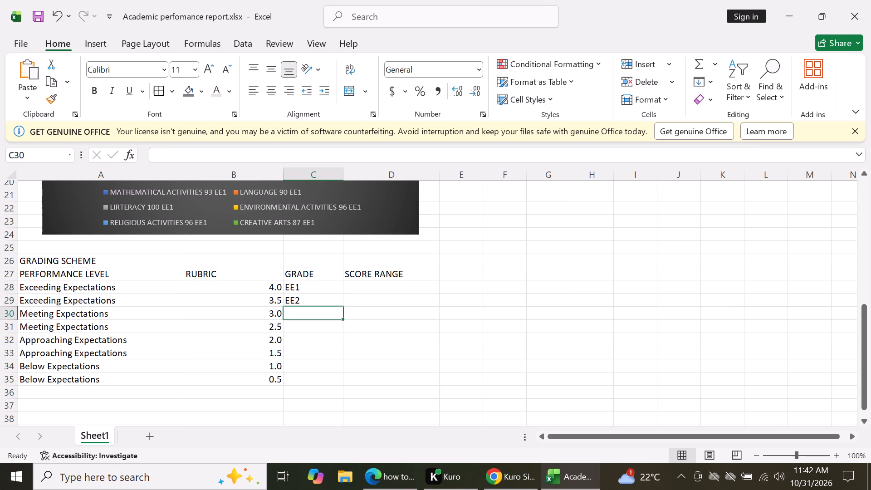
text(ME1)
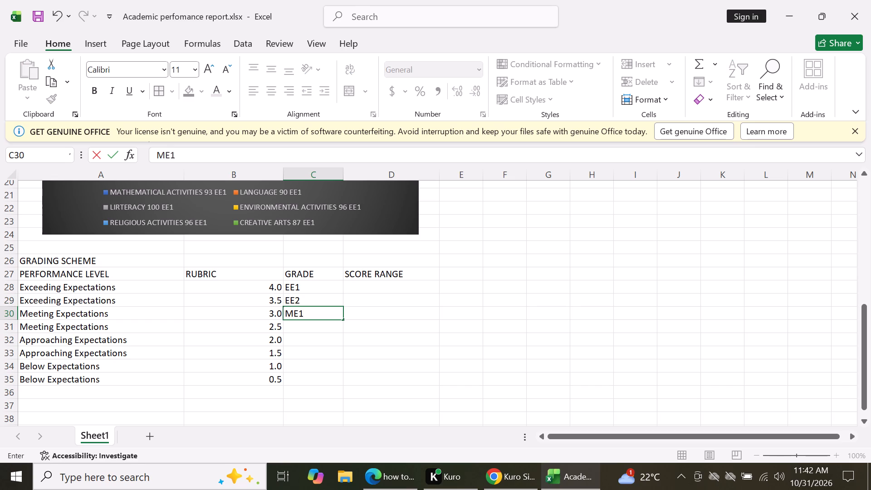
key(Return)
text(ME2)
key(Return)
text(AE)
key(1)
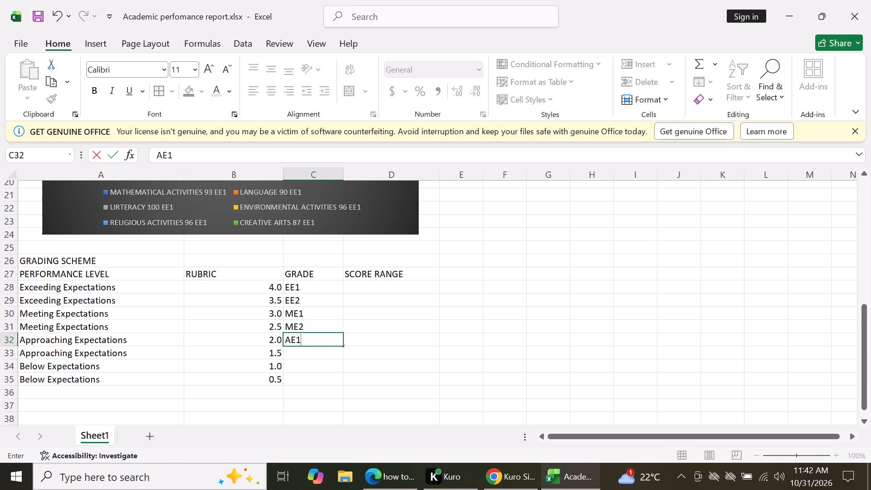
key(Return)
text(AE2)
key(Return)
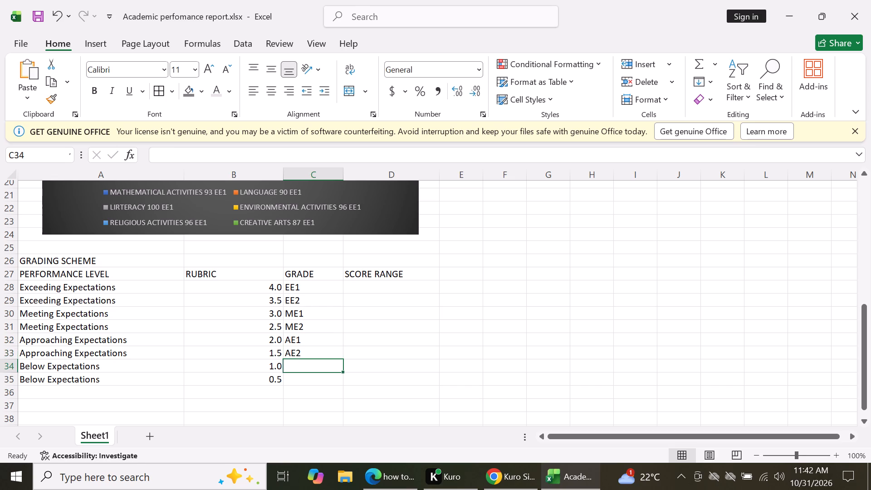
text(BE1)
key(Return)
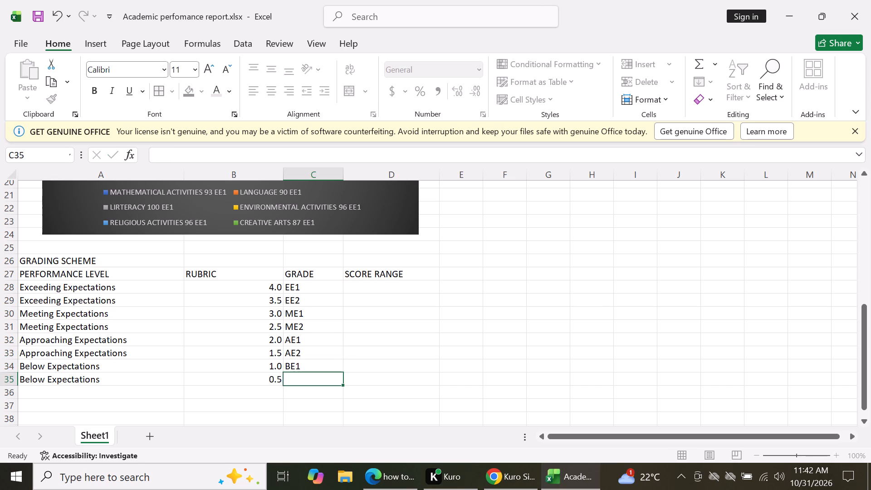
key(b)
key(e)
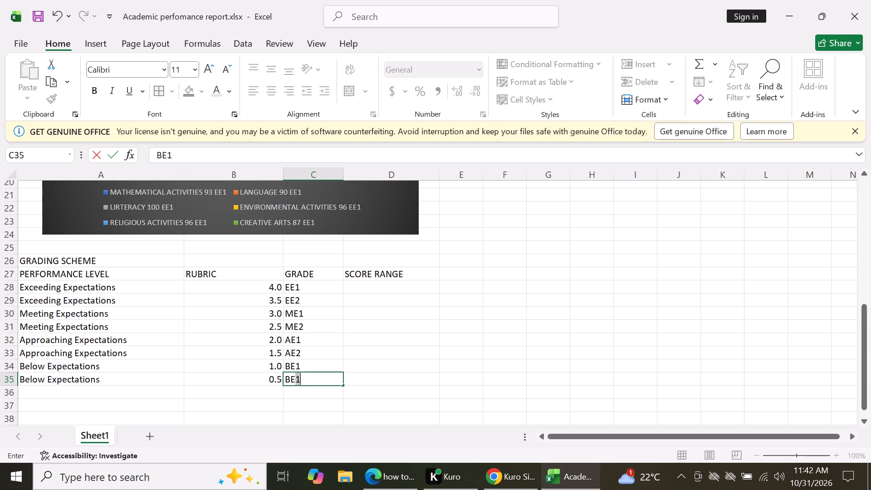
key(2)
key(Return)
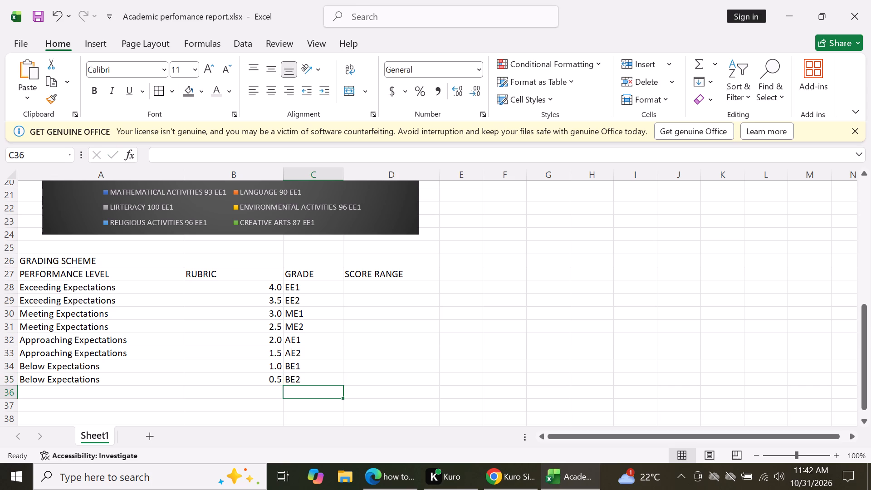
Select the first empty cell under SCORE RANGE, D28, and save the workbook.
click(371, 287)
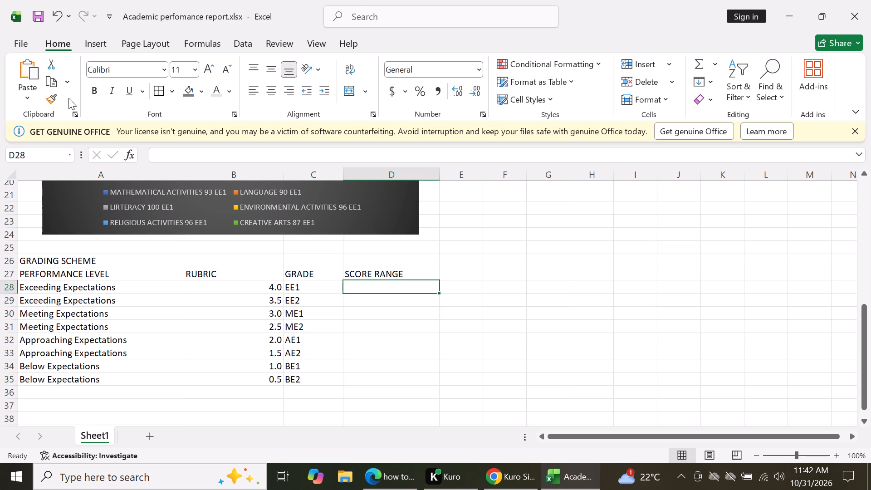
click(37, 22)
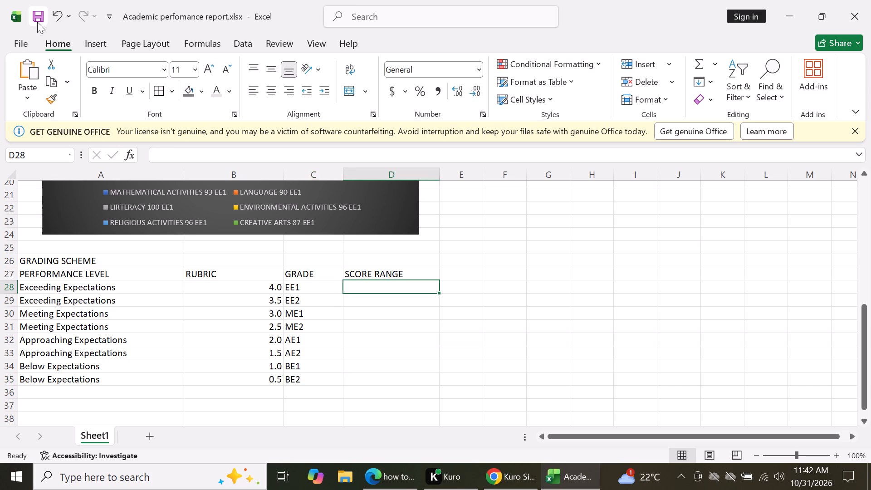
click(37, 22)
Enter the score ranges 90-100 in D28 and 75-89 in D29 for the two Exceeding Expectations rows.
text(90-100)
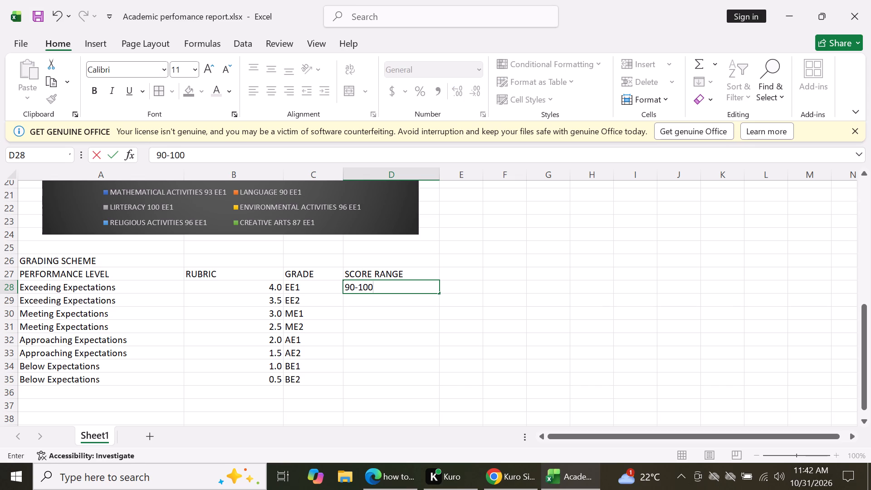
key(Return)
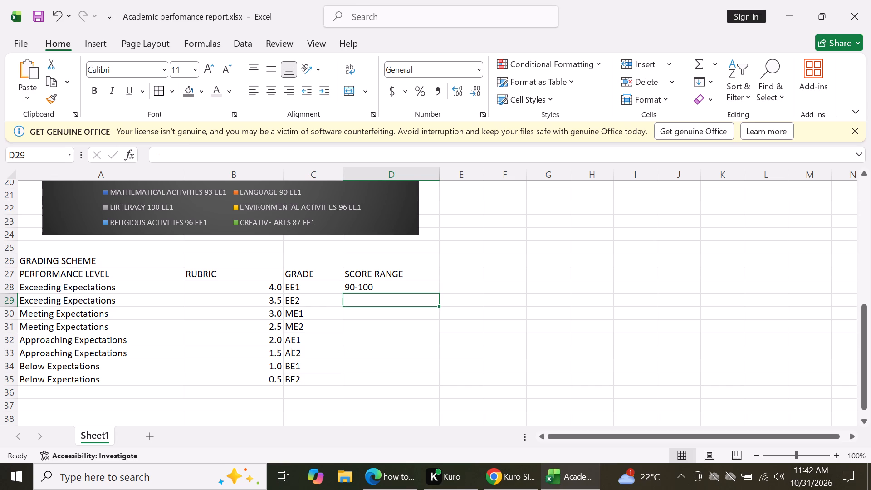
text(75-)
text(89)
key(Return)
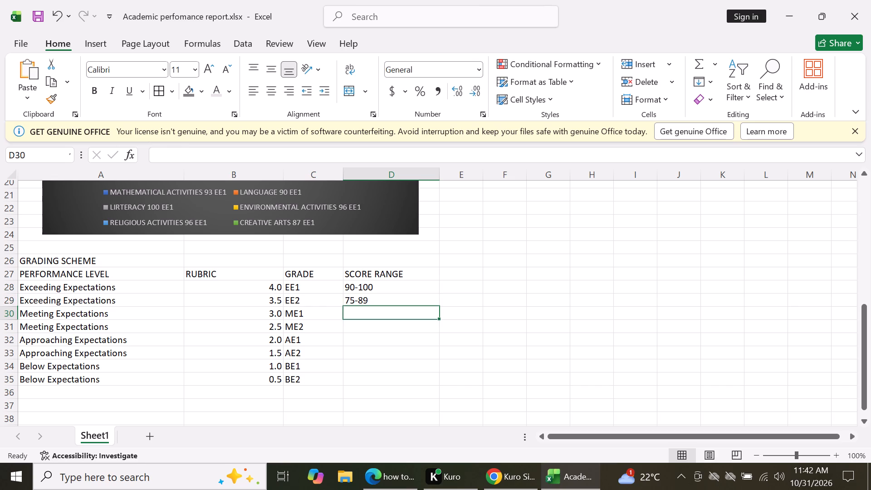
Add spaces around the hyphens in D28 and D29 so they read 90 - 100 and 75 - 89.
double_click(355, 289)
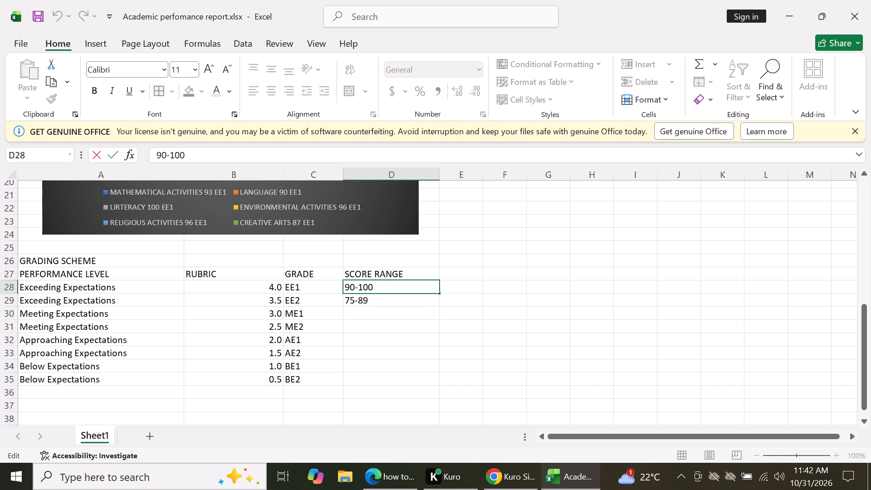
key(space)
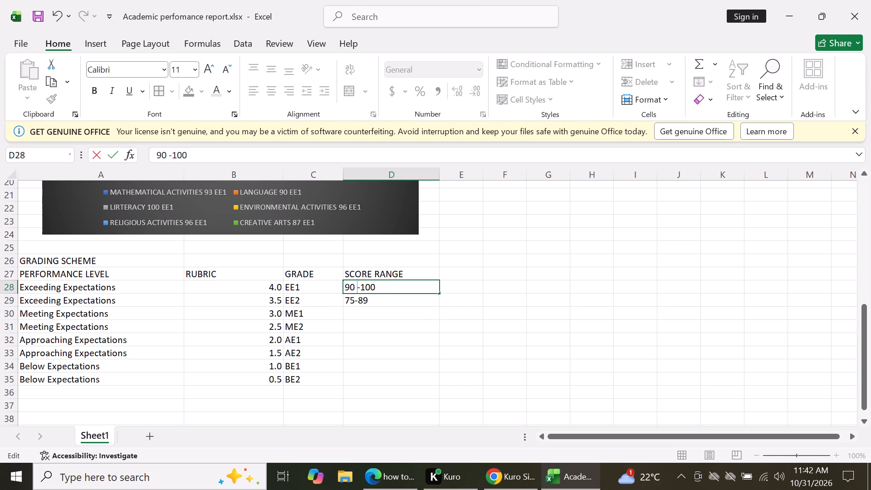
click(363, 289)
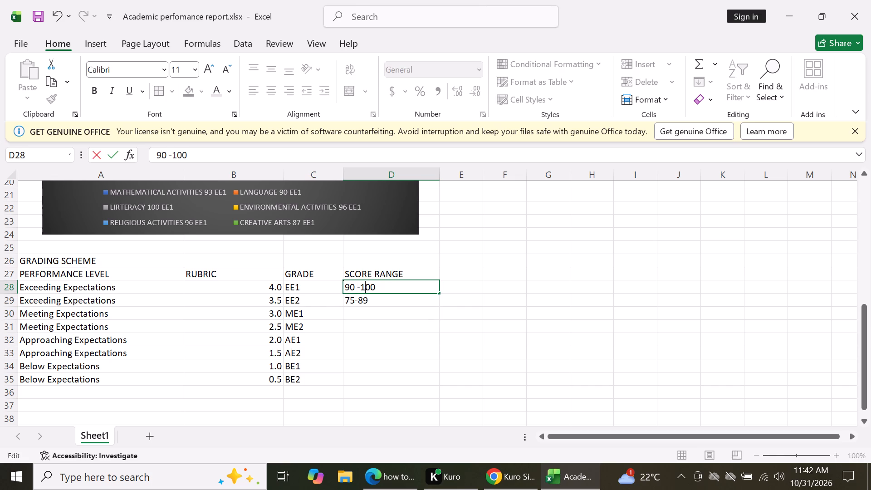
click(361, 286)
key(space)
double_click(355, 301)
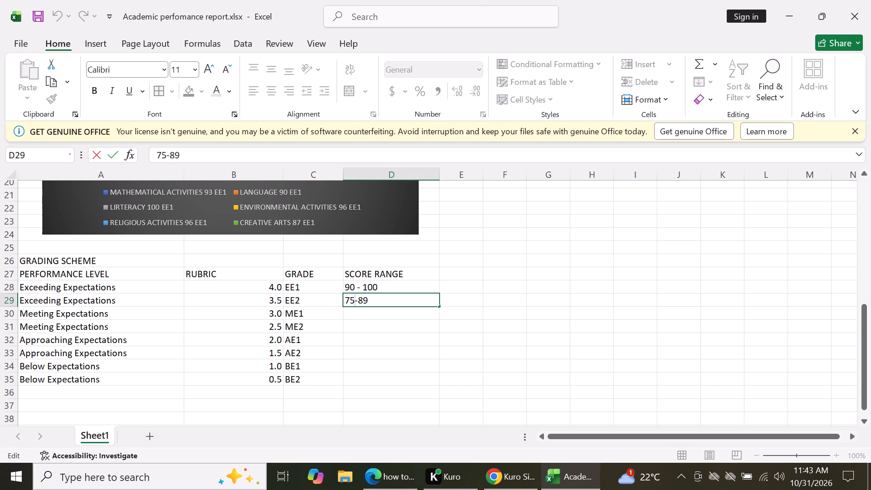
key(space)
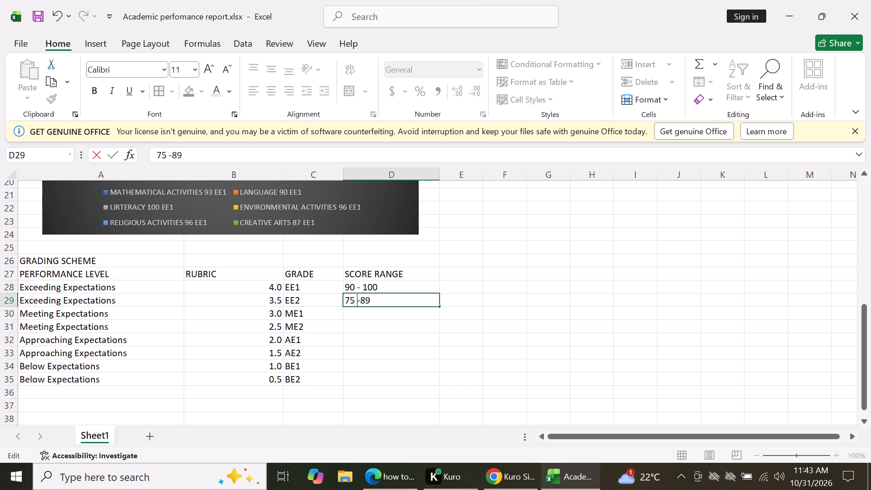
click(361, 302)
click(361, 302)
key(space)
Enter the score ranges 58 - 74, 41 - 57, 31 - 40 and 21 - 30 down cells D30 to D33.
click(357, 314)
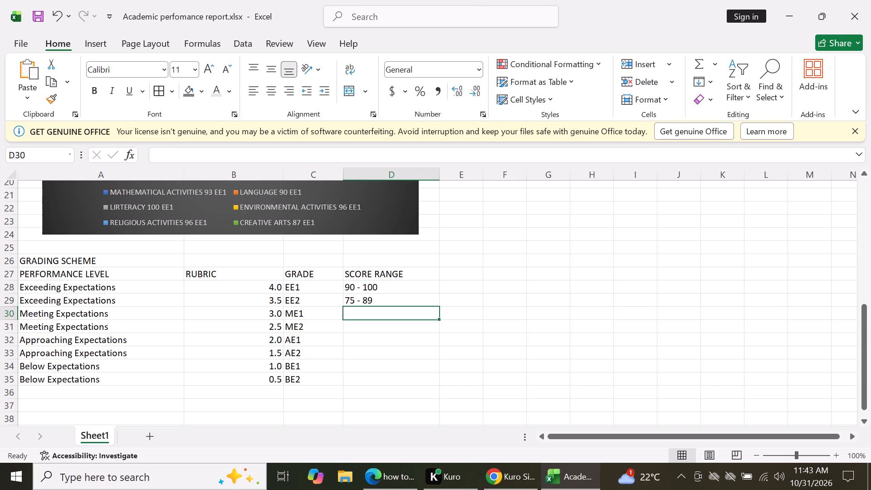
text(58)
key(space)
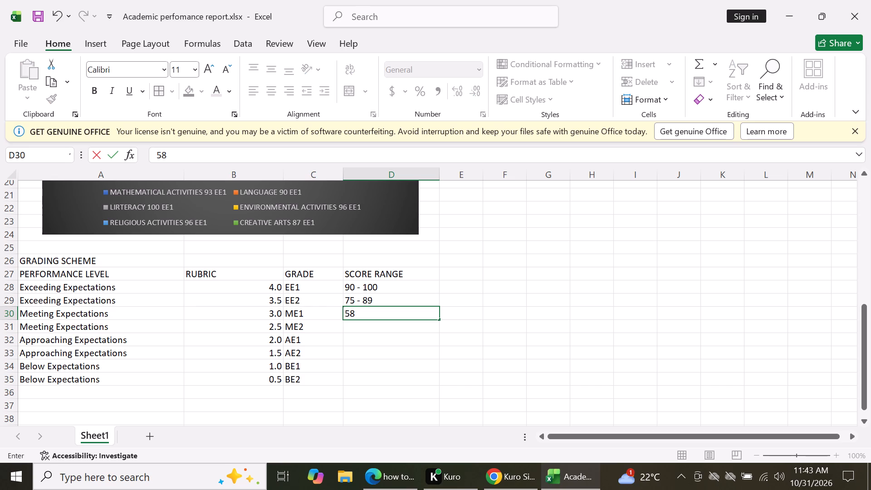
text(-)
key(space)
text(74)
key(Return)
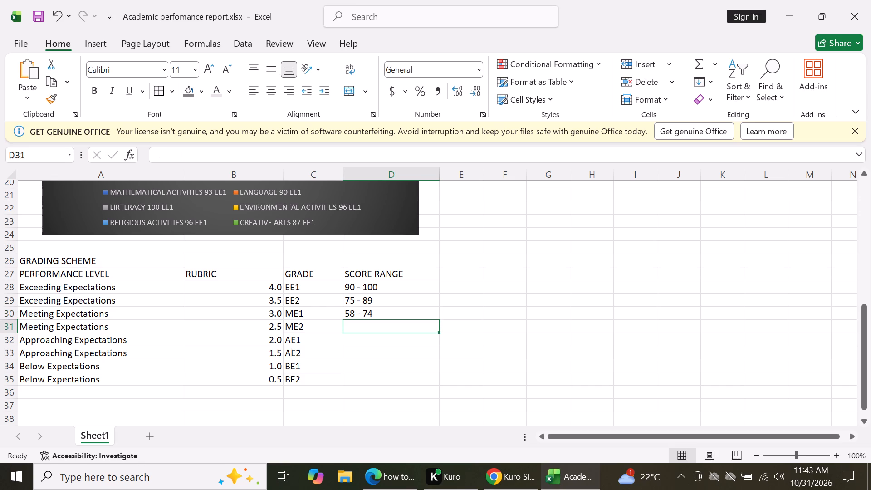
text(41 -)
key(space)
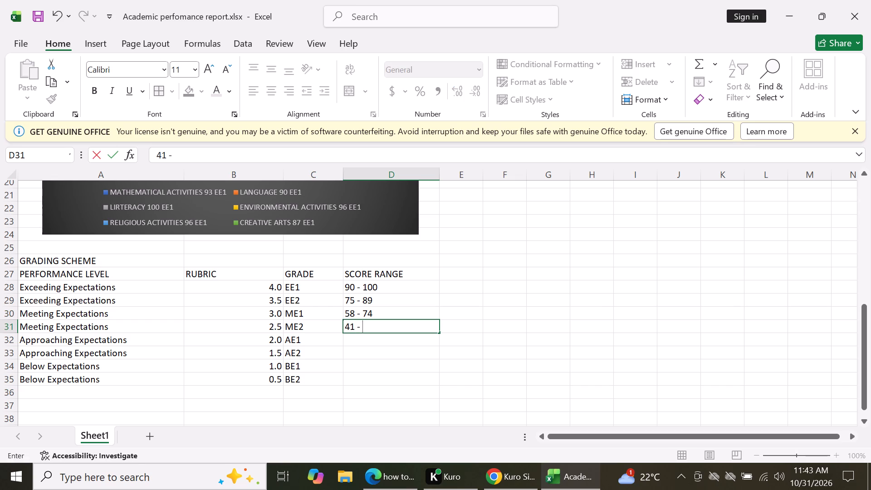
text(57)
key(Return)
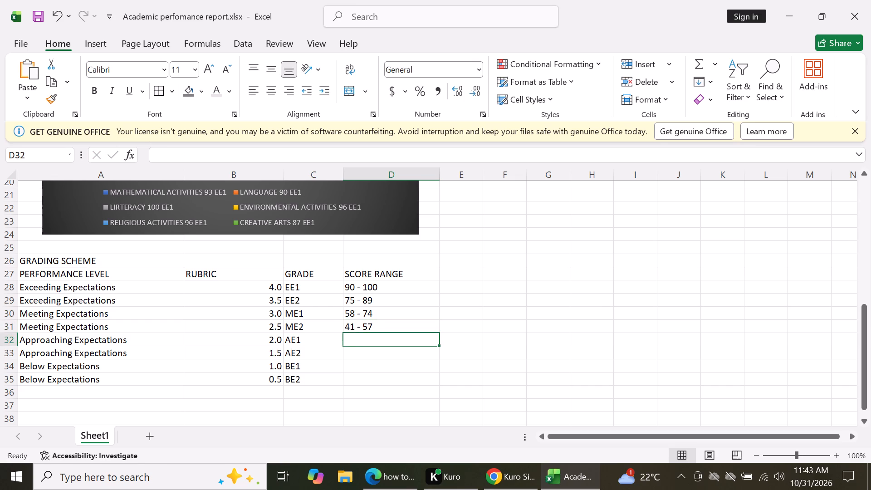
text(31 - 40)
key(Return)
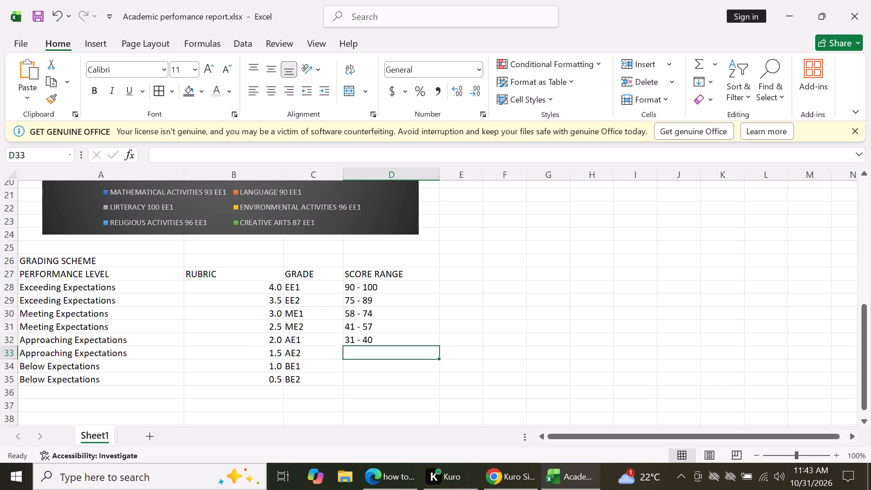
text(21 - -30)
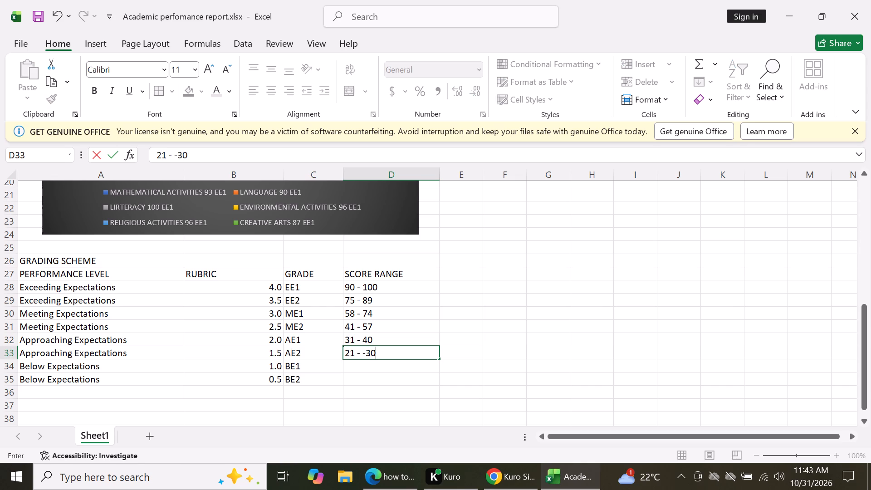
key(BackSpace)
key(BackSpace)
key(BackSpace)
text(30)
key(Return)
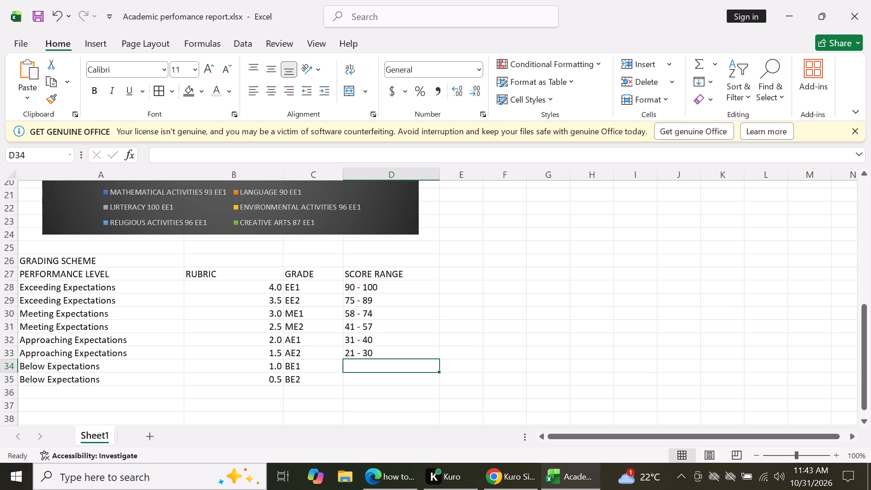
Enter the score ranges 11 - 20 in D34 and 1 - 10 in D35 for the two Below Expectations rows.
text(11 -)
key(space)
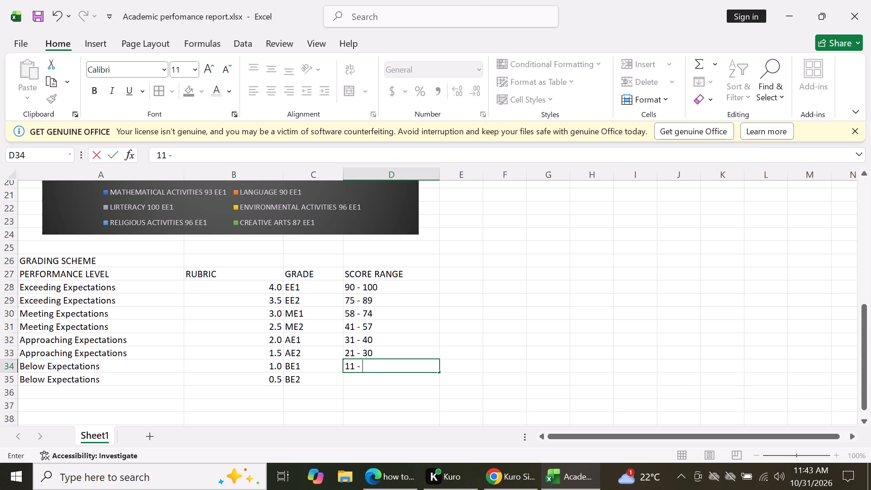
text(20)
key(Return)
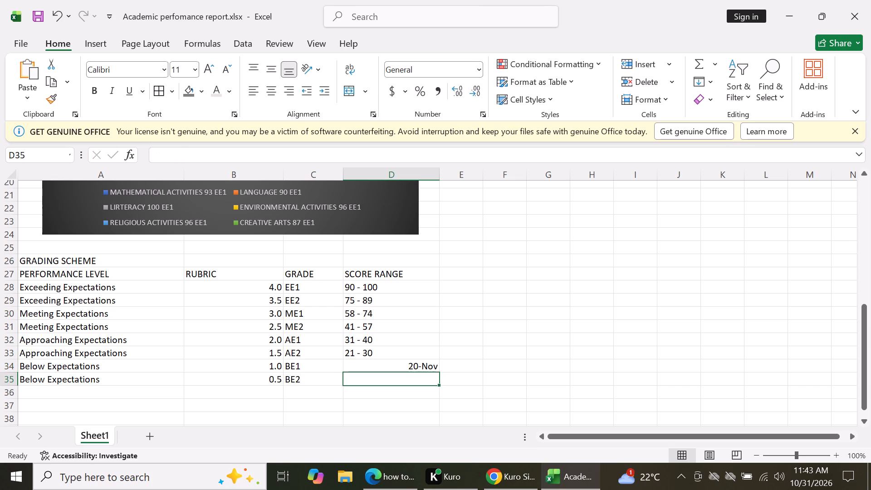
text(1 -)
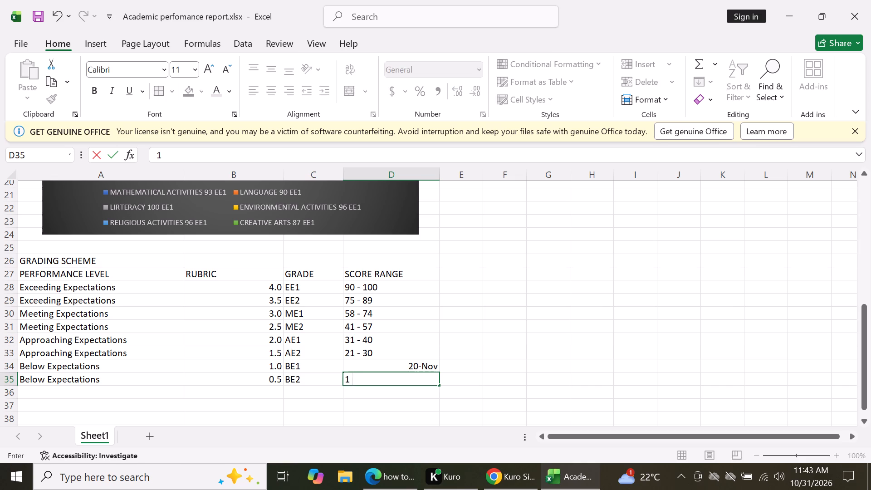
key(space)
text(10)
key(Return)
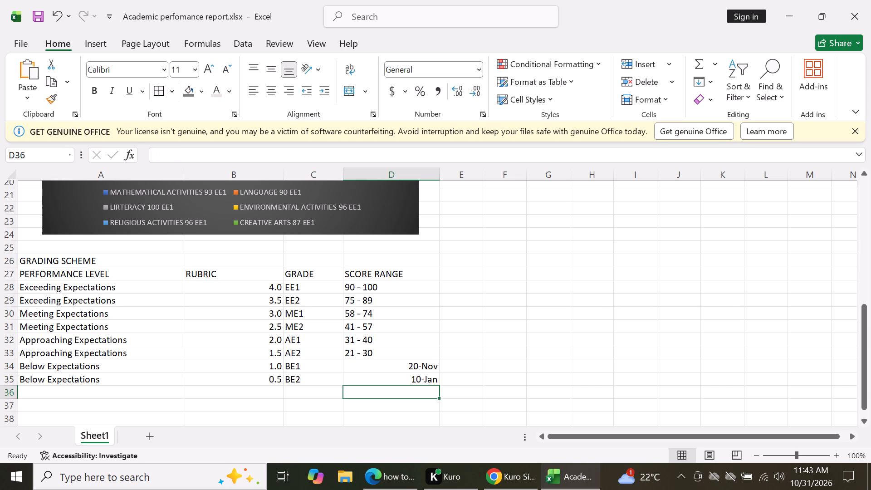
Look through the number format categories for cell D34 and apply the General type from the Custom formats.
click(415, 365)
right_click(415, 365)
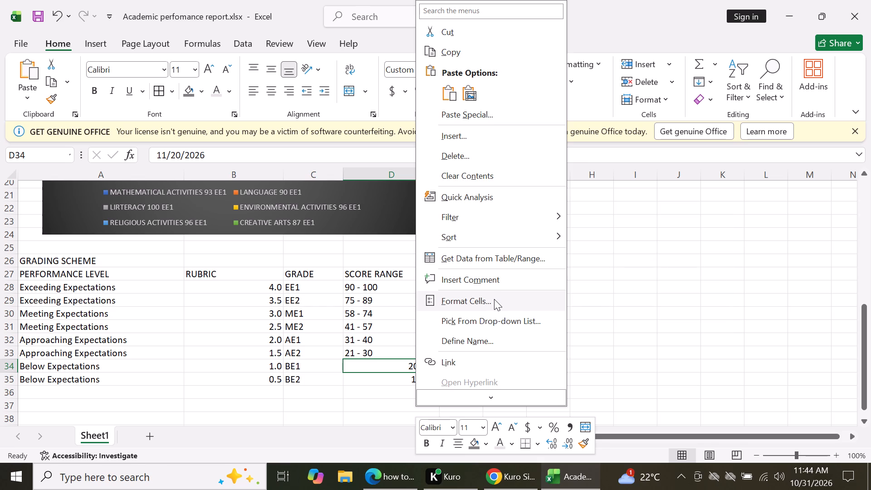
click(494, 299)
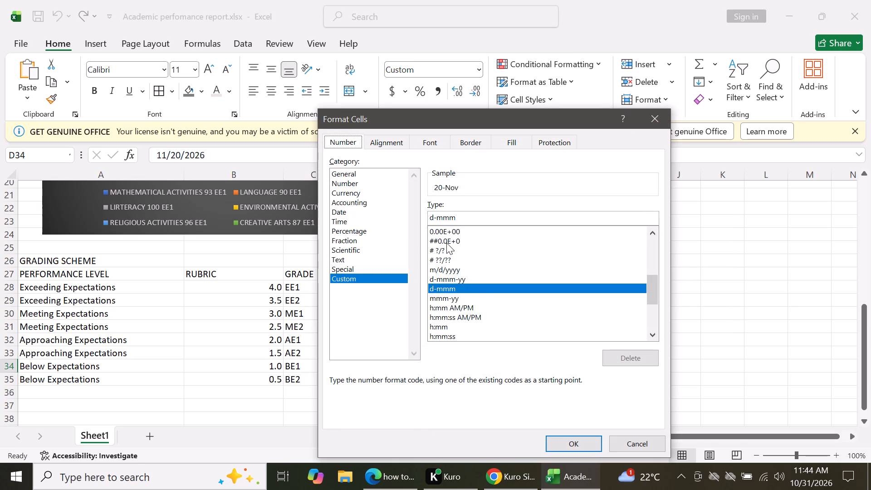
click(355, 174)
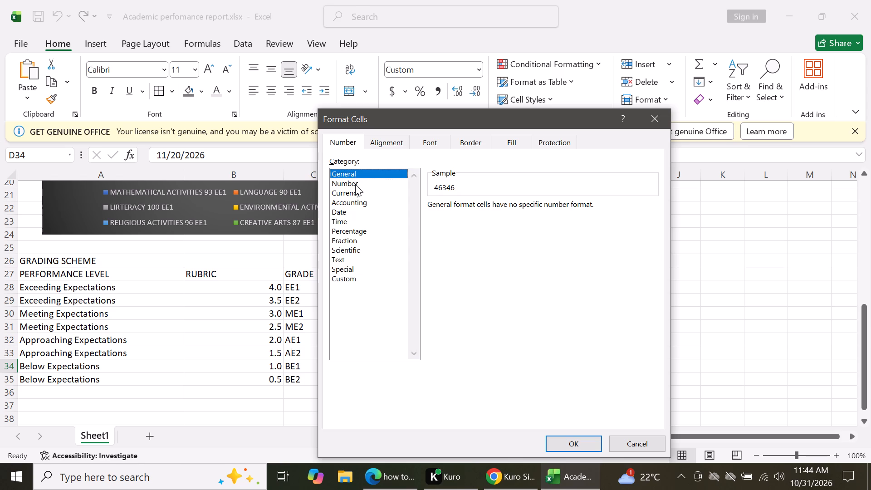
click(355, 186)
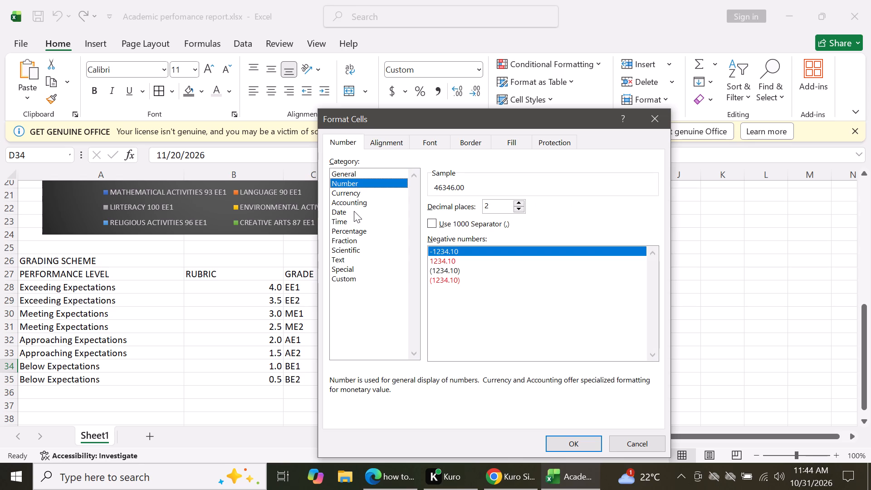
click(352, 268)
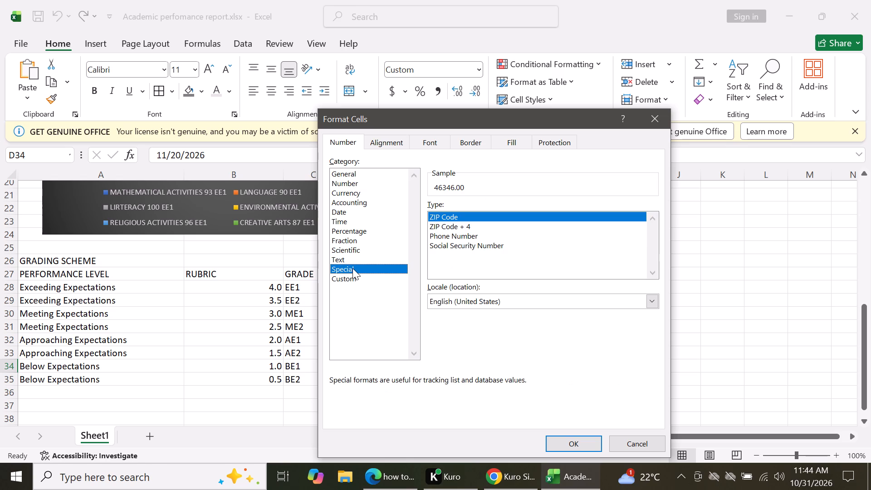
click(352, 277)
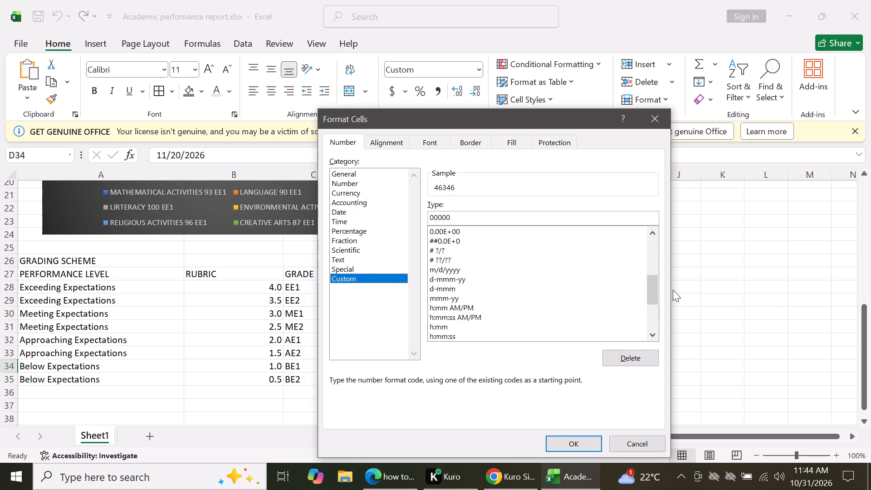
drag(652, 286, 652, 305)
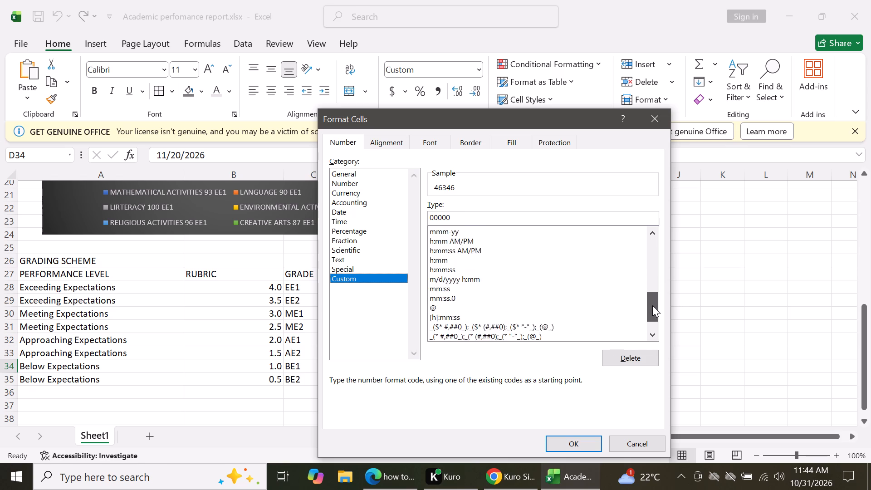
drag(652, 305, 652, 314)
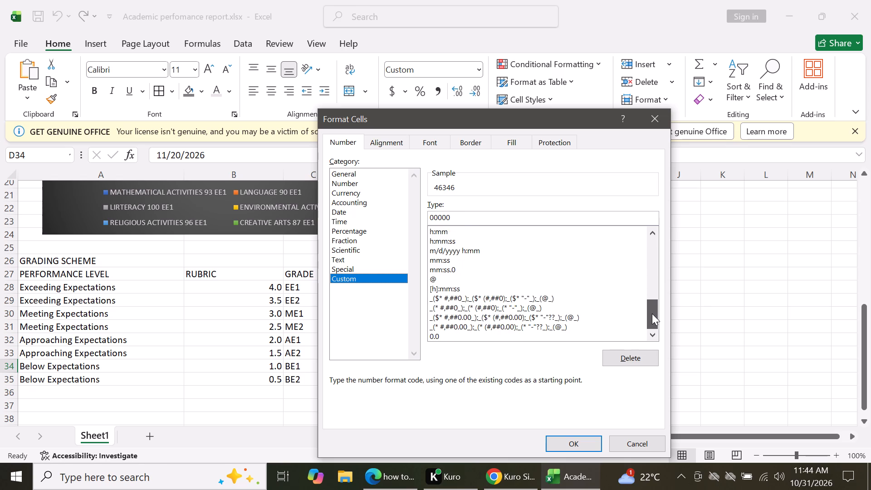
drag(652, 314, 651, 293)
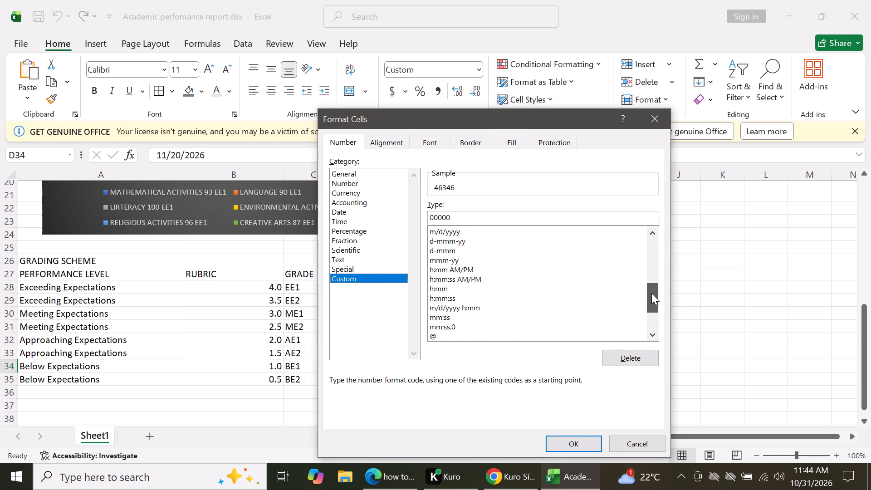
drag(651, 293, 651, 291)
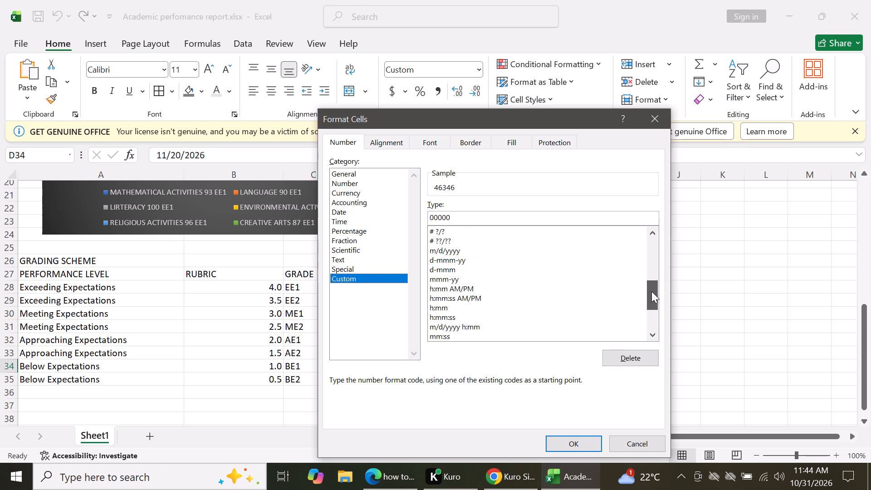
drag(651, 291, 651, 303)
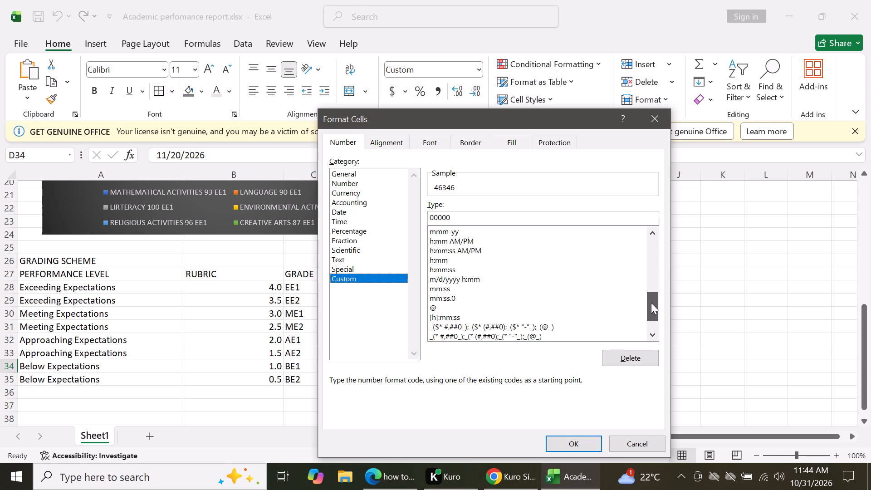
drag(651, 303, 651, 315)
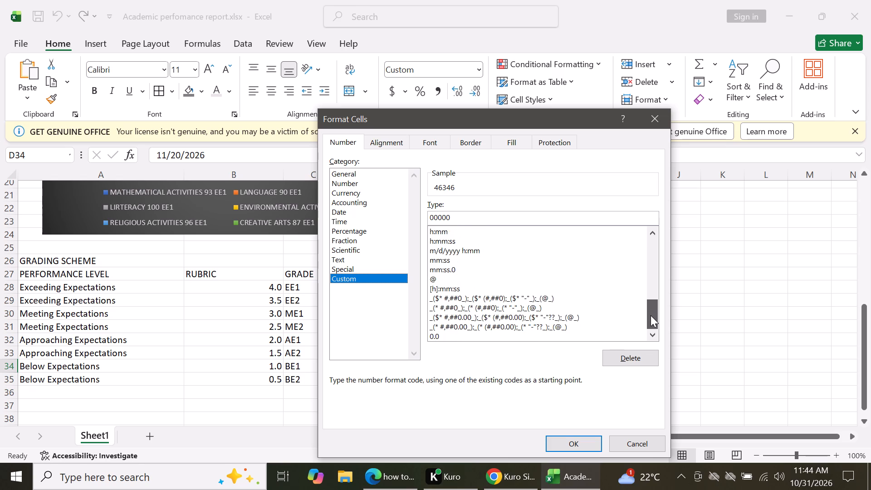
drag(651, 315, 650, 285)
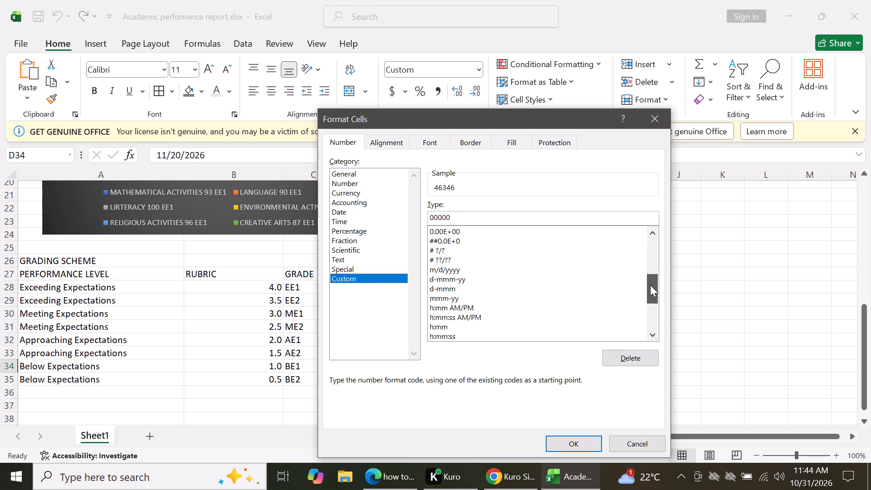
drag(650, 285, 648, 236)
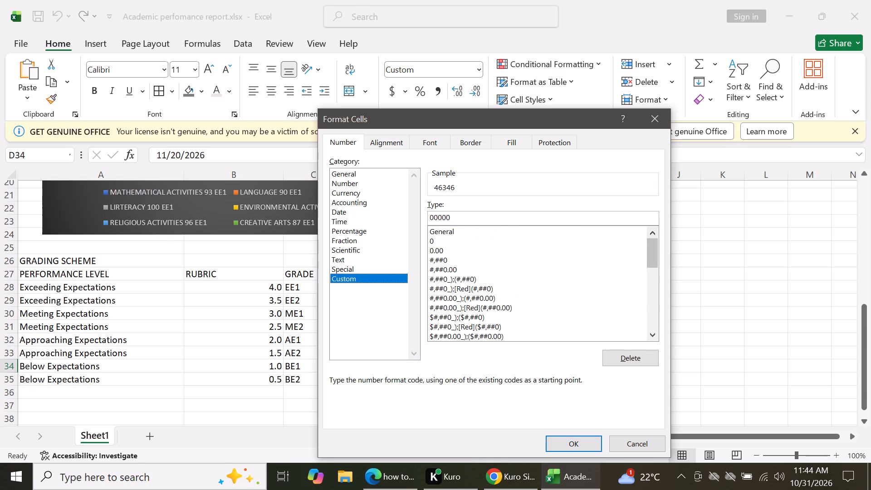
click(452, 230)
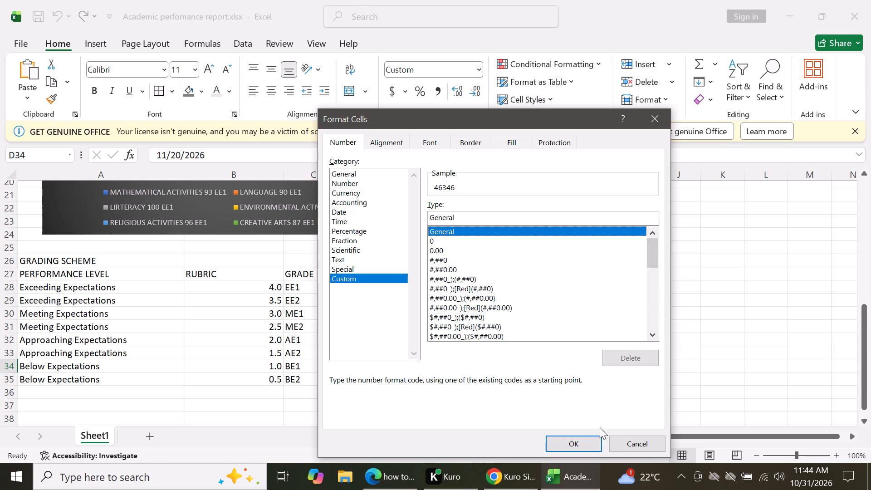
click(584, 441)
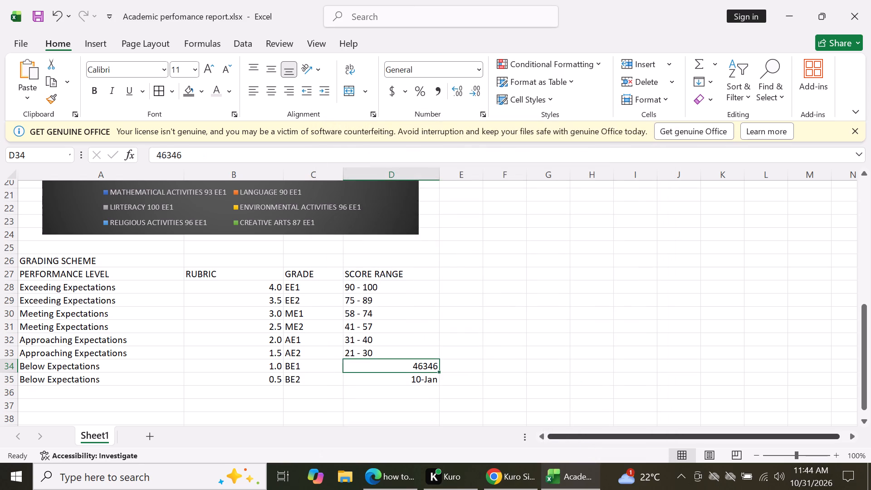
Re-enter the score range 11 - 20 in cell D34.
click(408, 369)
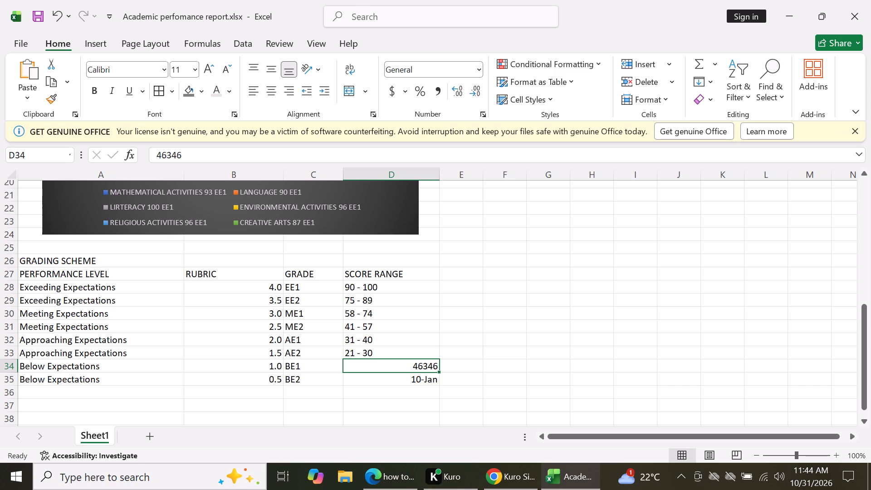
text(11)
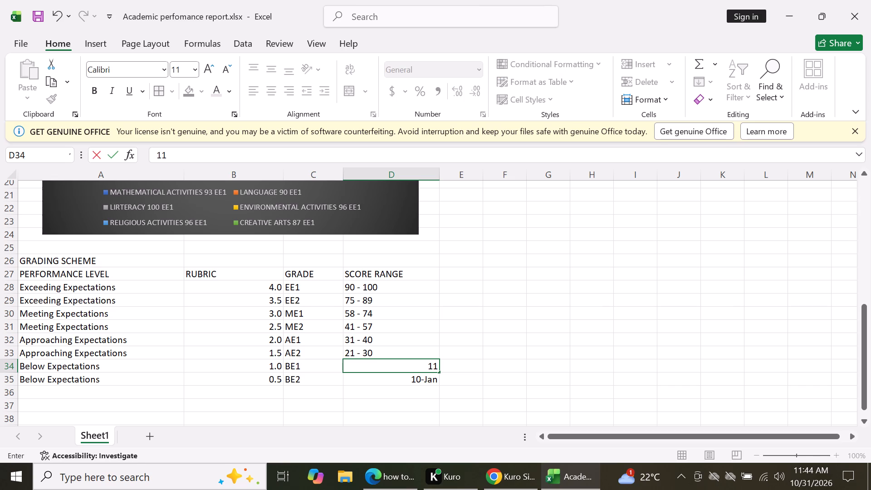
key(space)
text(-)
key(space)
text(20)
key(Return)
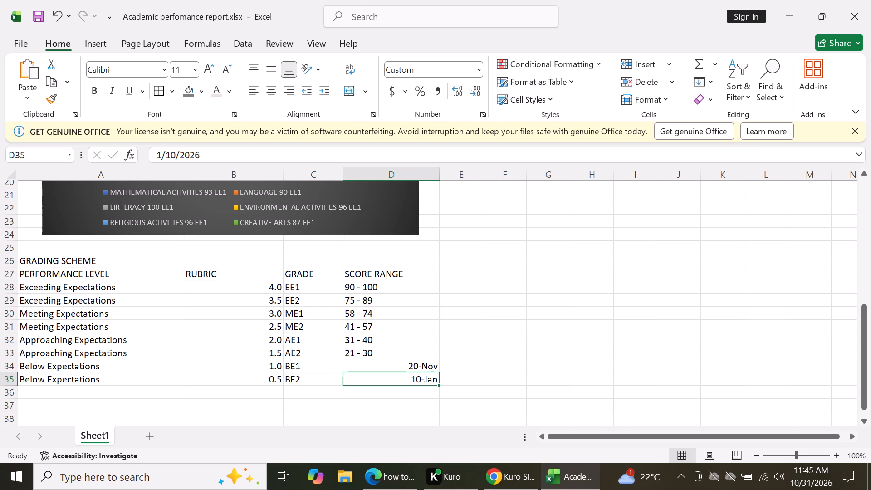
Select cell D34 and save the workbook.
click(413, 367)
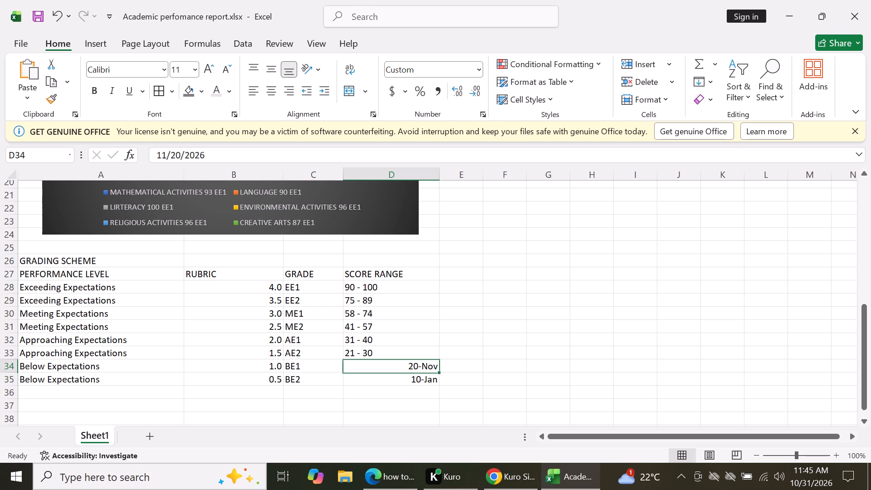
click(36, 20)
click(36, 20)
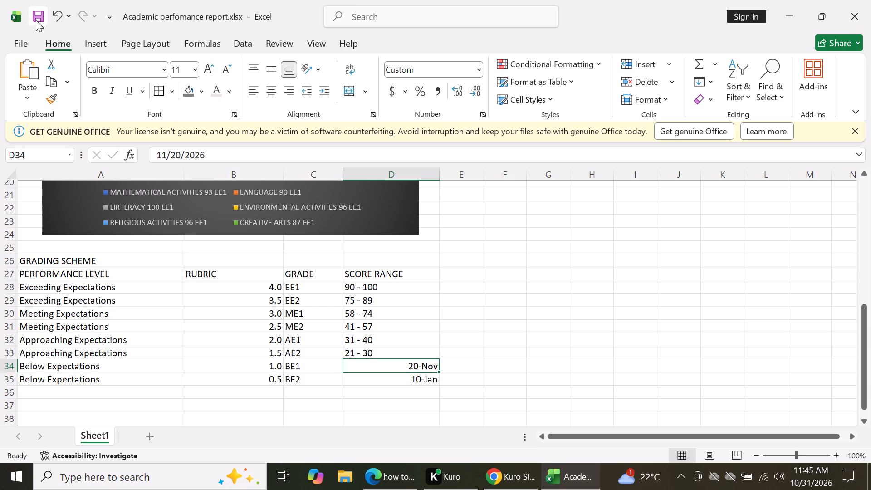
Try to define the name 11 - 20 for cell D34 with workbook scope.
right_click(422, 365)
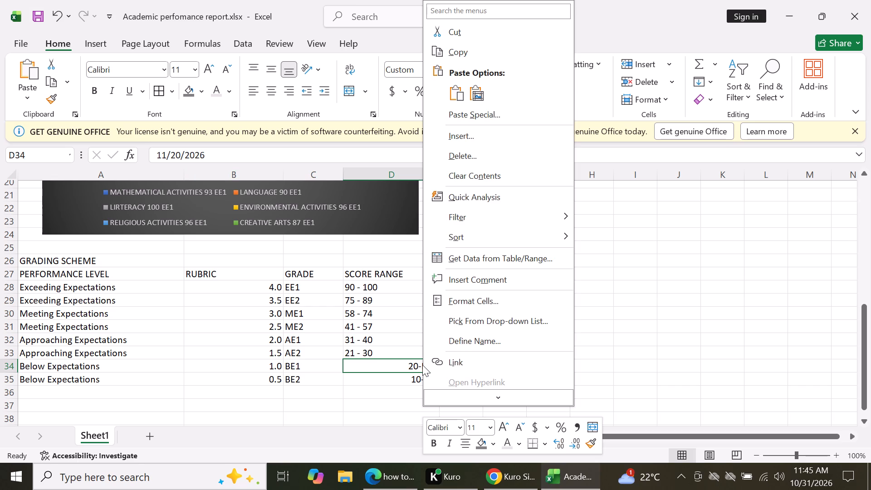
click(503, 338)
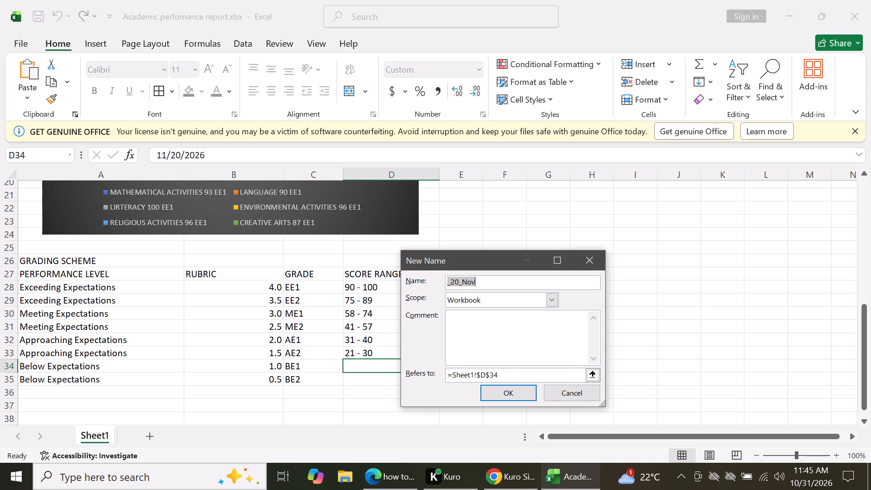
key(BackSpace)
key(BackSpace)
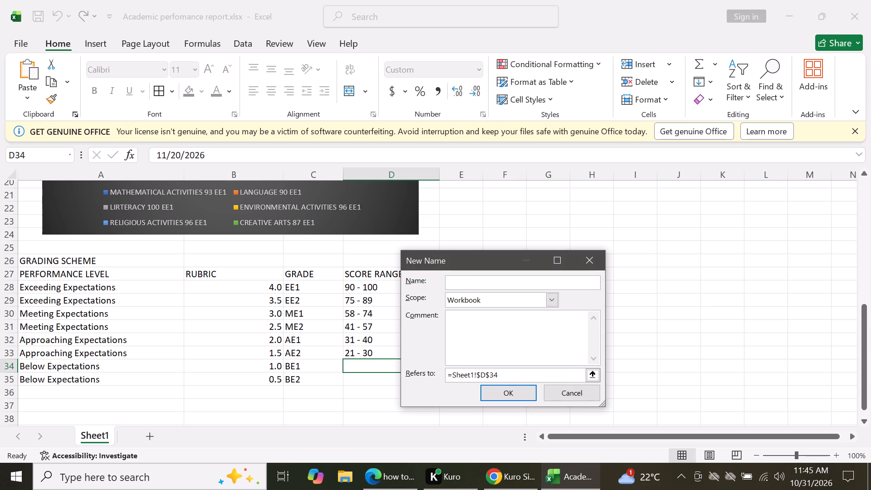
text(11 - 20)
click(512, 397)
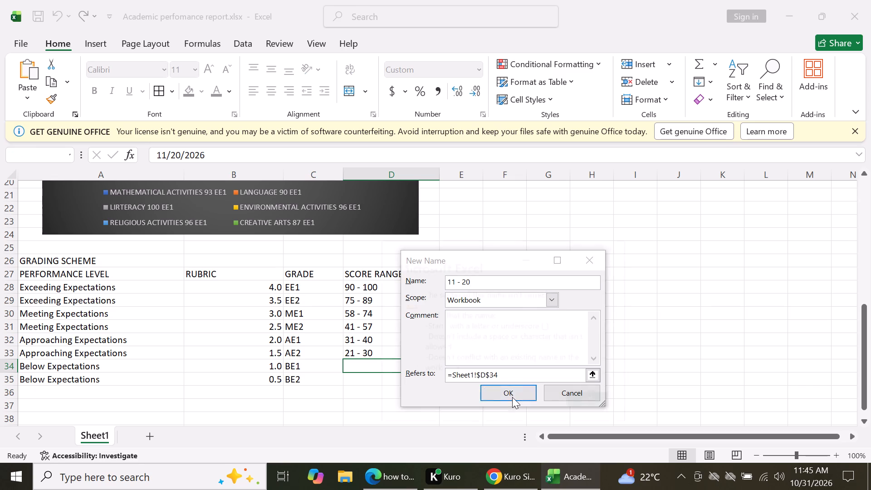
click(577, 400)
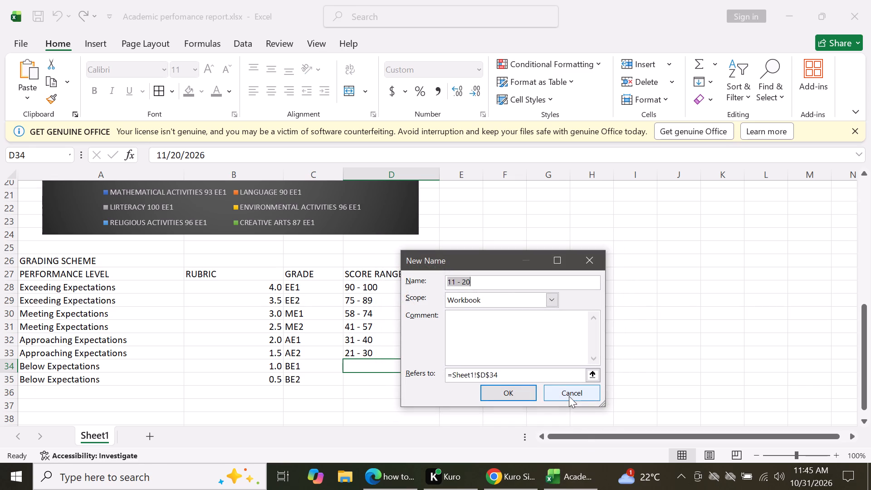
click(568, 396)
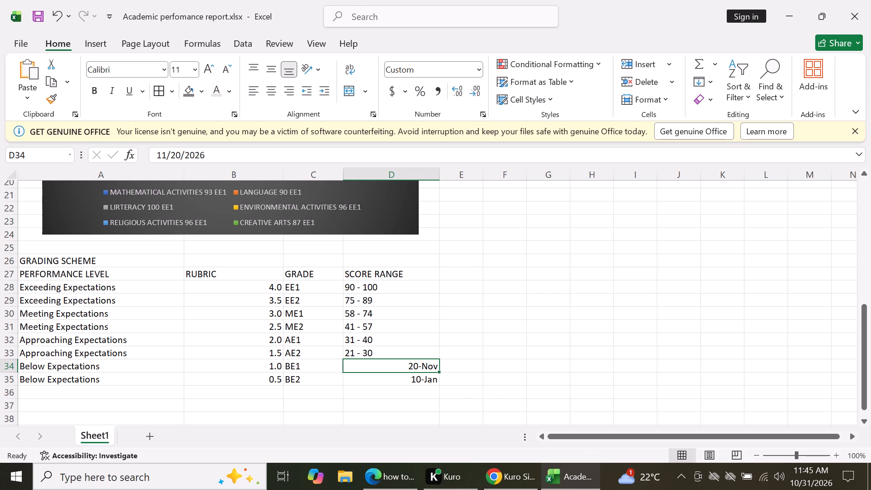
Change the number format of cell D34 to Text.
right_click(411, 366)
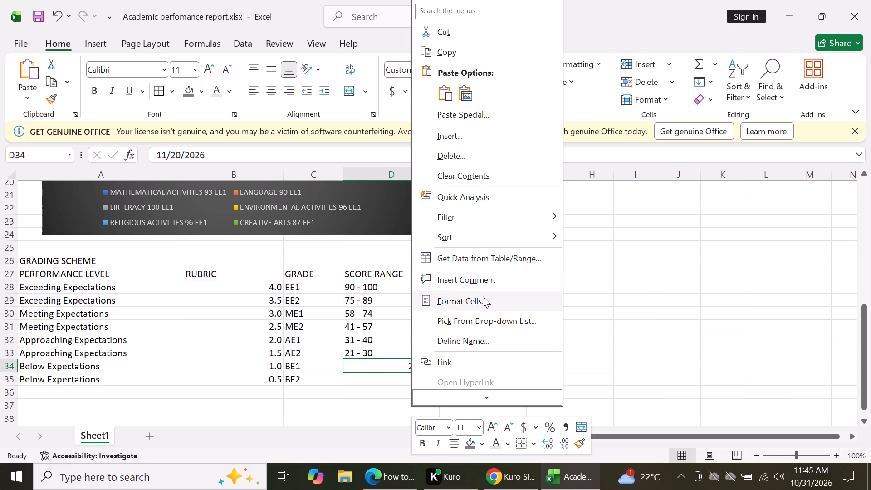
click(483, 298)
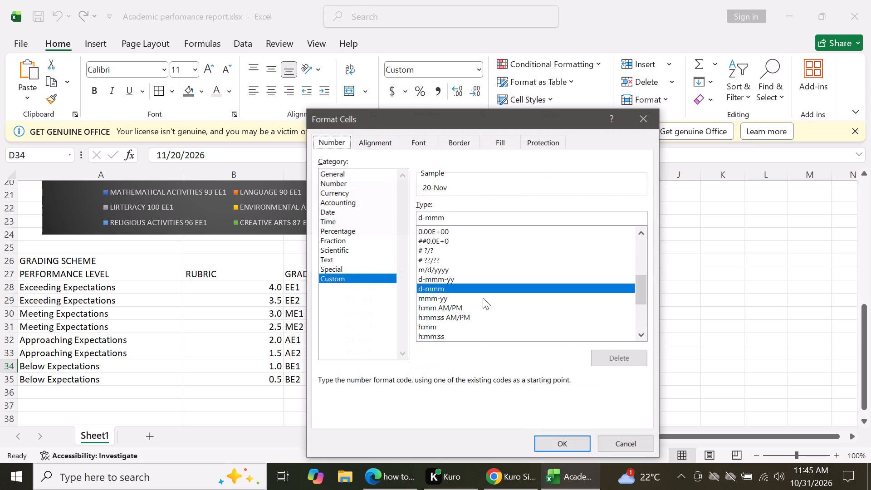
click(337, 203)
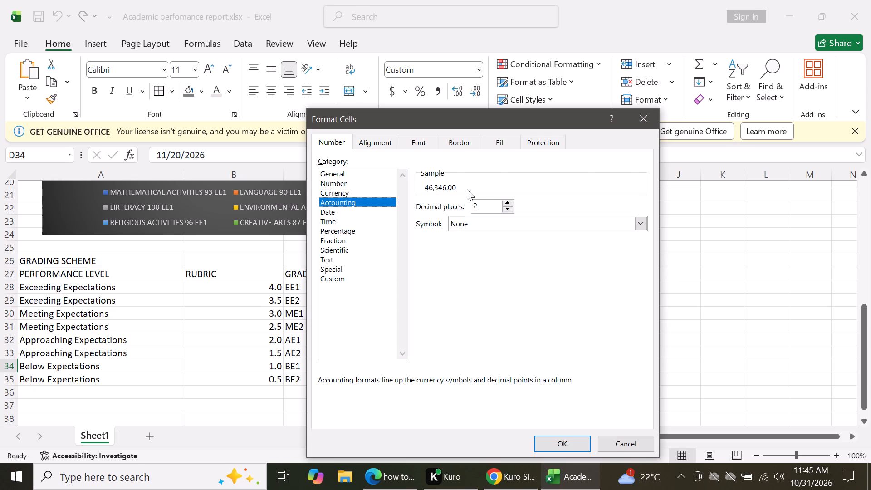
click(347, 241)
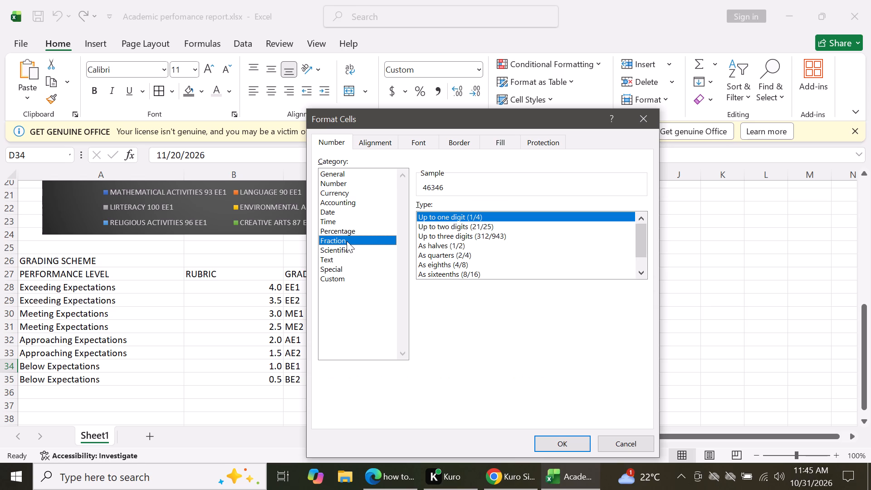
click(346, 232)
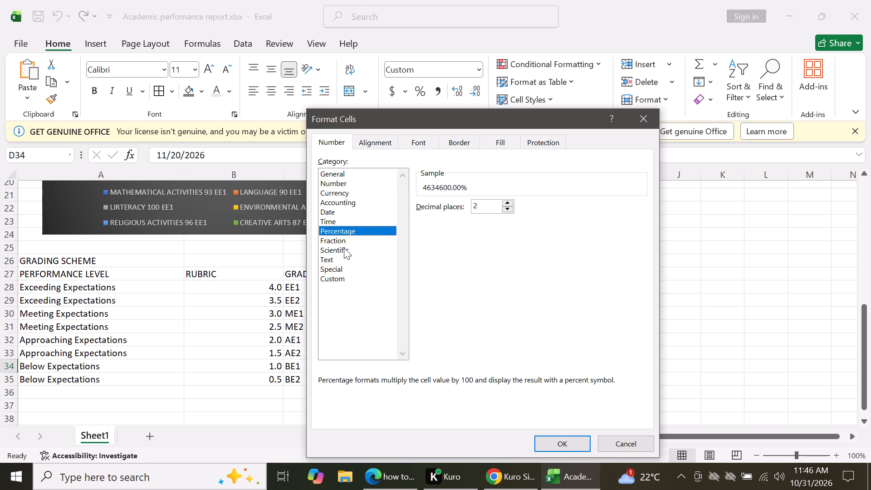
click(339, 253)
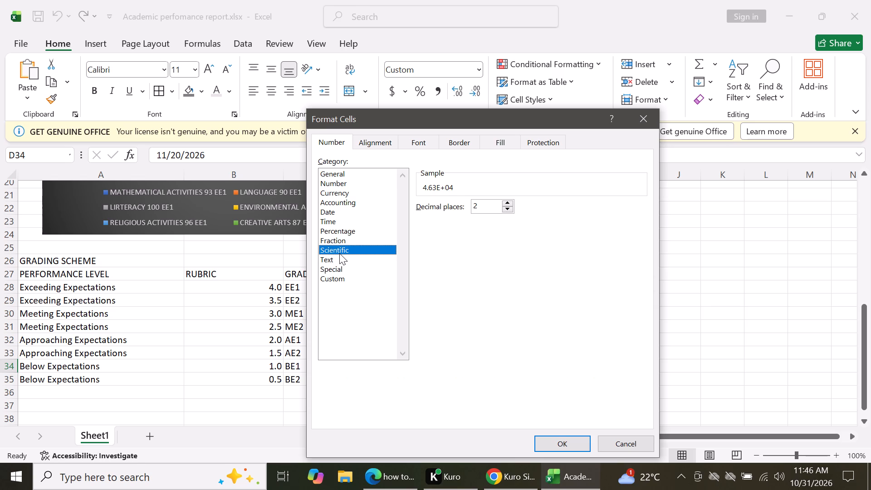
click(338, 263)
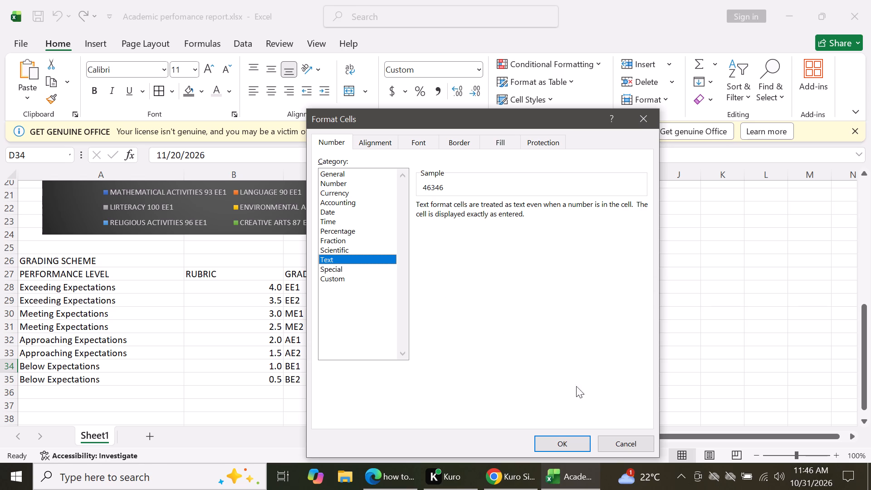
click(567, 441)
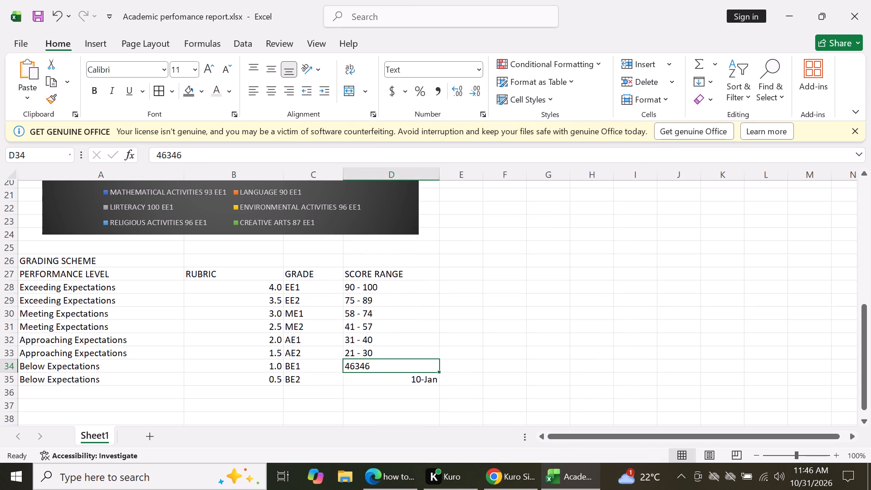
Enter the score range 11 - 20 in cell D34.
text(11)
key(space)
text(- 2)
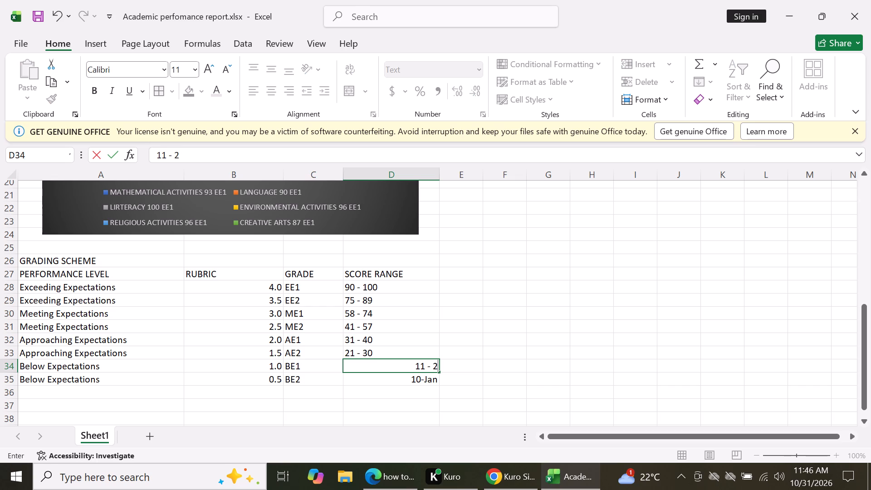
key(0)
key(Return)
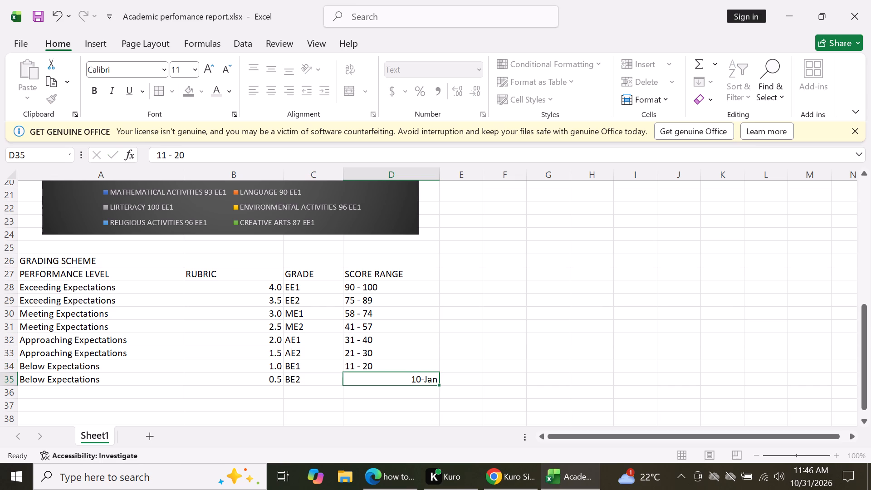
Fill cell D34 down into D35 and edit the copied entry to read 1 - 10.
click(401, 365)
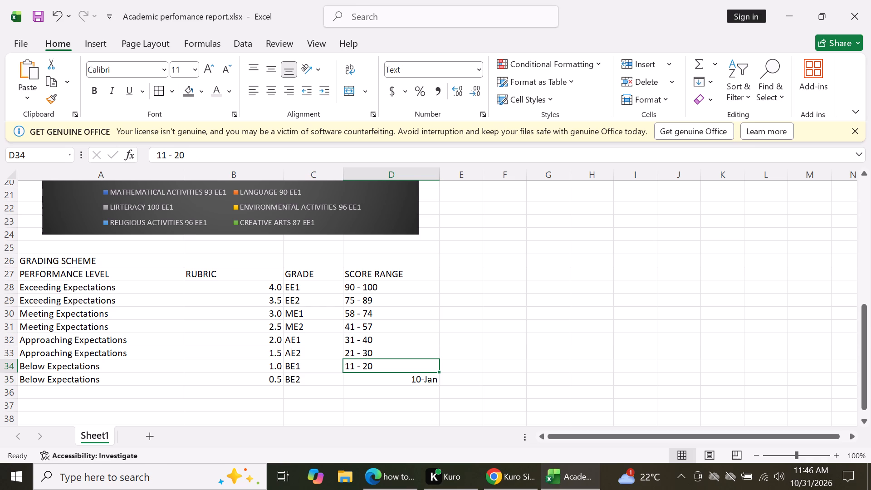
drag(438, 372, 438, 379)
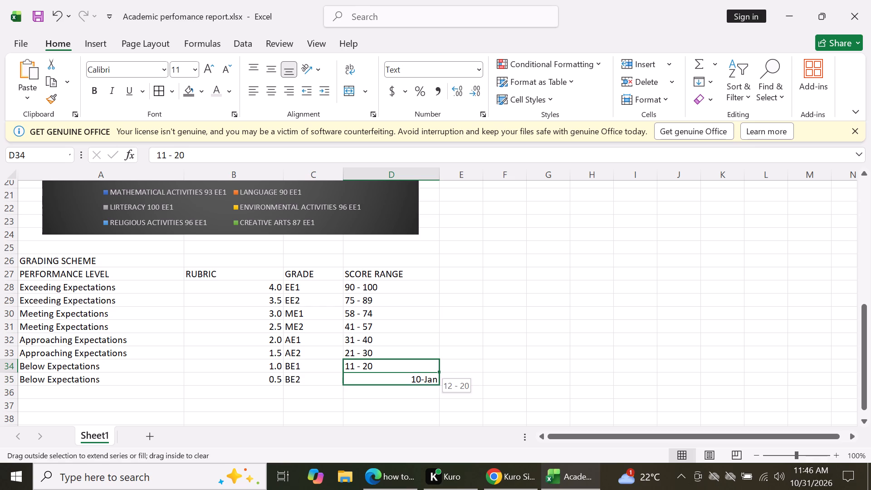
drag(438, 379, 438, 379)
click(378, 382)
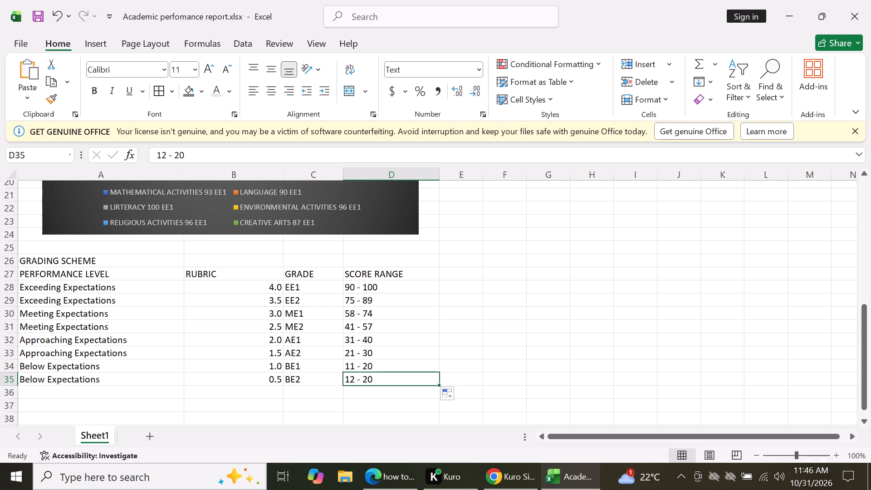
click(356, 379)
double_click(356, 379)
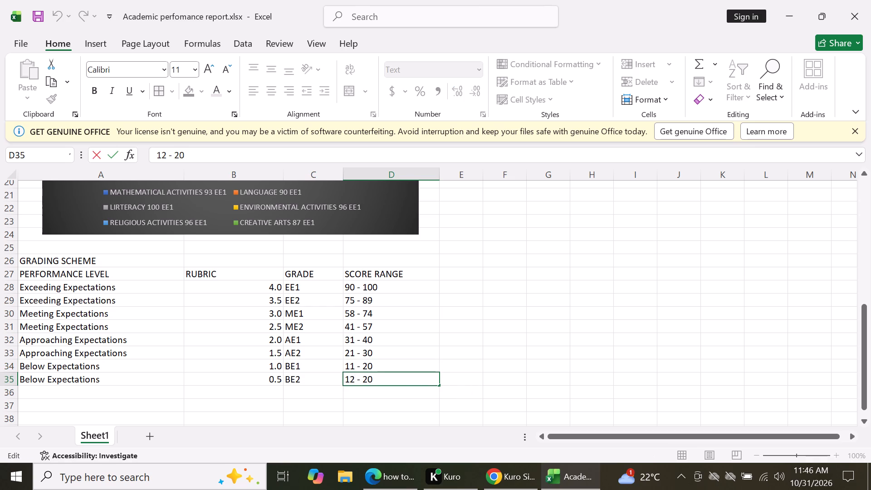
key(BackSpace)
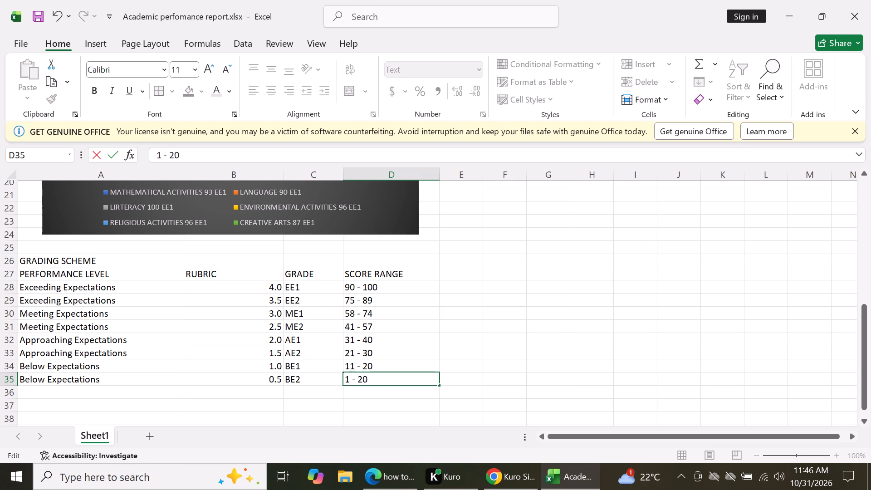
click(362, 379)
click(362, 379)
key(BackSpace)
key(1)
key(Return)
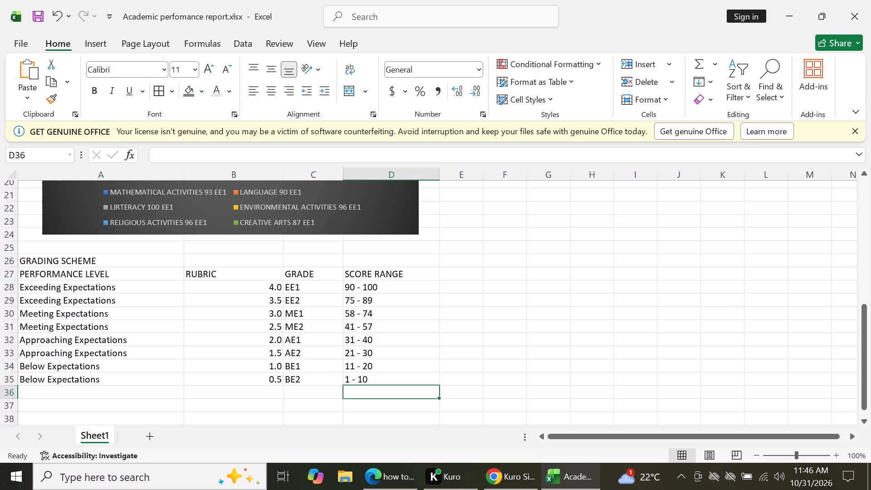
Save the workbook.
click(39, 18)
click(39, 18)
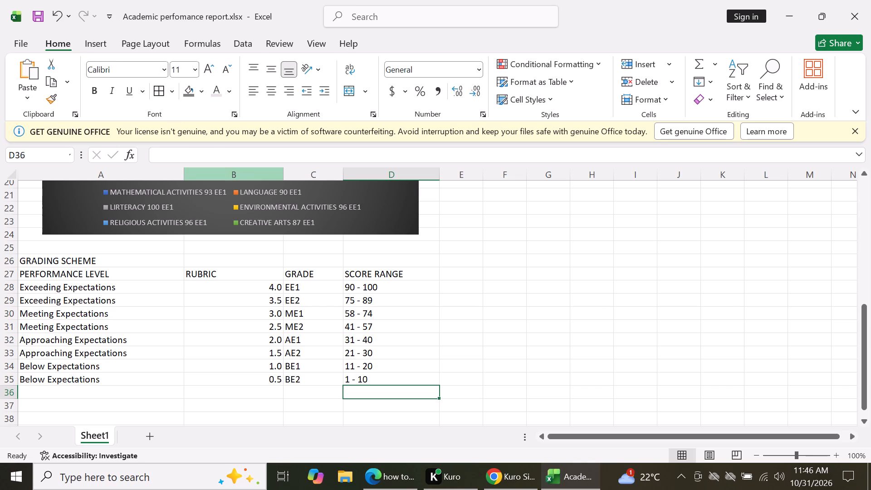
Center the Rubric, Score Range and Grade columns of the grading scheme table, rows 27 to 35.
click(205, 274)
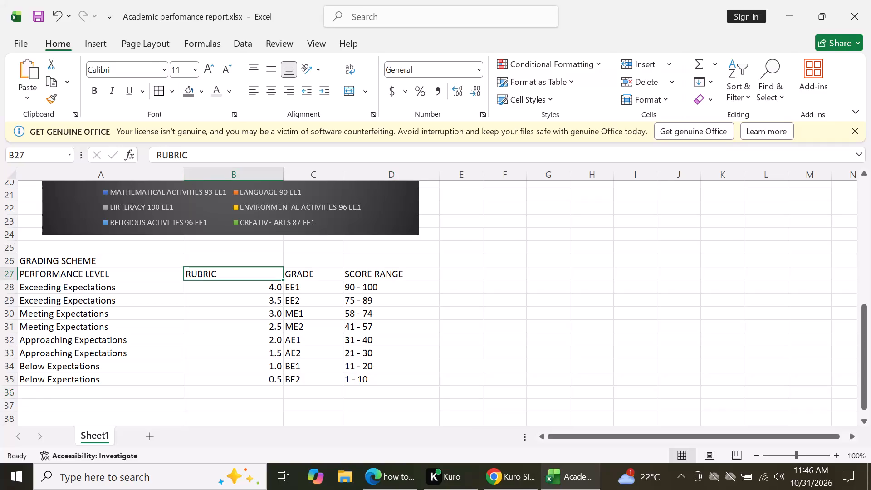
drag(205, 274, 208, 334)
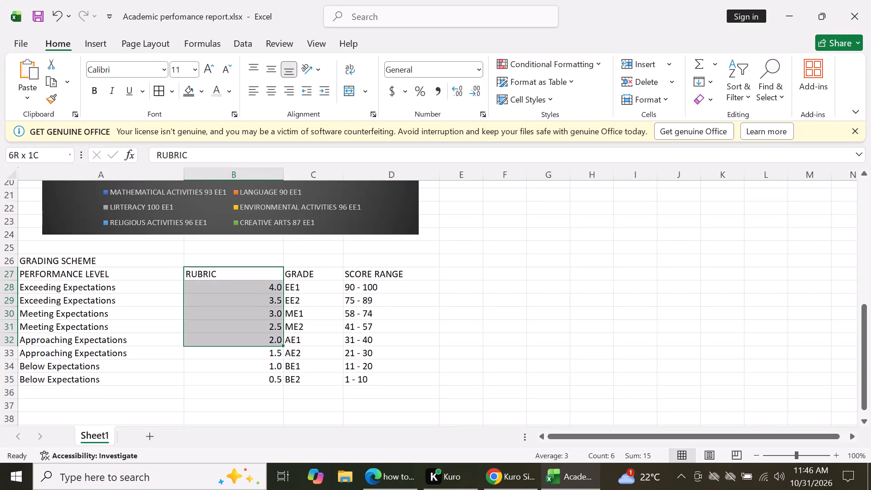
drag(208, 334, 211, 372)
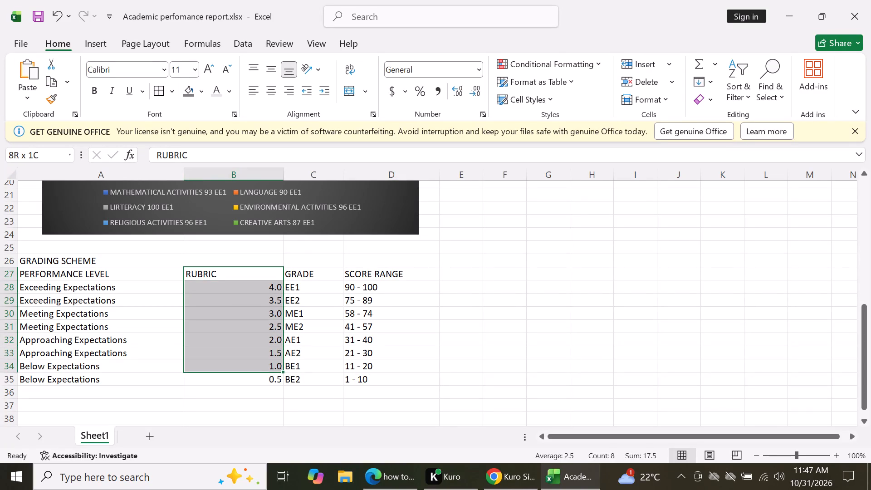
drag(211, 372, 212, 374)
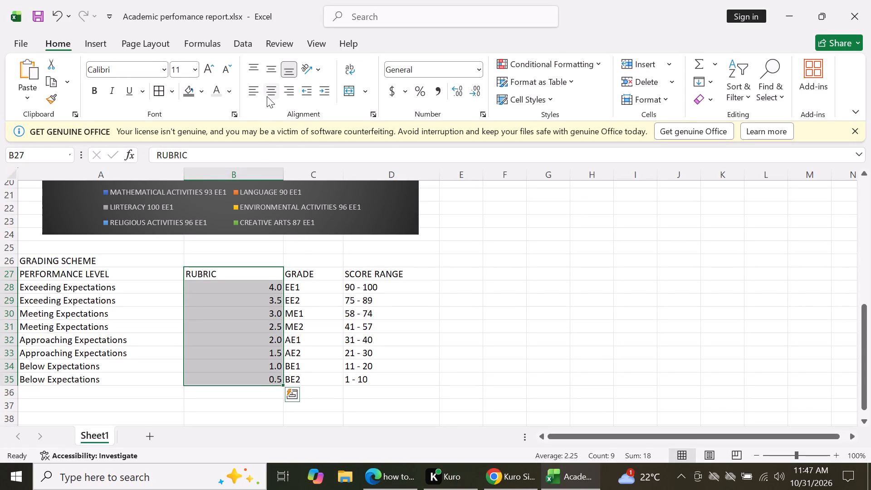
click(269, 88)
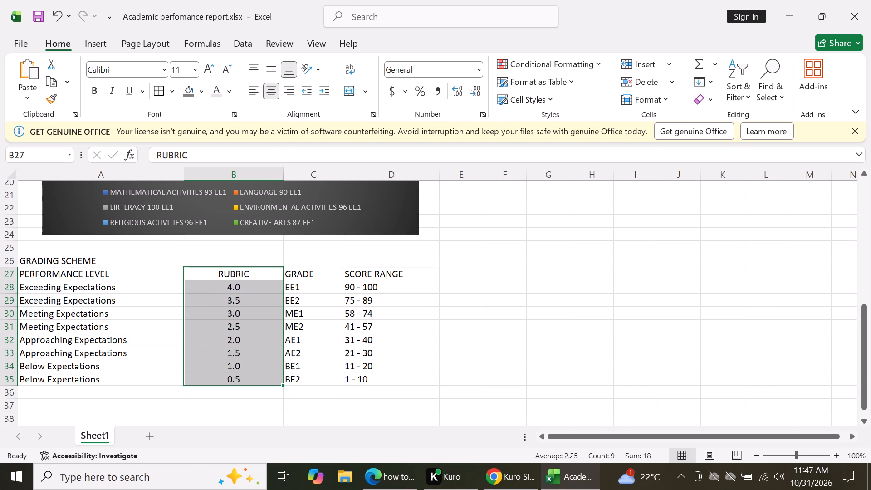
drag(374, 274, 374, 376)
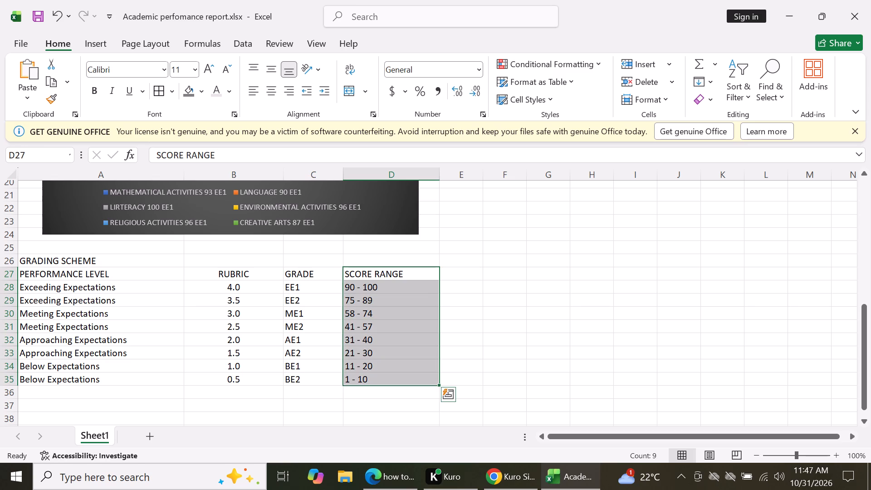
click(269, 88)
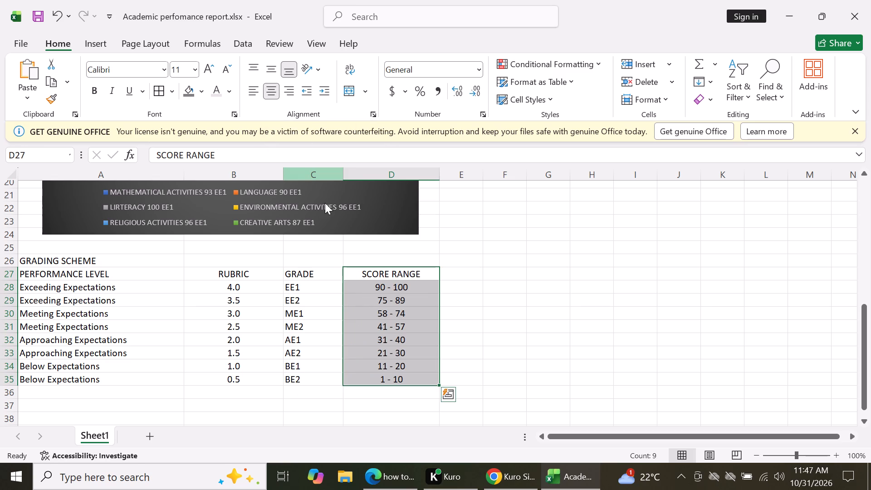
drag(314, 273, 316, 327)
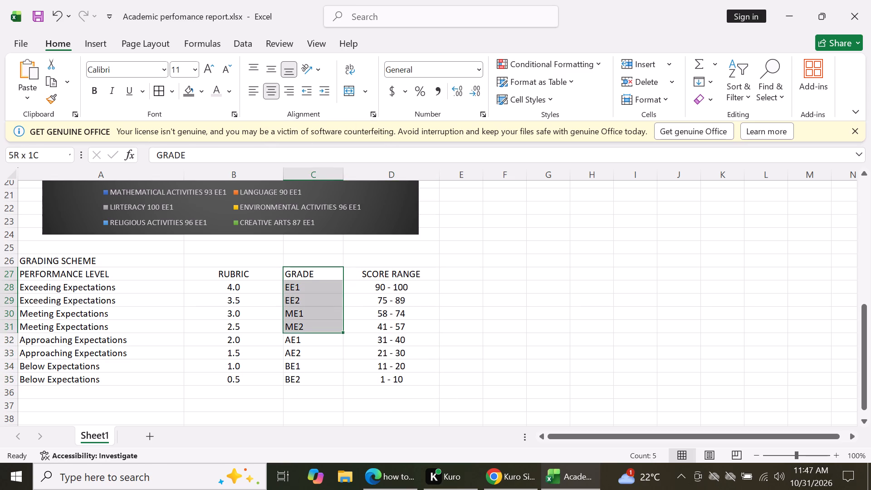
drag(316, 327, 314, 373)
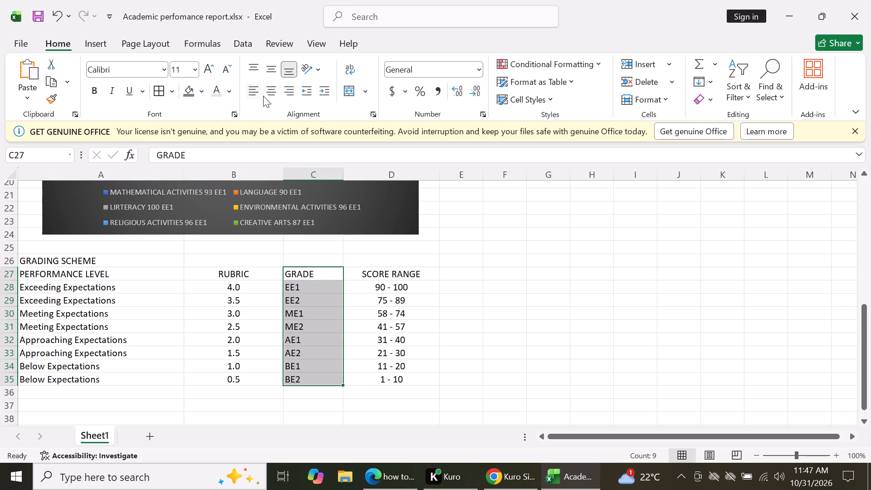
click(270, 93)
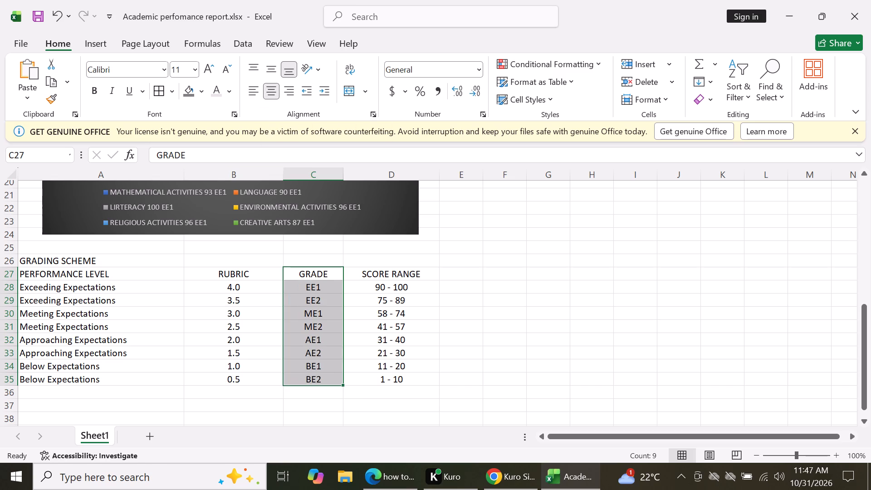
Apply all borders to the grading scheme table A27:D35 and set its font size to 10.
drag(24, 272, 62, 315)
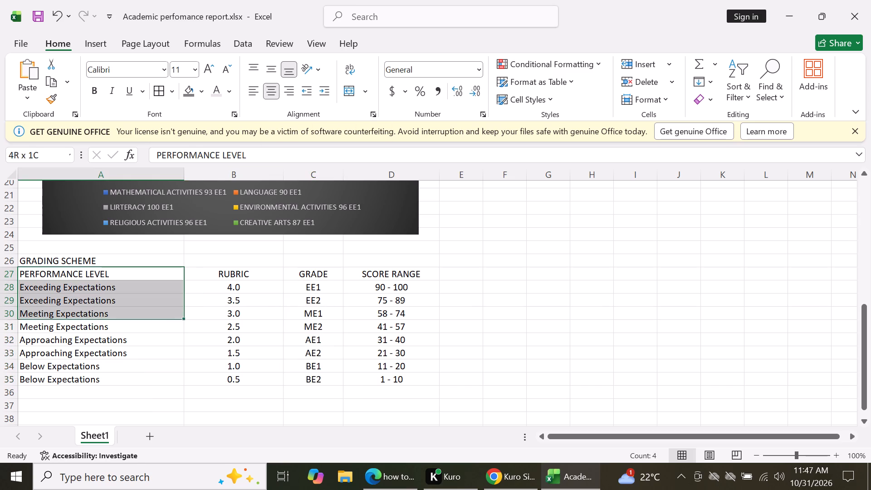
drag(62, 315, 365, 387)
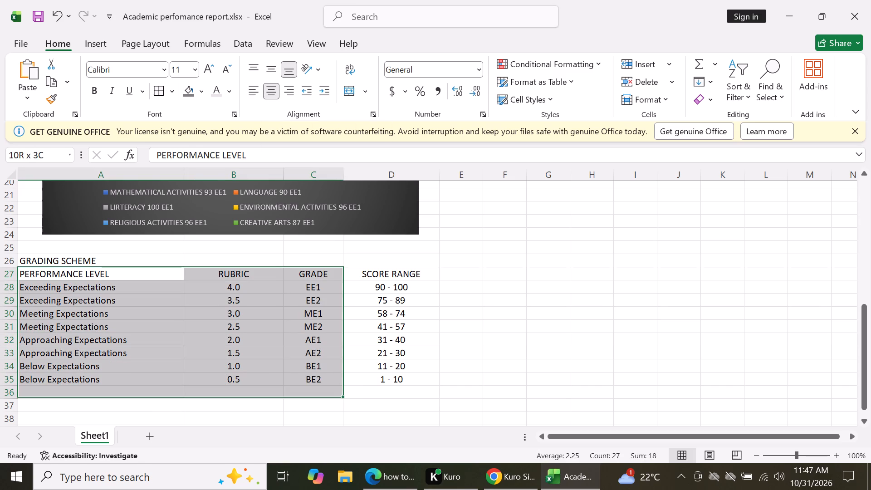
drag(365, 387, 400, 382)
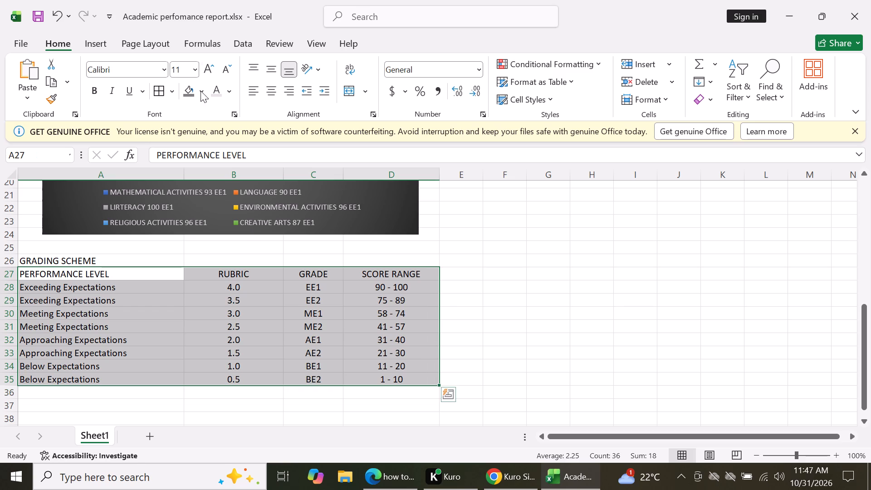
click(157, 90)
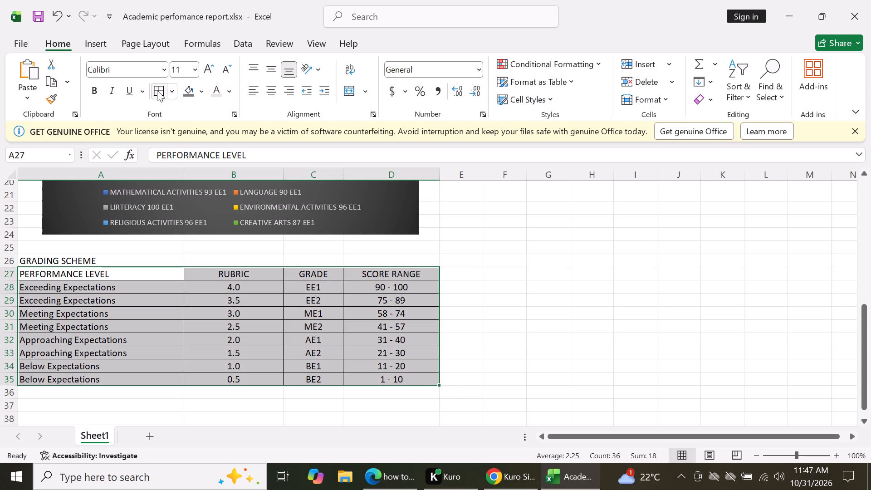
click(192, 70)
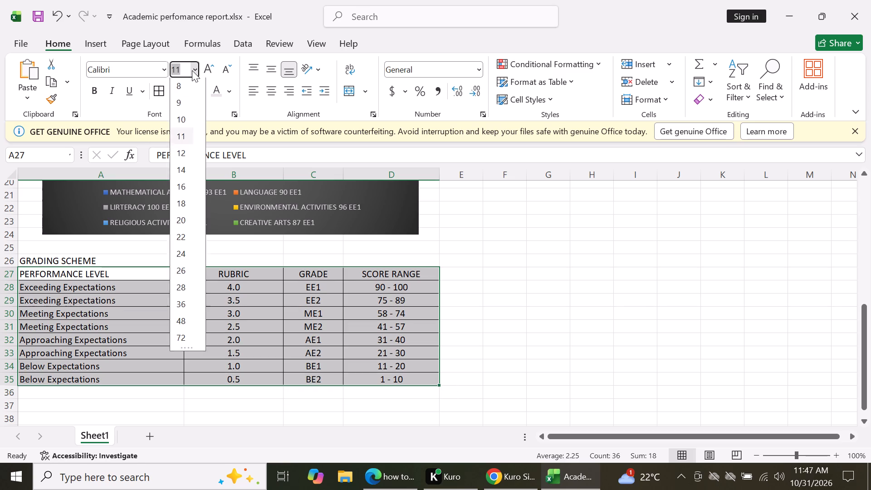
click(184, 122)
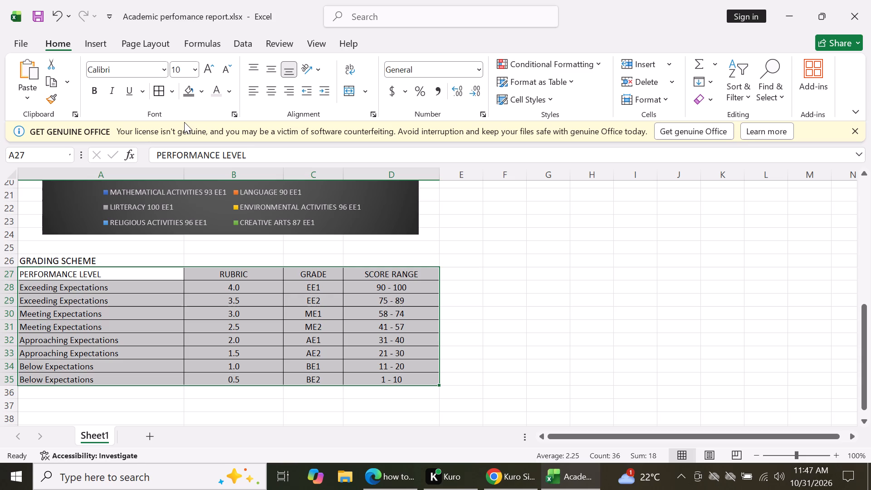
click(126, 327)
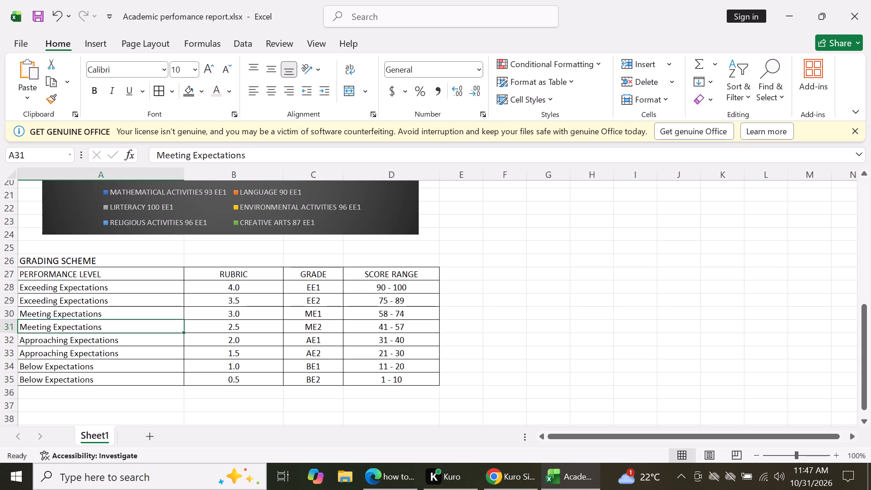
Format the grading scheme header row A27:D27 with bold text, a dark grey fill and a white font colour.
drag(34, 274, 240, 276)
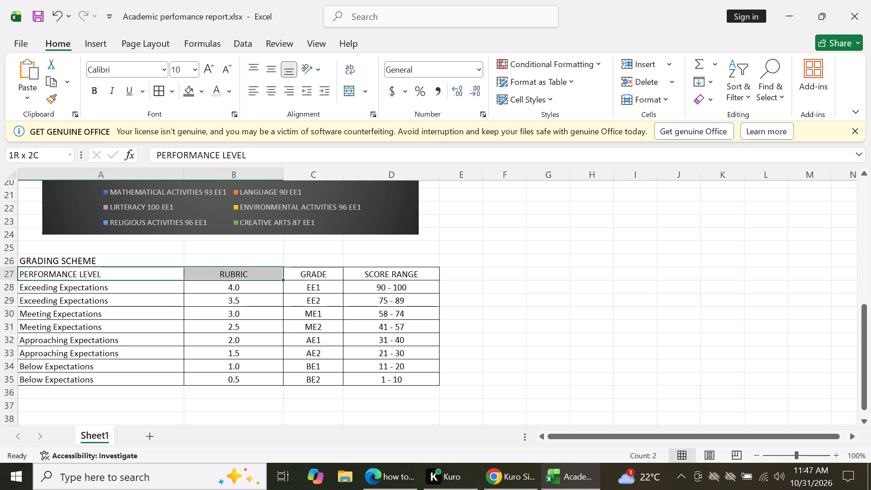
drag(240, 276, 393, 277)
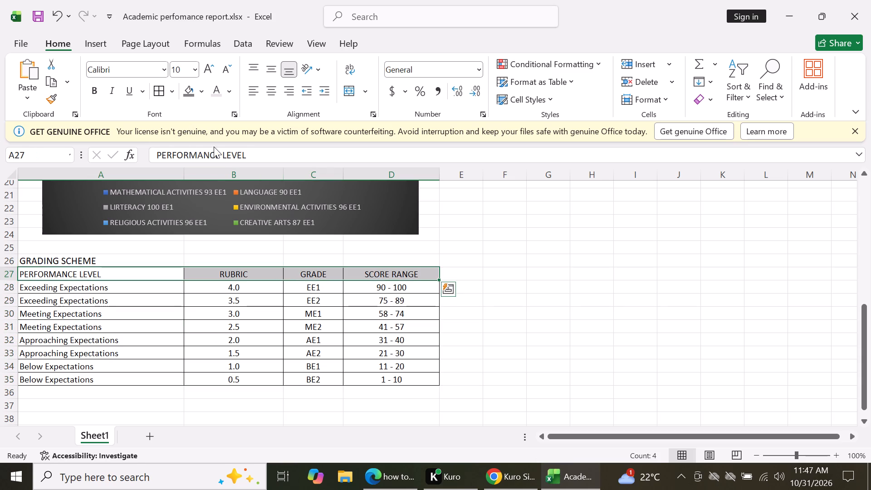
click(95, 91)
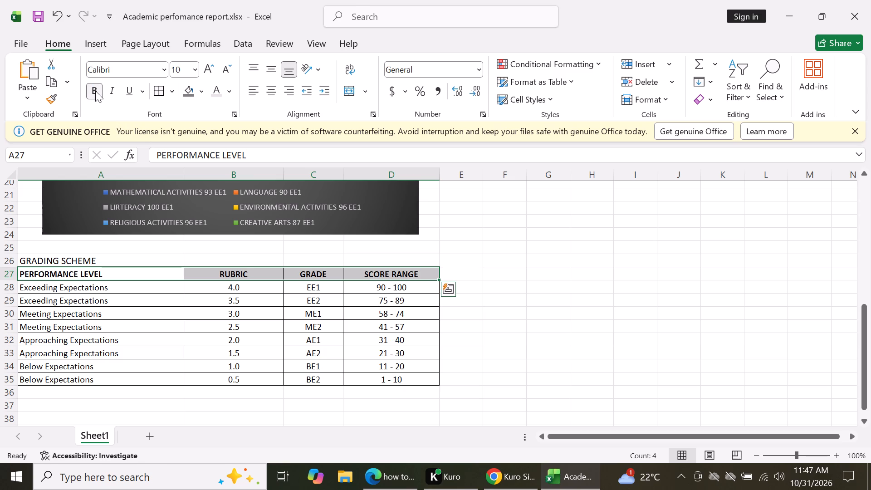
click(191, 93)
click(230, 93)
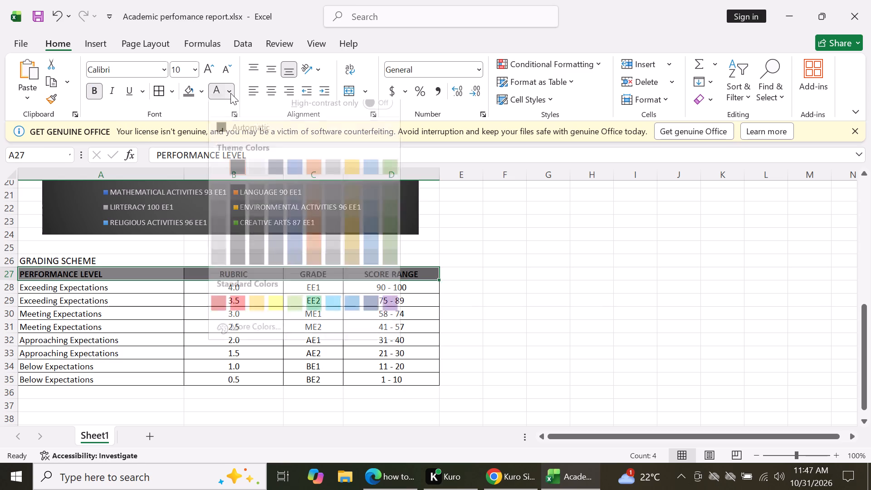
click(222, 182)
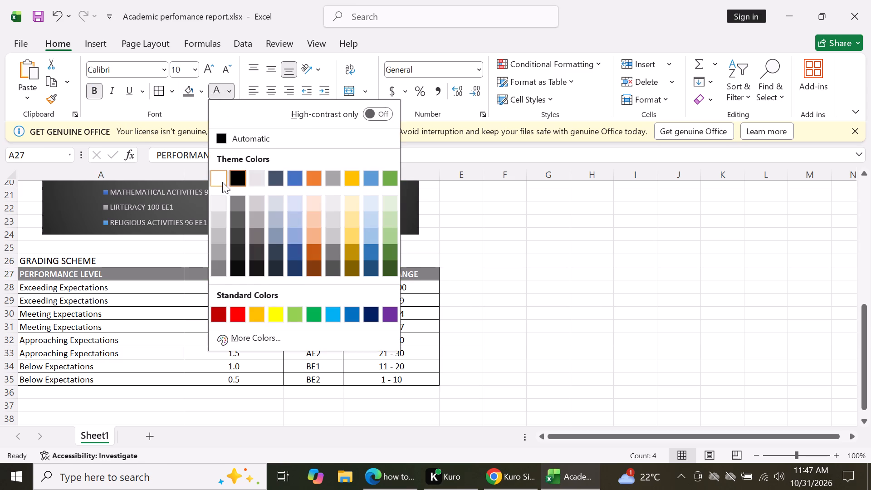
Make the GRADING SCHEME title in cell A26 bold.
click(56, 261)
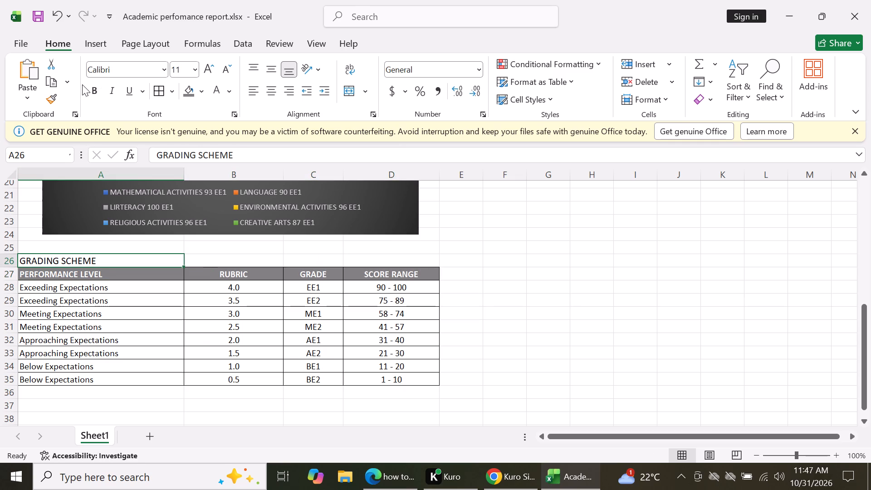
click(96, 93)
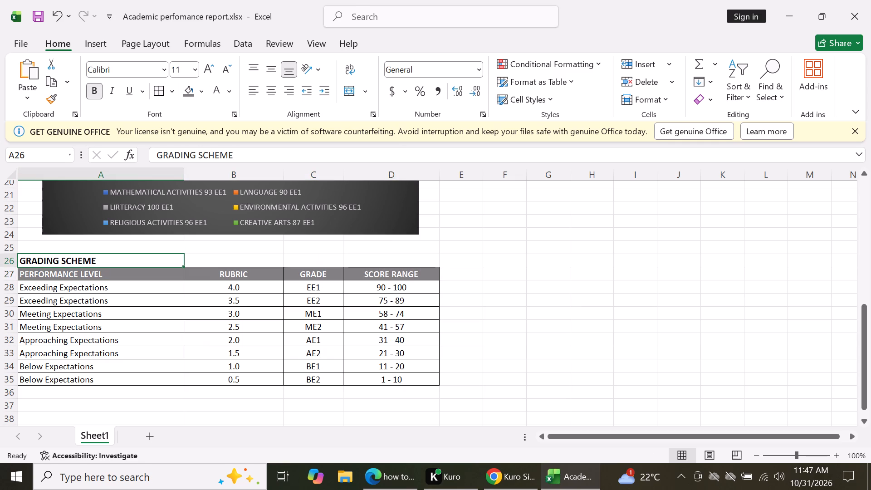
click(523, 289)
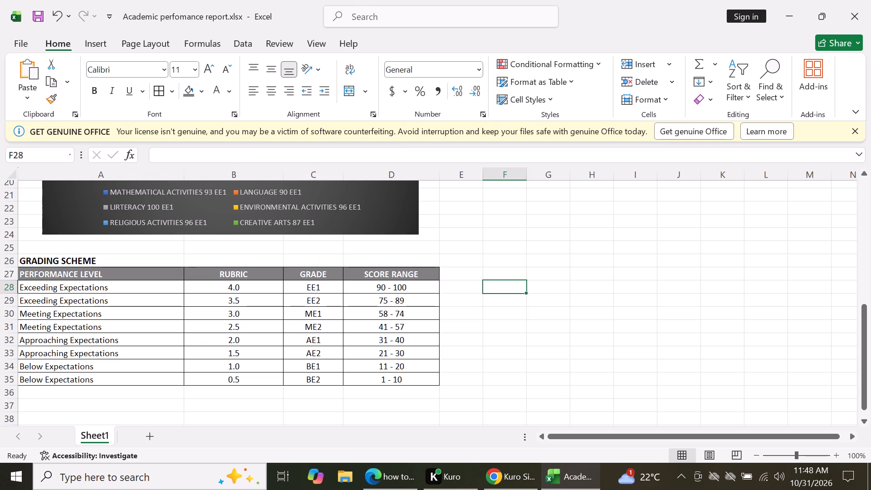
Save the workbook.
click(34, 15)
Check the report's page layout in the print preview and return to the worksheet.
click(19, 42)
click(44, 279)
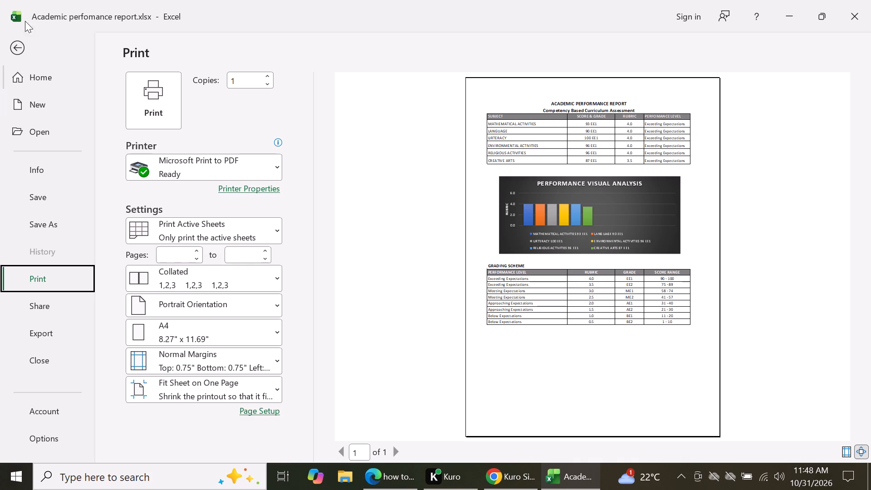
click(17, 49)
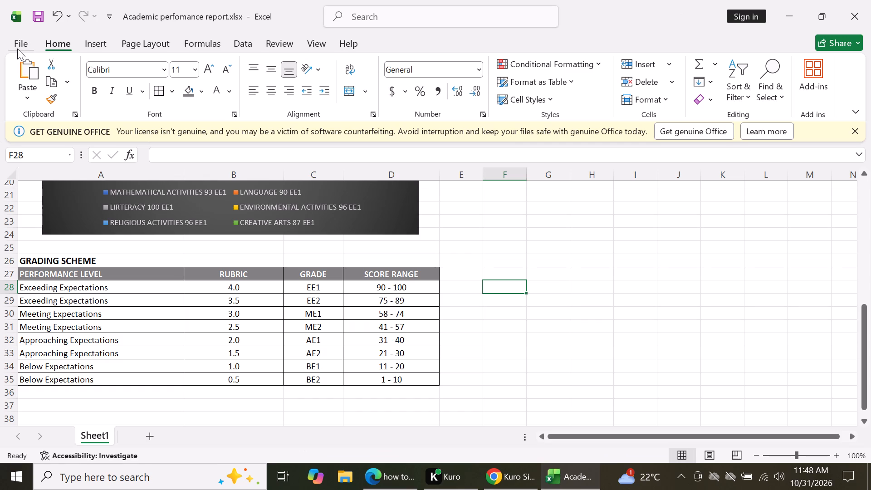
Enter the section title ATTENDANCE SUMMARY (24-08-2026 to 06-11-2026) in cell A37, below the grading scheme table.
click(63, 412)
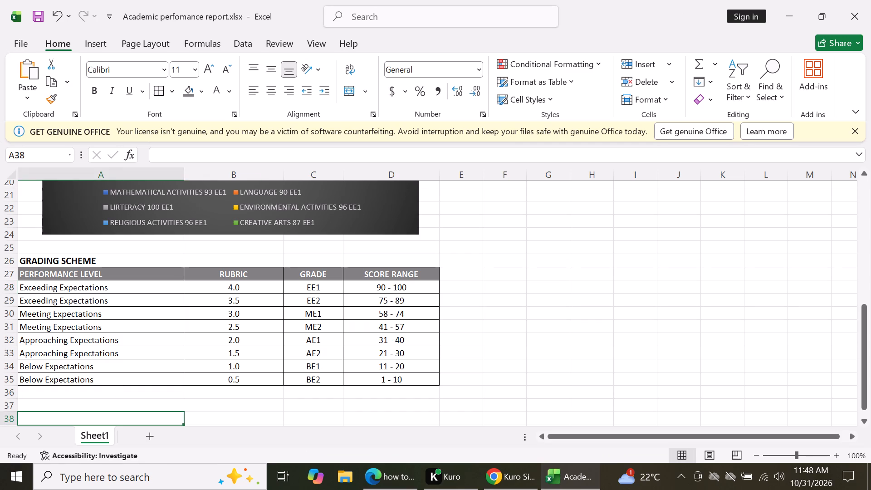
click(63, 405)
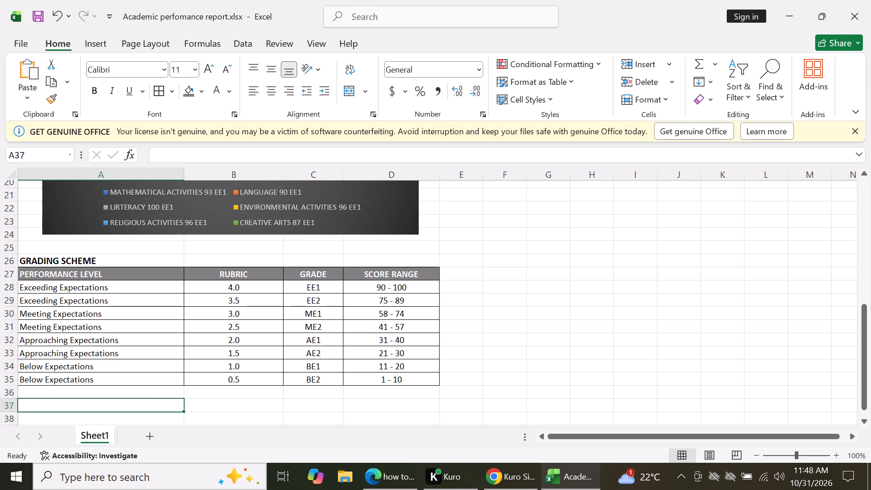
key(a)
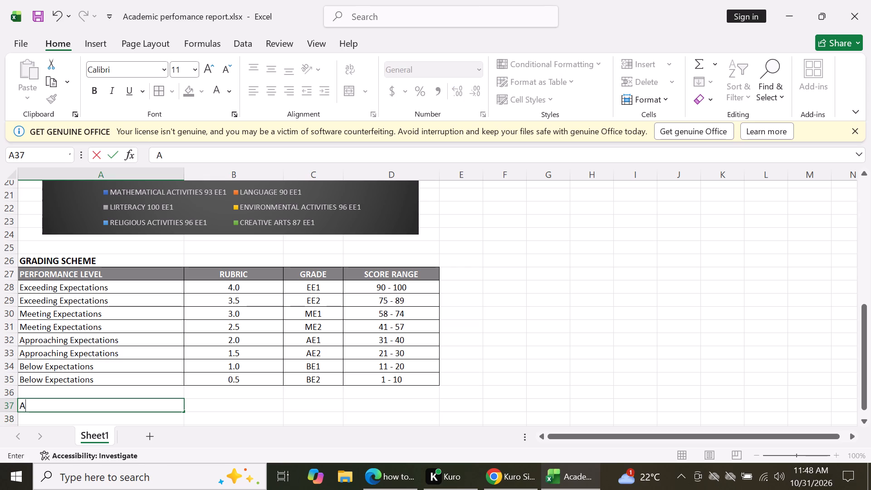
text(TTEN)
text(DA)
text(NCE)
key(space)
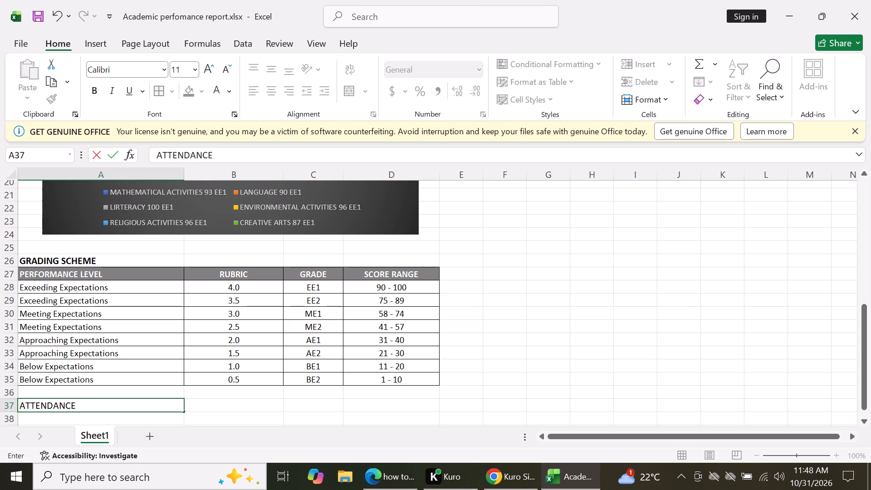
text(SUMMARY)
key(space)
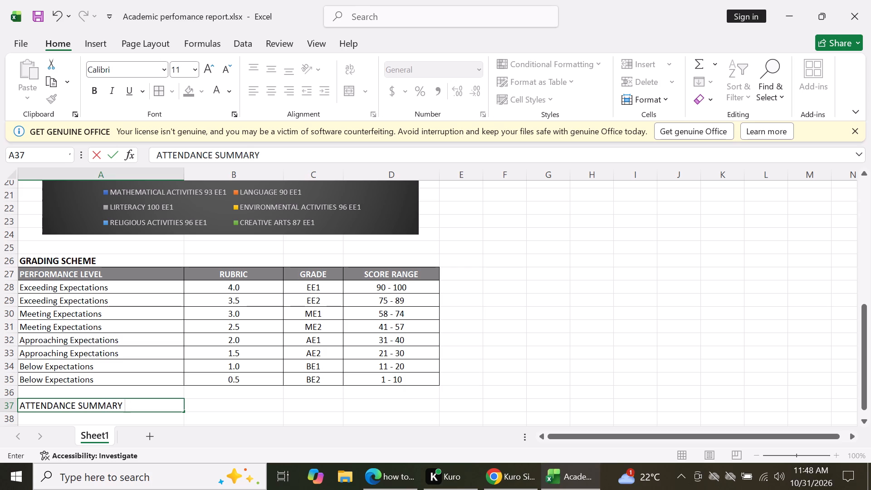
key(shift+braceleft)
key(BackSpace)
key(shift+parenleft)
text(24-)
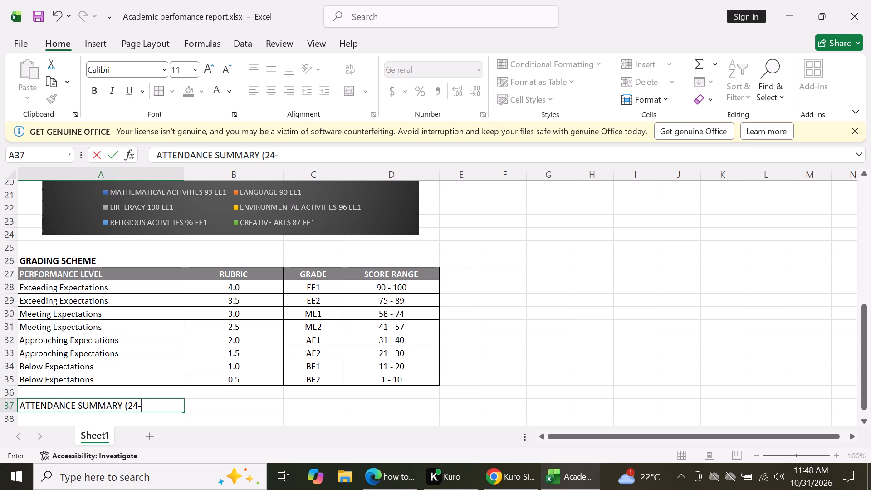
text(08)
text(-20)
text(26)
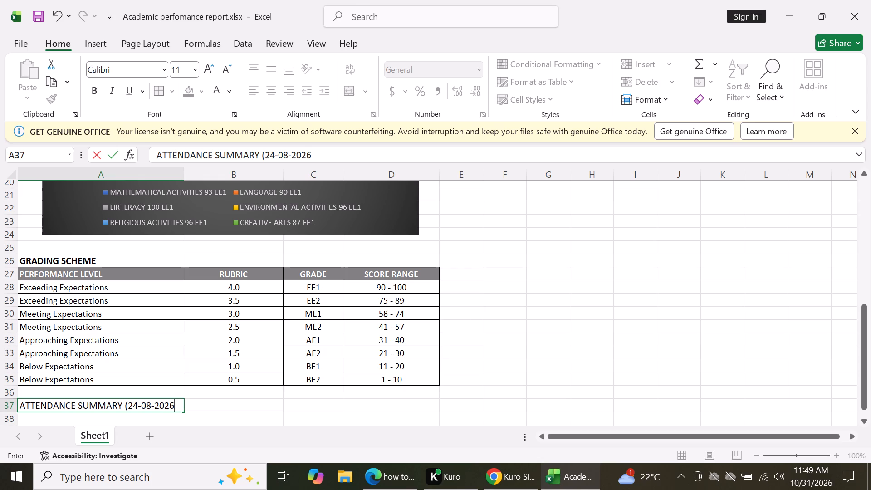
key(space)
text(TO)
key(space)
key(BackSpace)
key(BackSpace)
key(BackSpace)
text(o)
key(space)
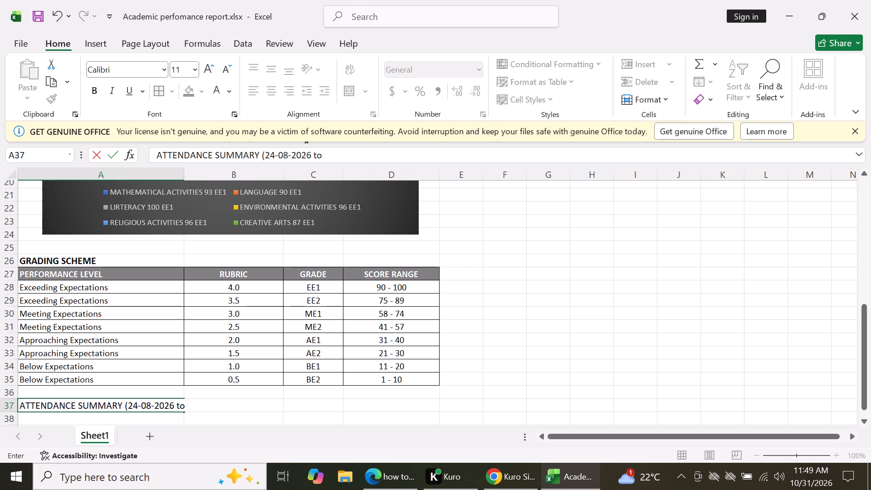
text(06)
text(-11)
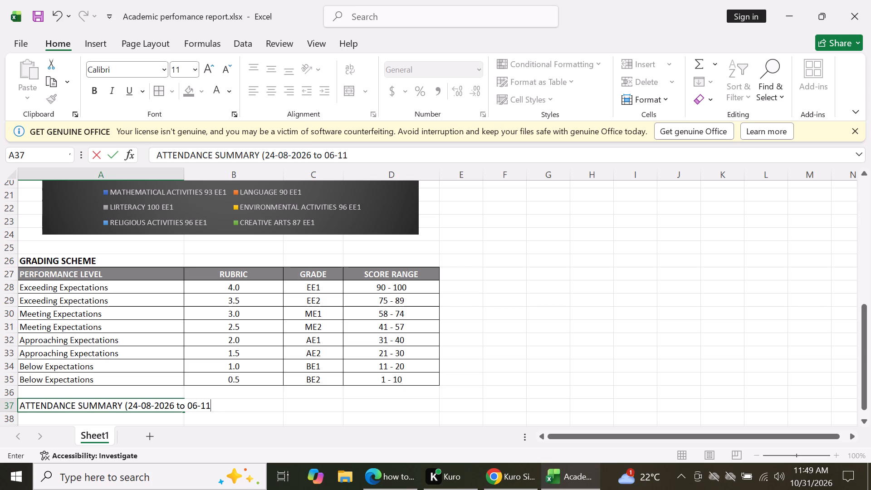
text(-2026)
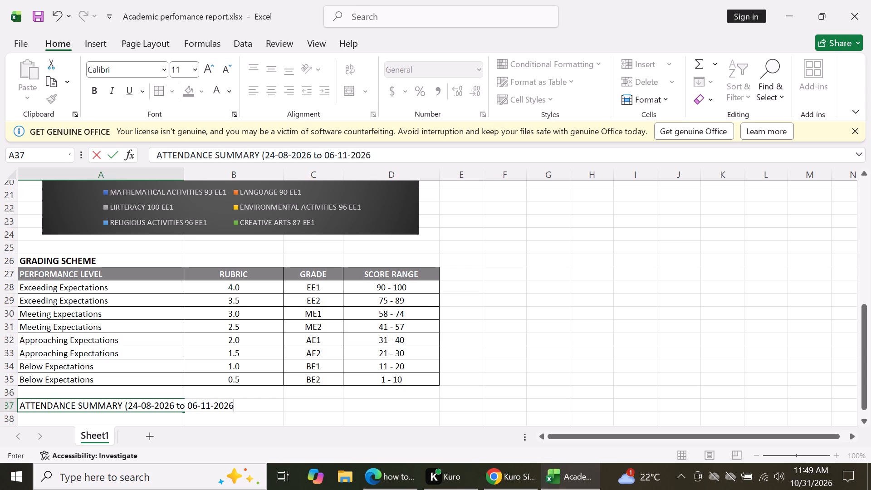
key(shift+parenright)
key(Return)
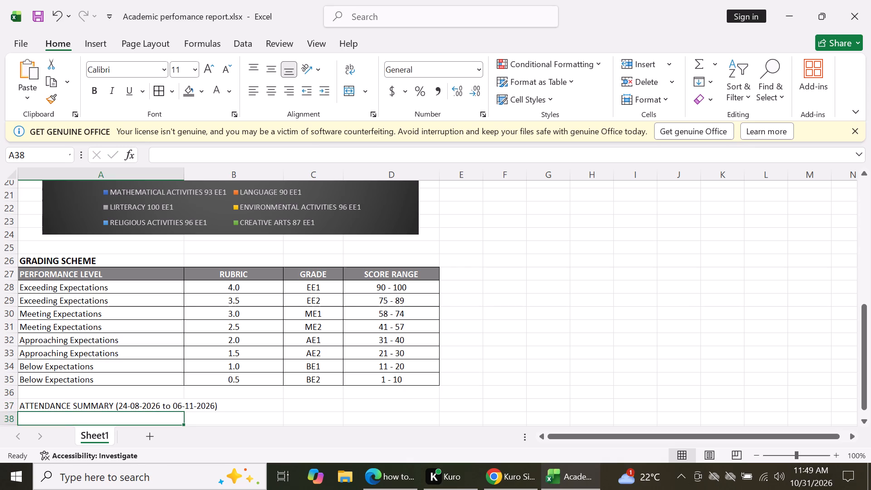
Enter the attendance table column headings METRIC in cell A38 and VALUE in cell B38.
text(METRIC)
key(Right)
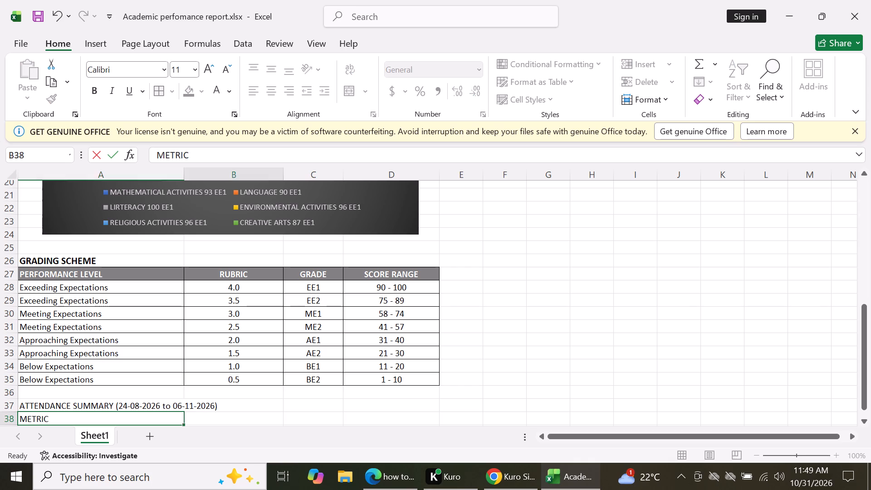
text(VALUE)
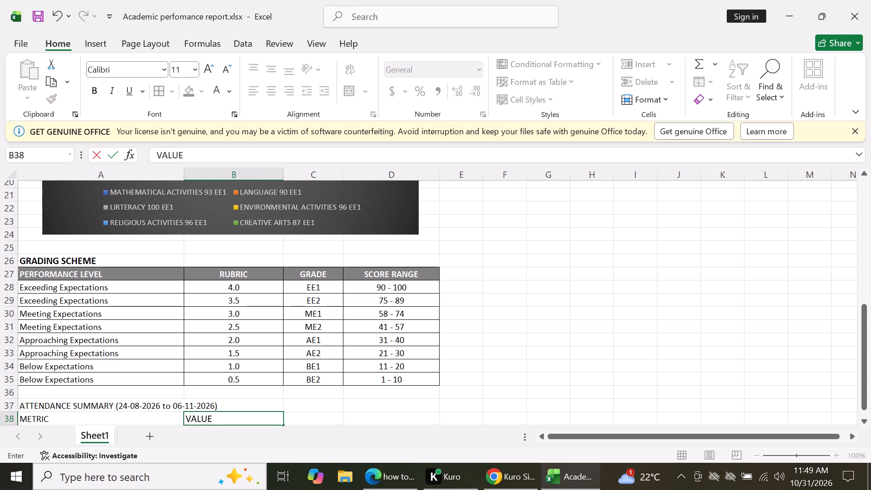
key(Return)
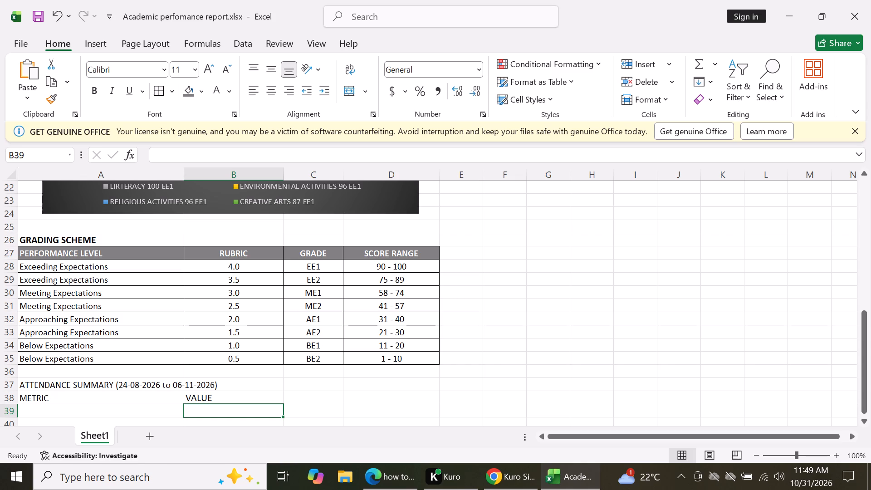
drag(864, 354, 863, 372)
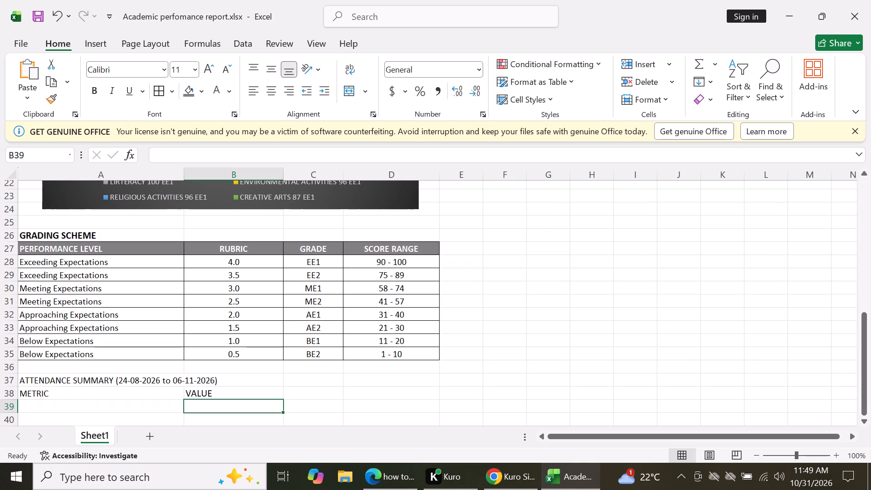
Enter the metric labels Present Days in cell A39 and Absent Days in cell A40, under the METRIC heading.
click(65, 407)
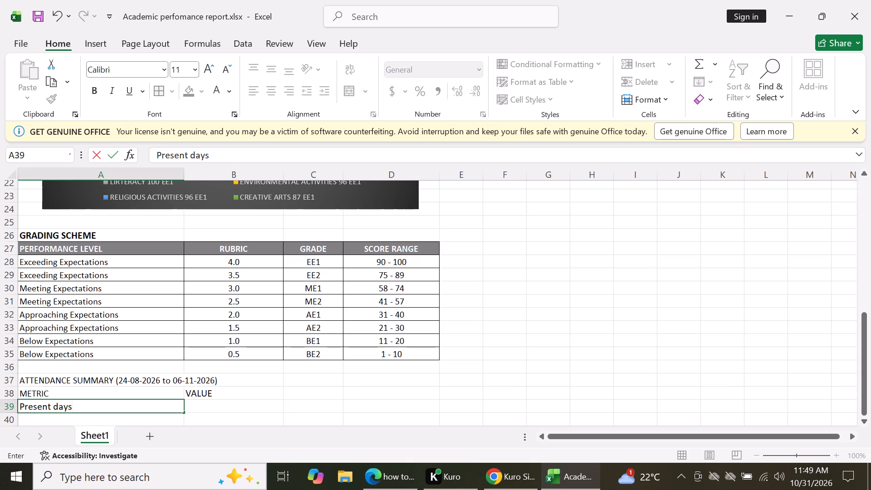
key(Return)
text(bsent)
key(space)
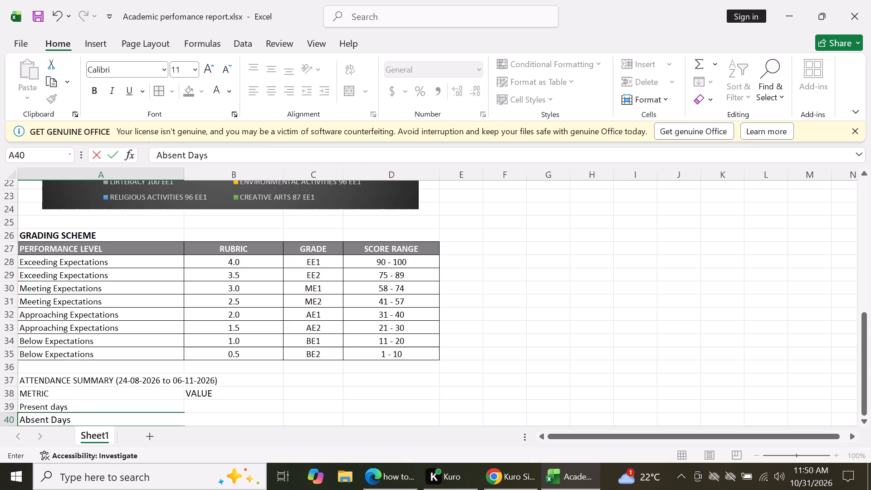
double_click(56, 408)
key(BackSpace)
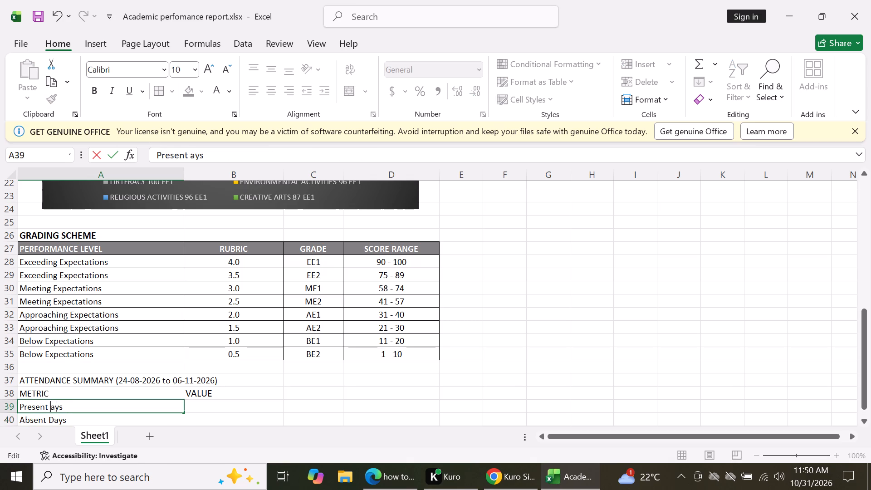
click(67, 423)
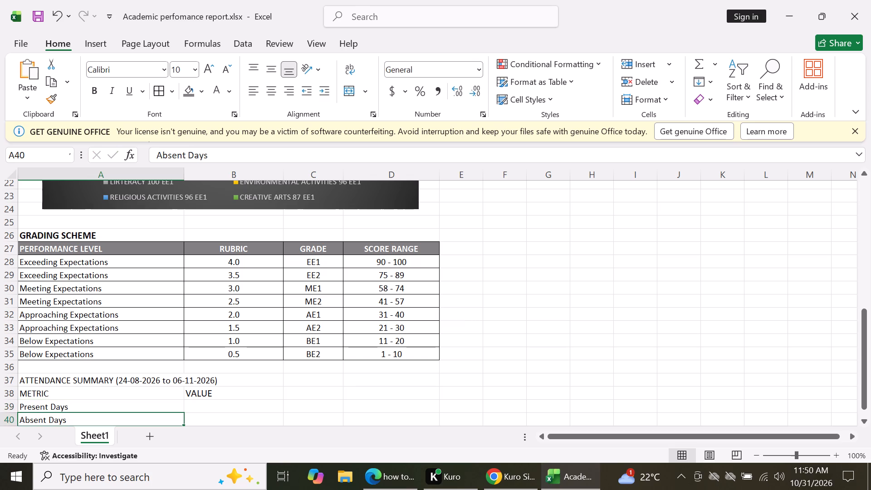
Enter the metric labels Total days in cell A41 and Attendance Rate in cell A42.
key(Down)
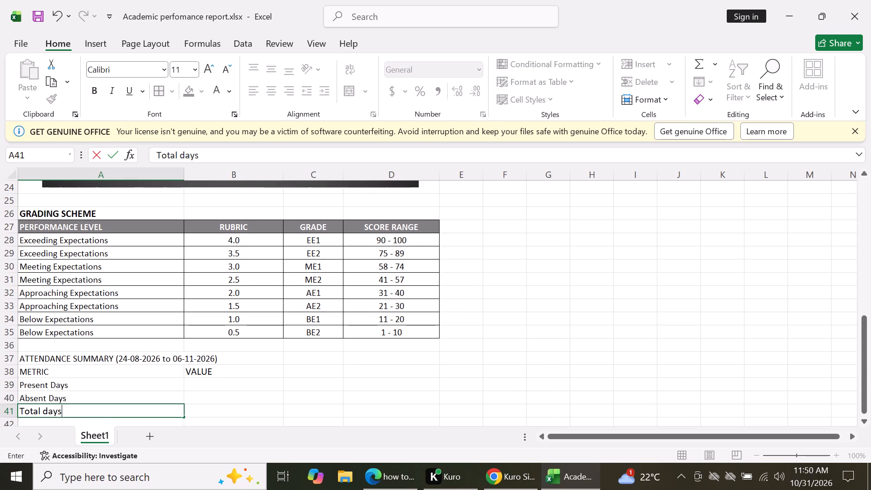
key(Return)
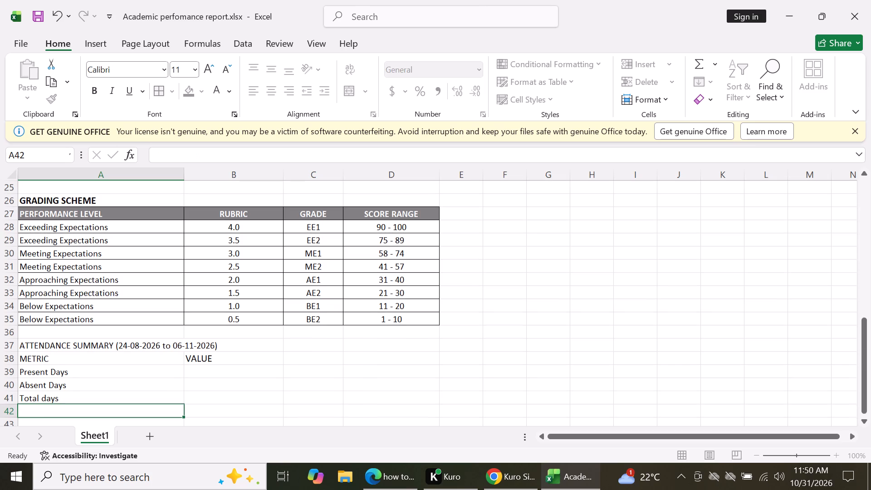
key(BackSpace)
key(BackSpace)
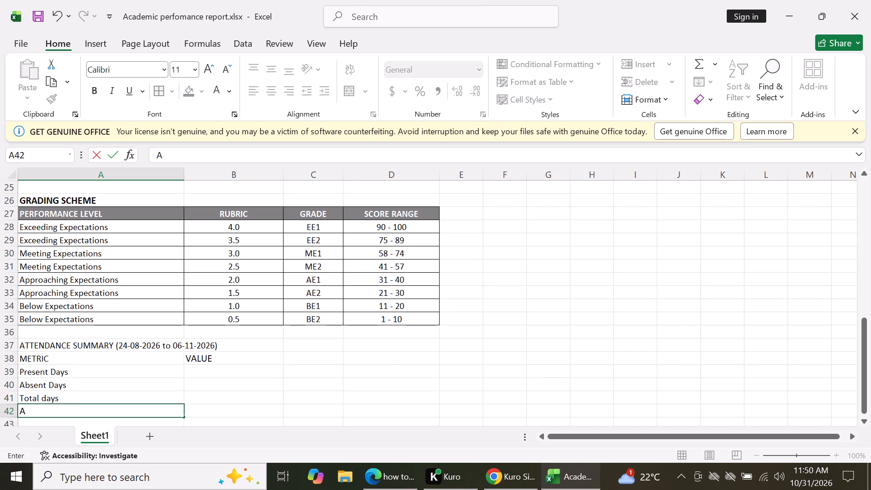
text(ttend)
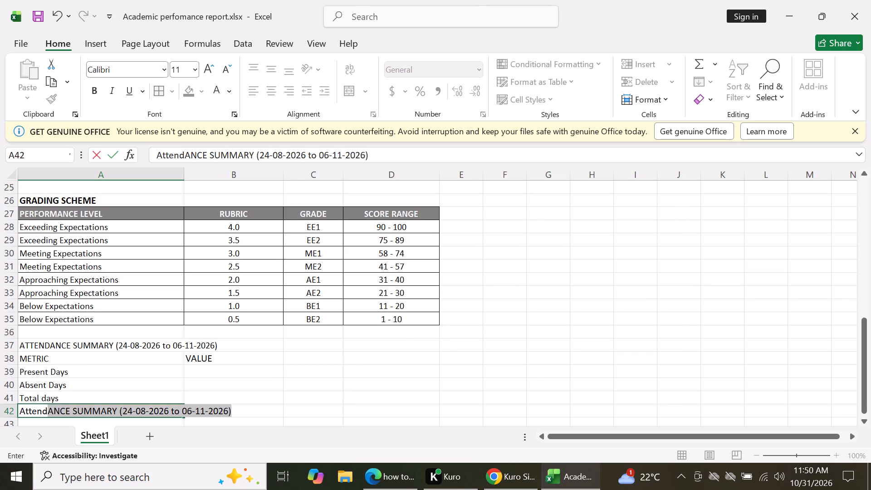
key(BackSpace)
key(BackSpace)
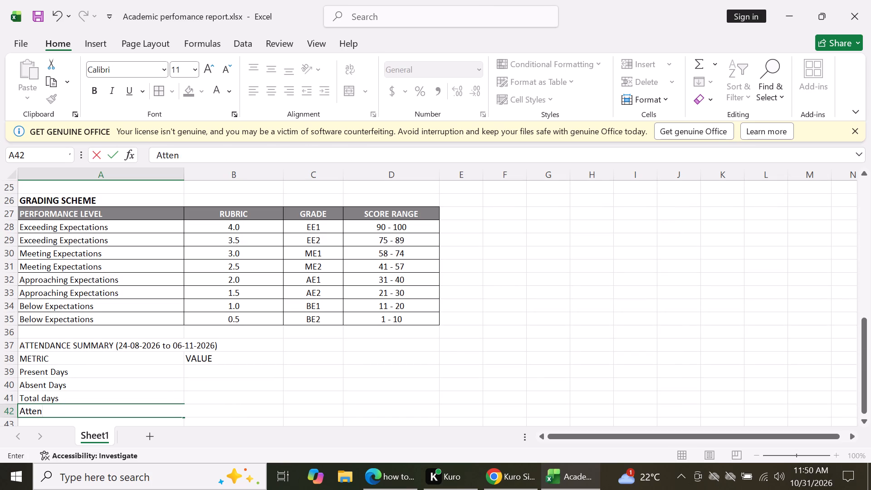
text(dance)
key(space)
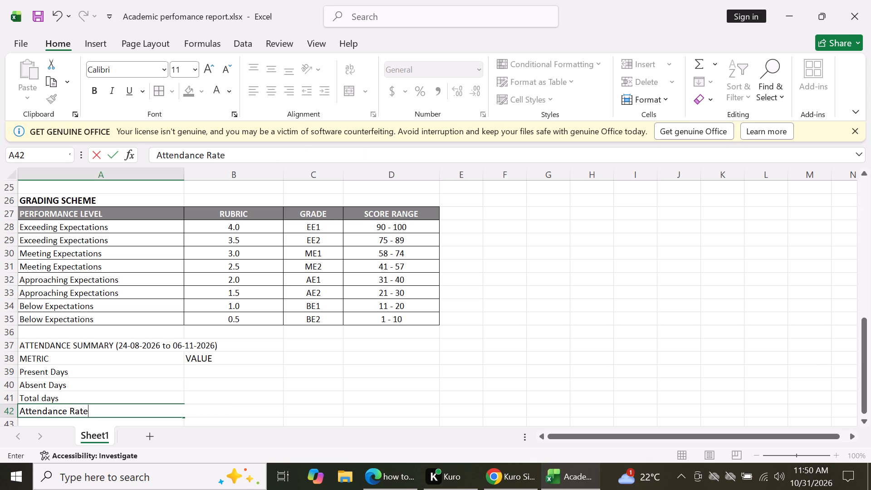
key(Return)
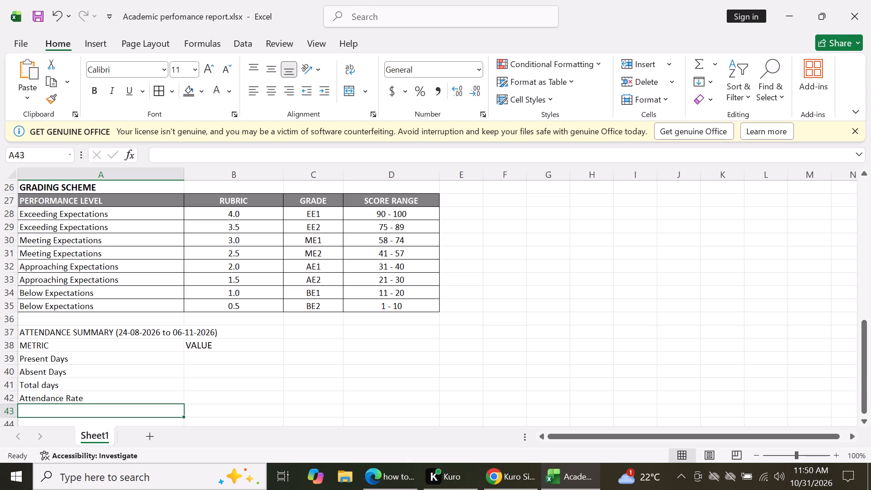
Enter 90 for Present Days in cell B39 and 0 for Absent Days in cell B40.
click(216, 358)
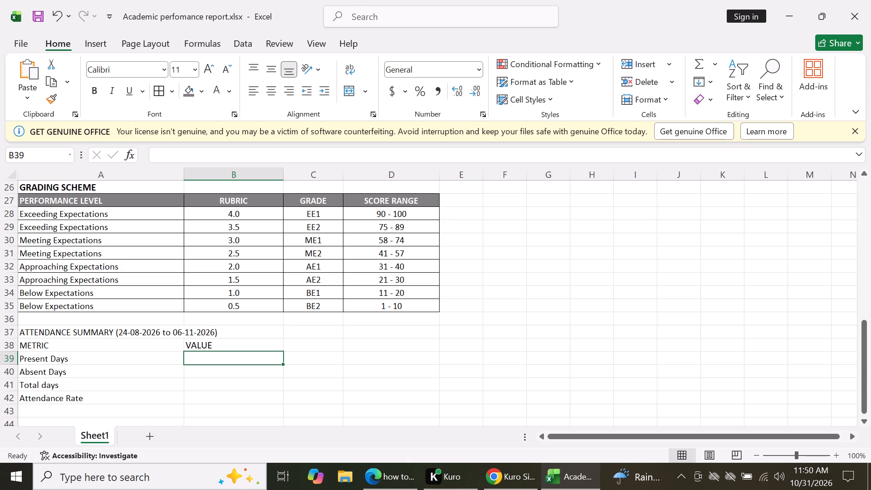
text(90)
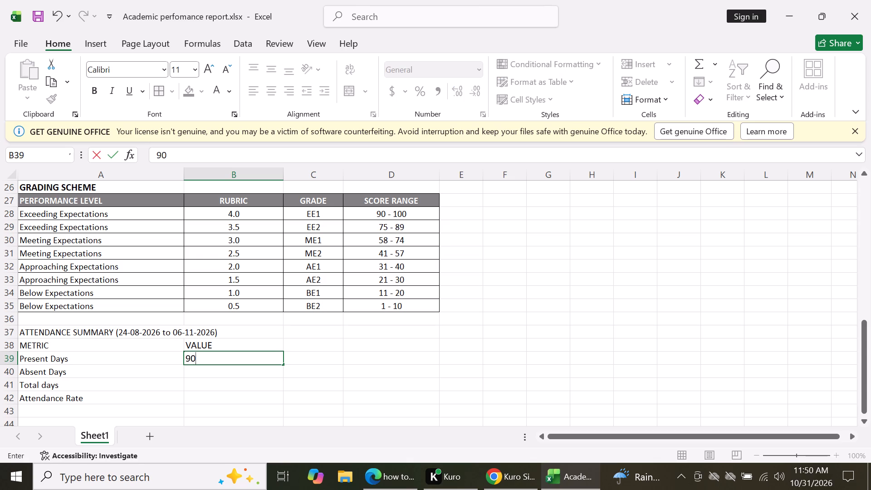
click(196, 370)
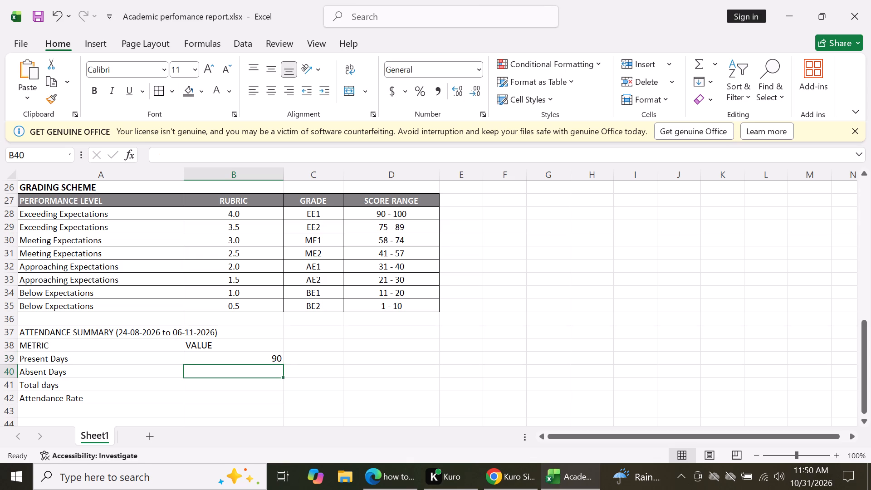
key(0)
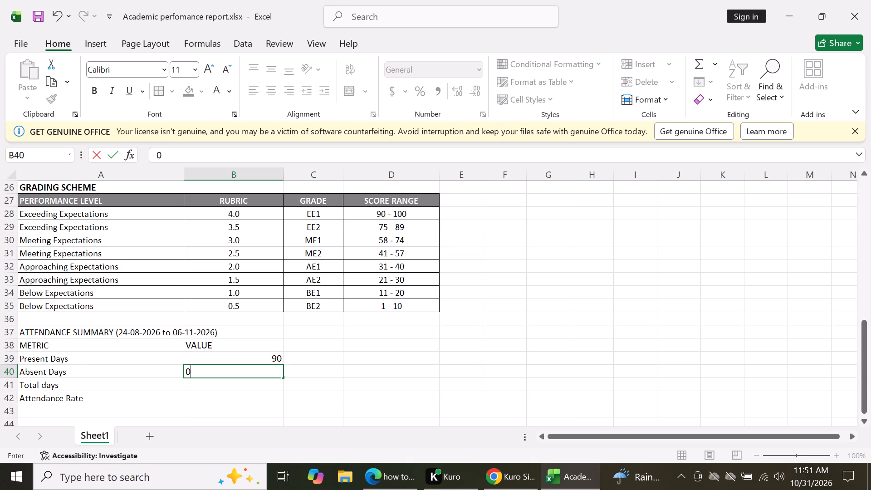
Set the attendance values to 85 for Present Days, 1 for Absent Days and 84 for Total days in cells B39 to B41.
click(273, 358)
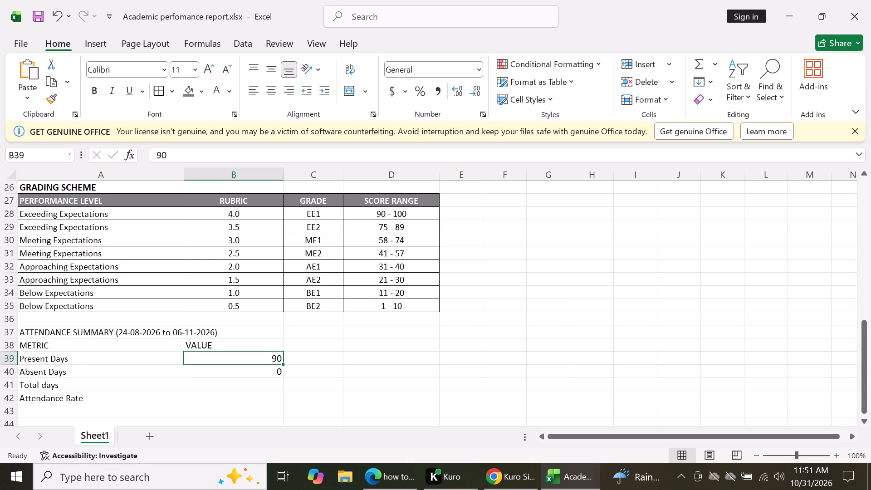
text(85)
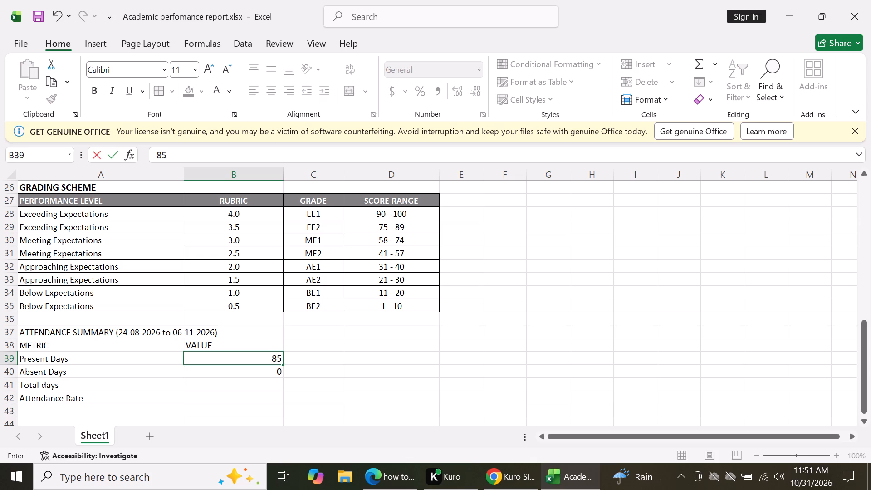
key(Return)
key(Return)
text(85)
key(Up)
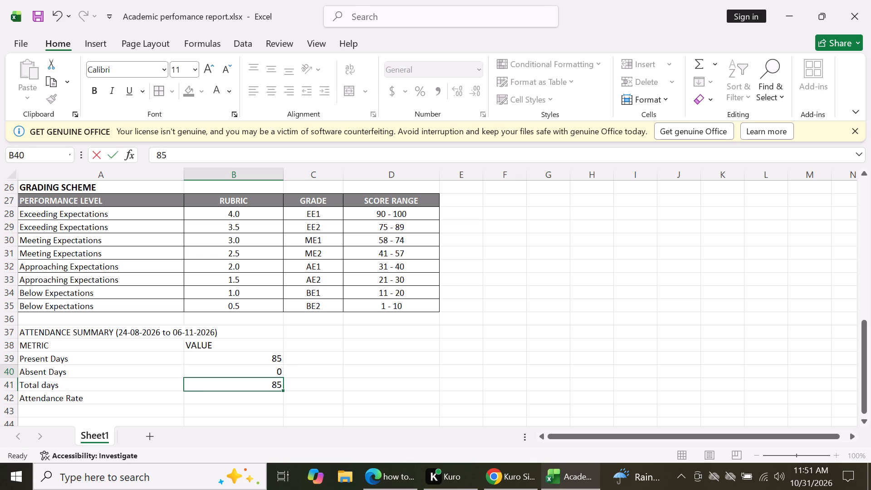
key(1)
key(Return)
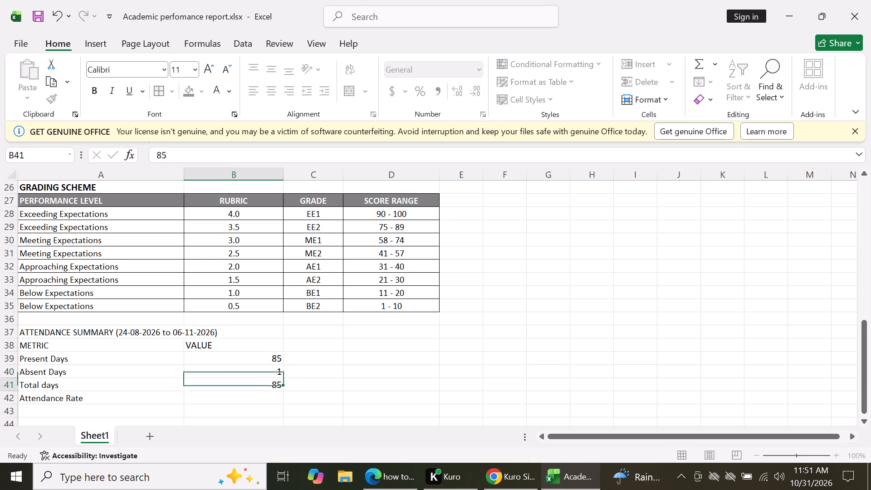
text(84)
key(Return)
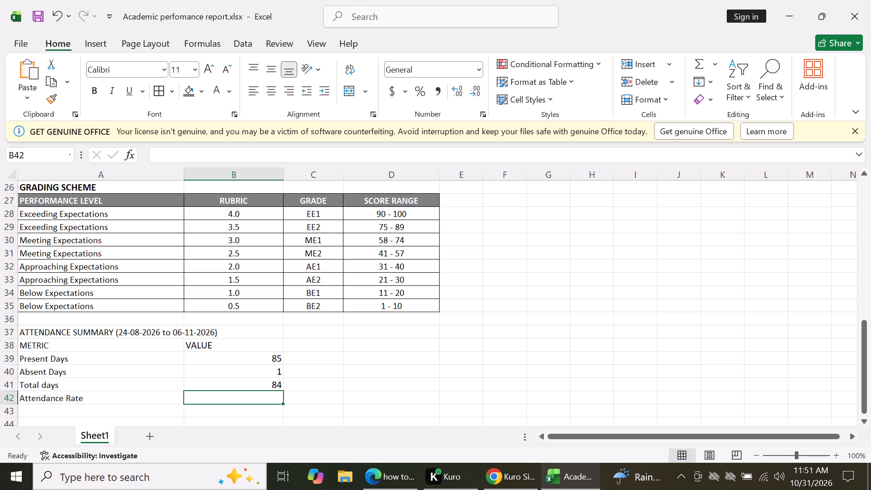
Format the attendance header cells METRIC and VALUE (A38:B38) with bold white text on a dark grey fill.
drag(71, 346, 166, 345)
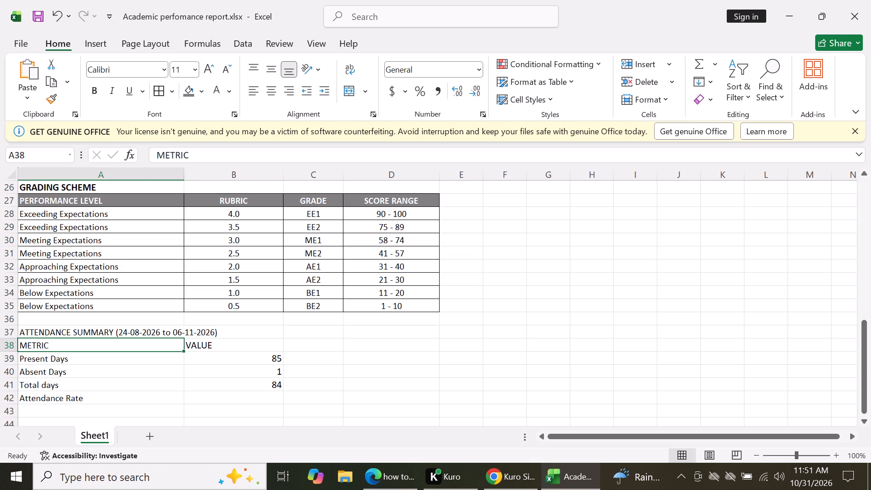
drag(166, 345, 264, 342)
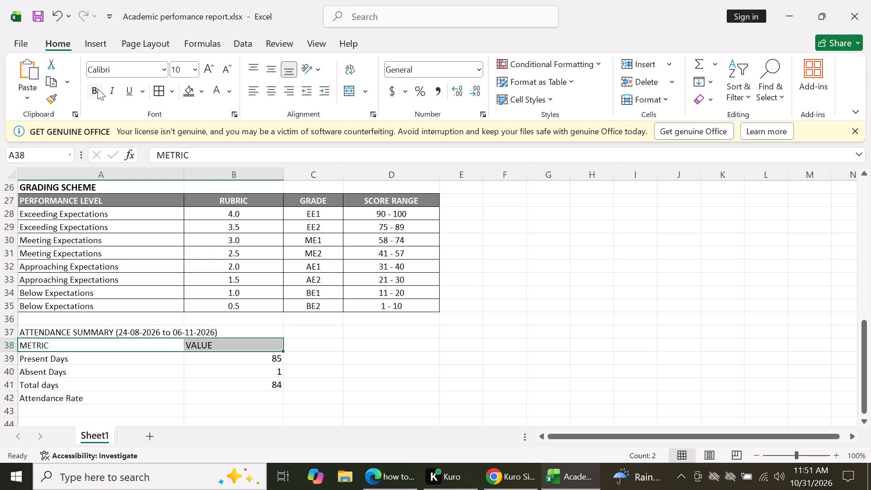
click(98, 88)
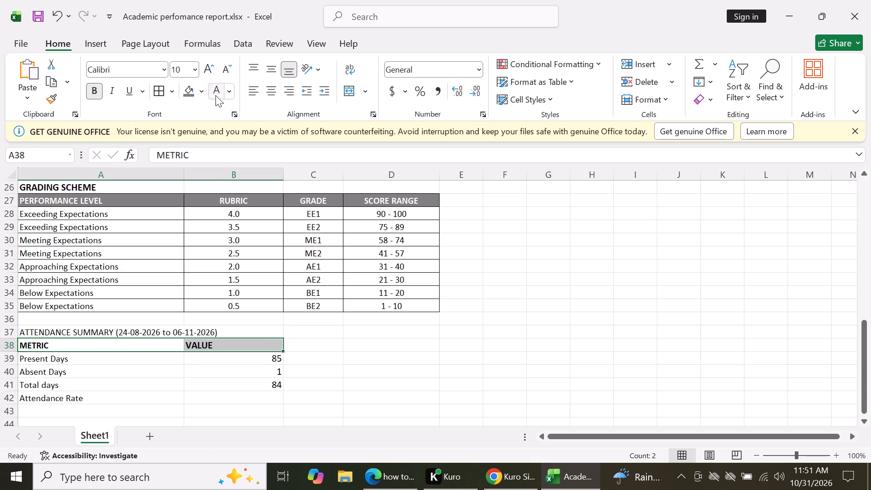
click(192, 95)
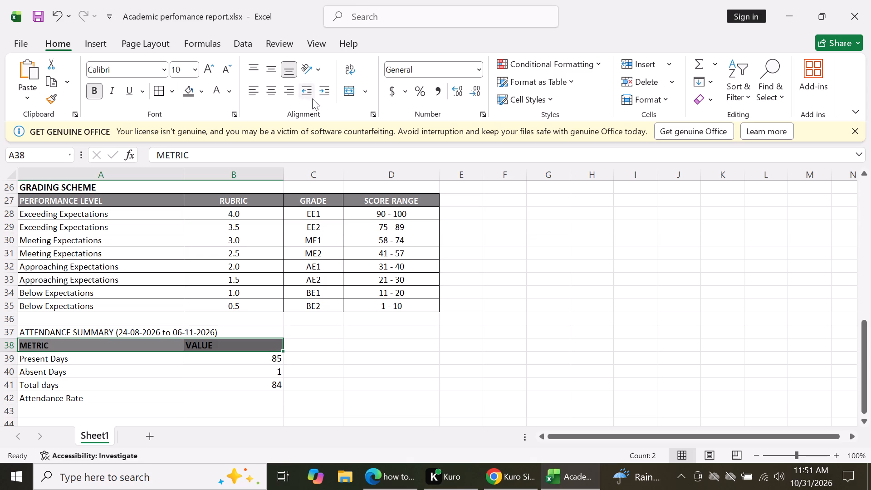
click(215, 96)
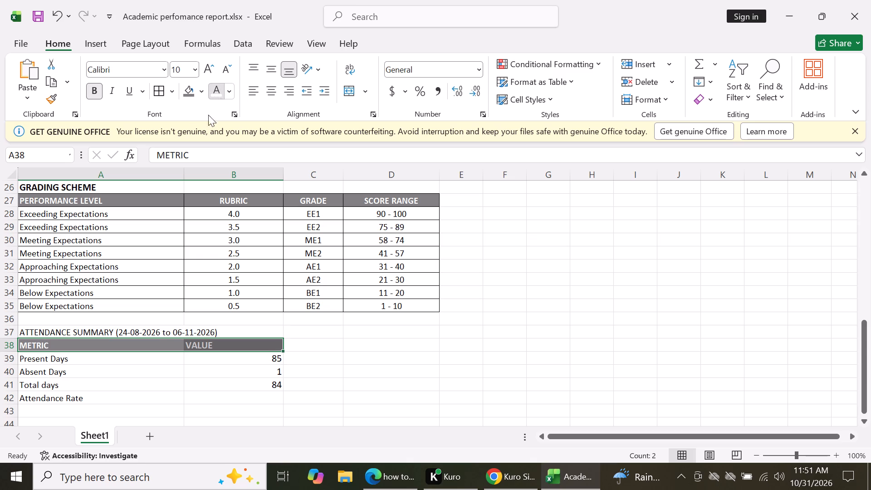
click(142, 379)
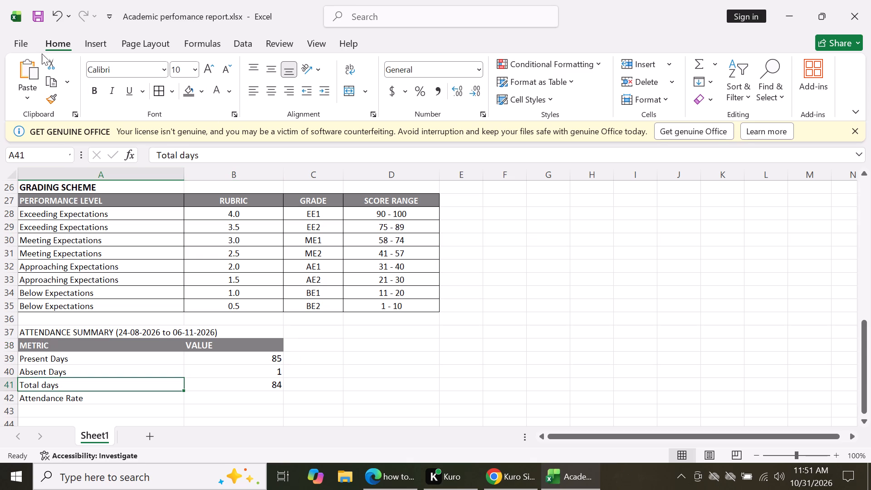
Save the workbook.
click(35, 18)
Apply all borders to the attendance summary table, cells A38 to B42.
drag(62, 345, 85, 367)
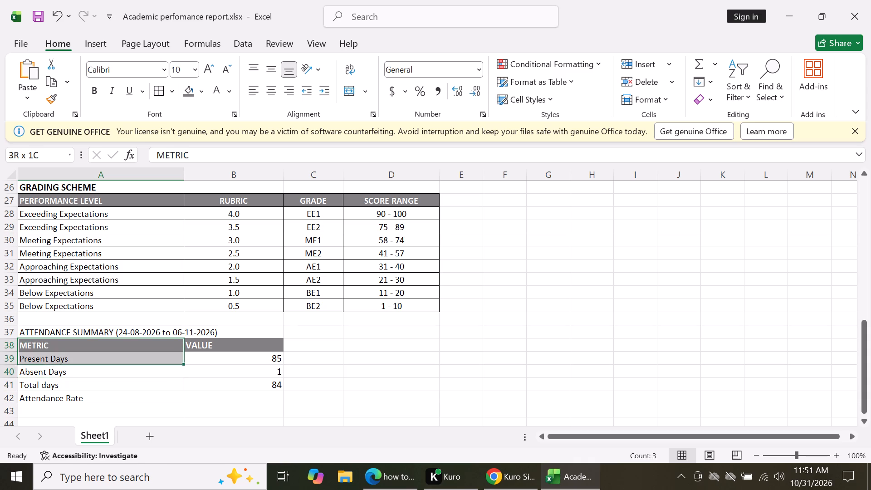
drag(85, 367, 229, 399)
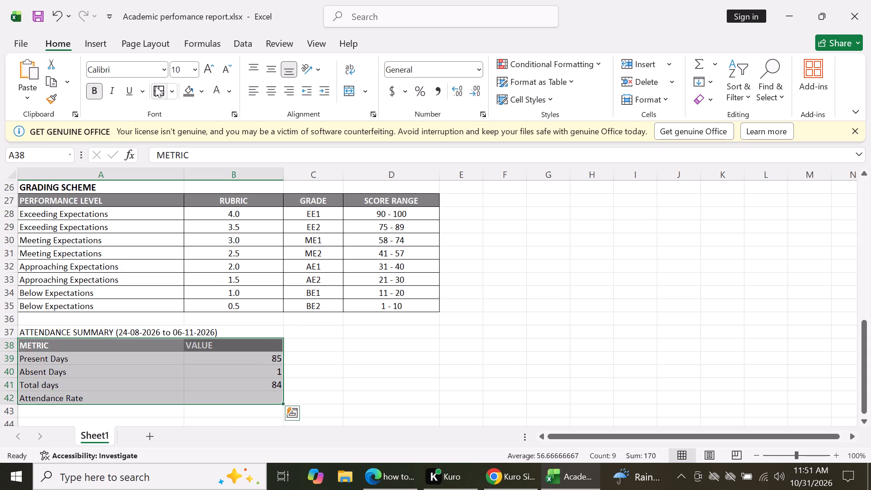
click(155, 86)
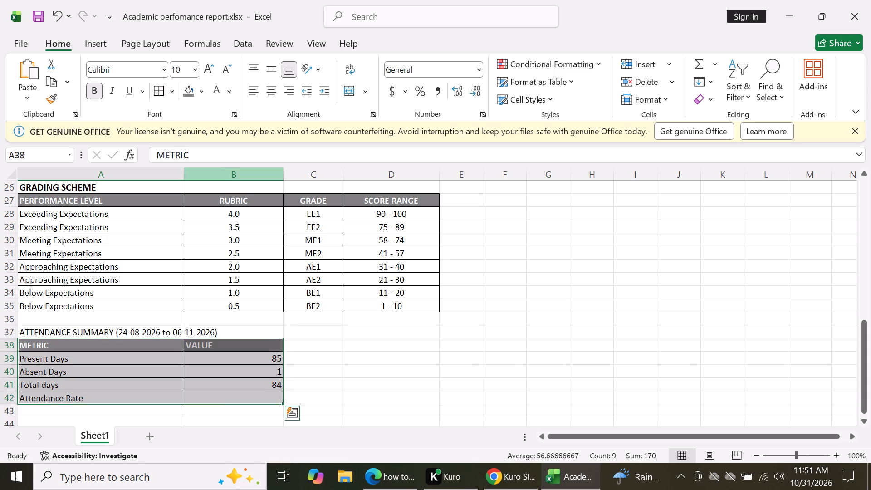
click(239, 397)
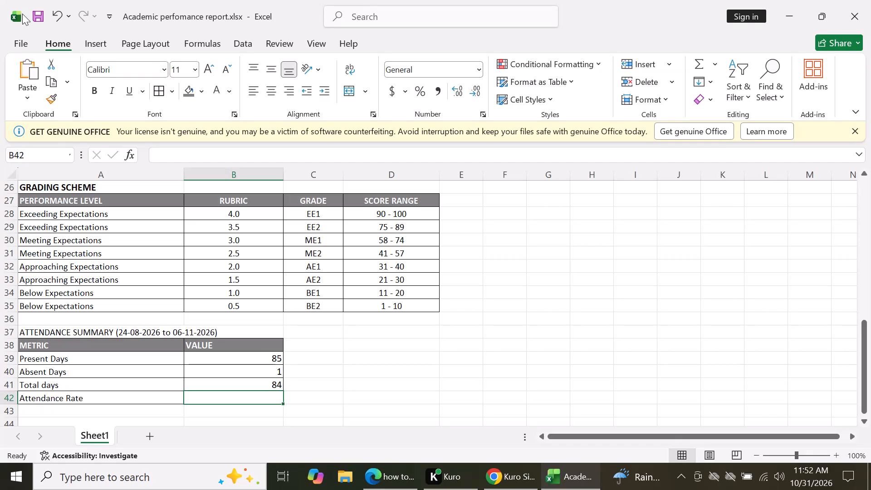
Save the workbook with the bordered attendance table.
click(35, 14)
Switch to YouTube in Edge and search for "how to calculate percentage class attendance in excel".
click(405, 472)
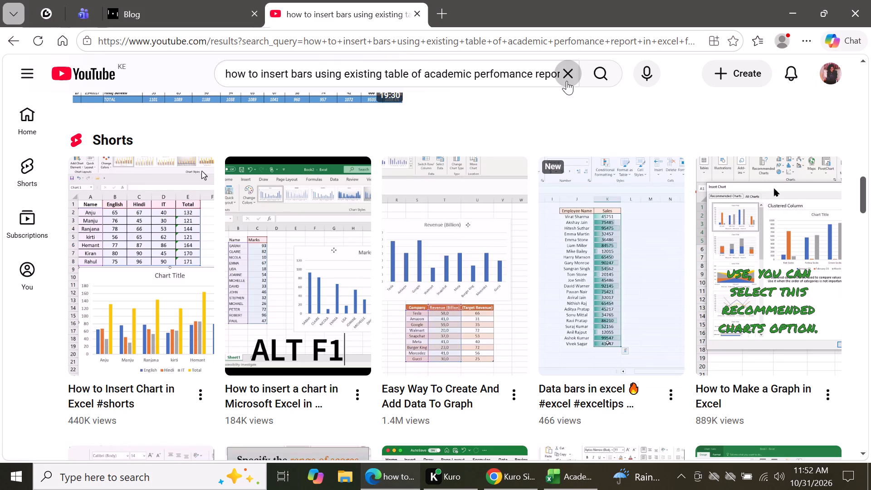
click(567, 80)
text(how to cal)
text(culate)
key(space)
text(percant)
key(BackSpace)
key(BackSpace)
key(BackSpace)
text(entage atta)
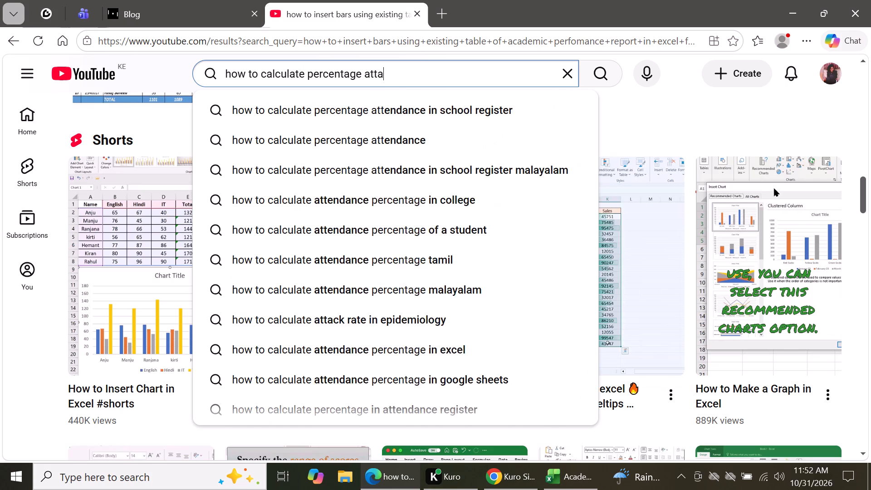
key(BackSpace)
key(BackSpace)
key(BackSpace)
key(BackSpace)
text(class attendance)
key(space)
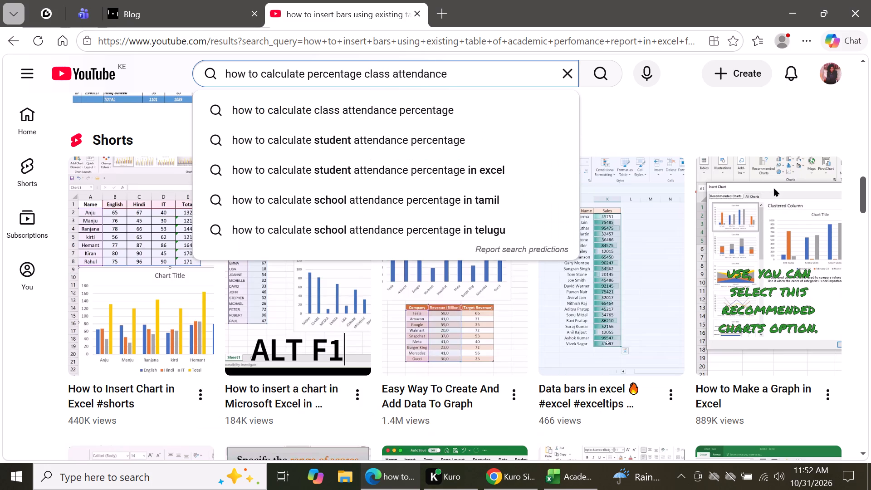
key(i)
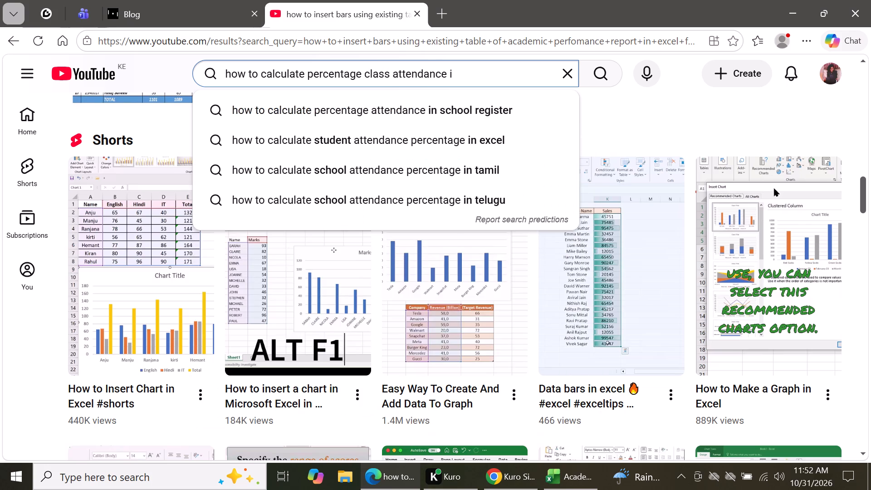
text(n excel)
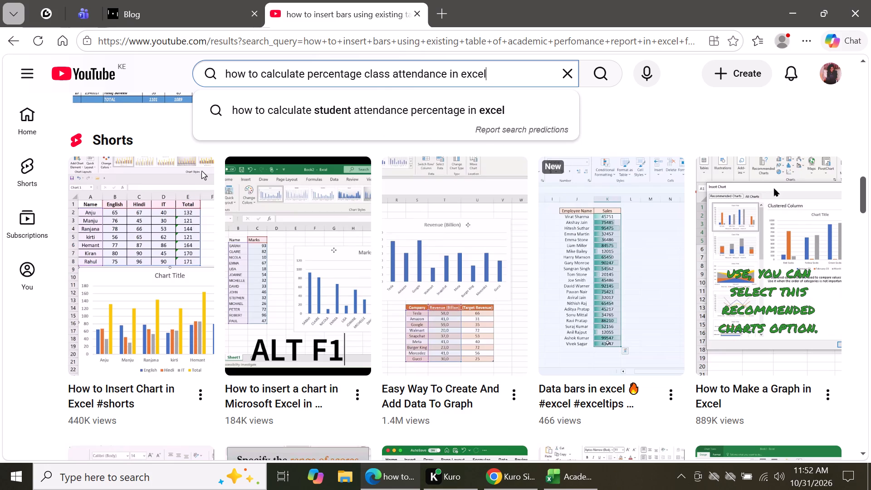
key(Return)
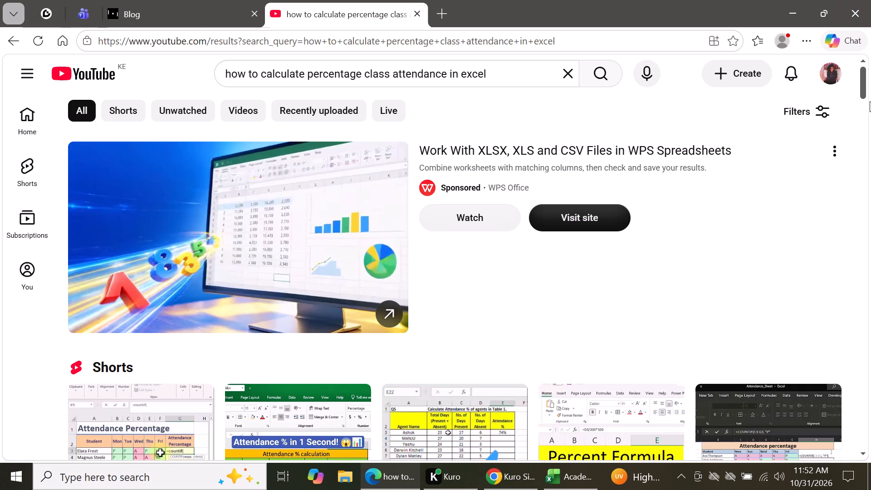
Open and watch the Excel Attendance Percentage Formula short from the search results.
drag(863, 93, 864, 123)
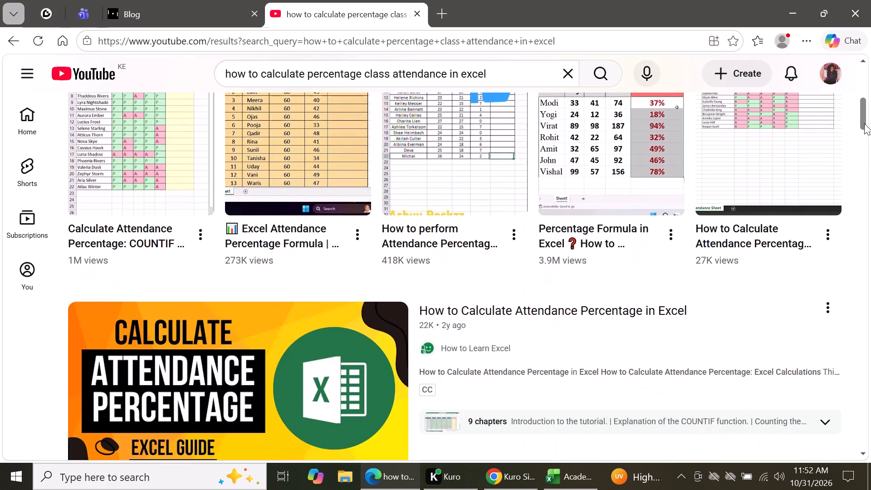
drag(864, 123, 866, 118)
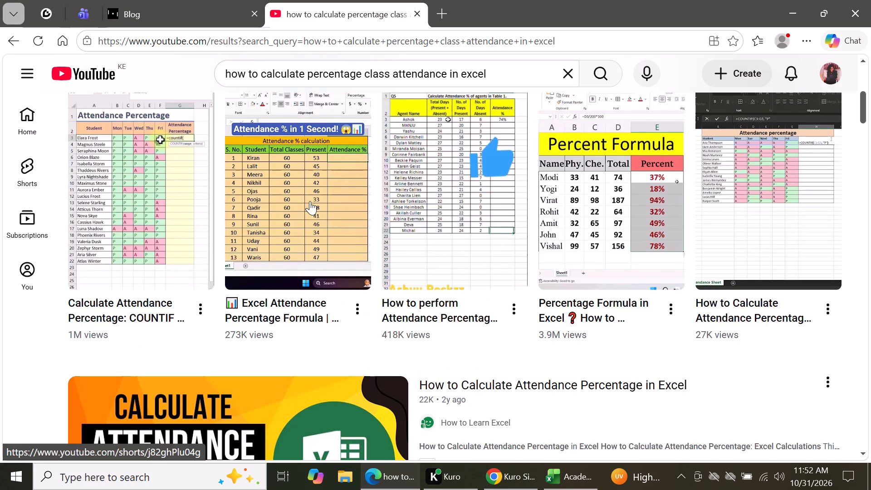
click(310, 201)
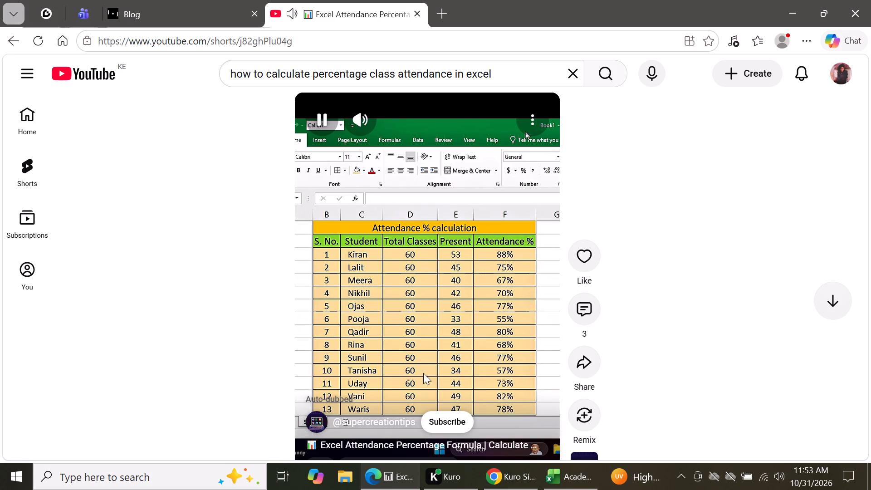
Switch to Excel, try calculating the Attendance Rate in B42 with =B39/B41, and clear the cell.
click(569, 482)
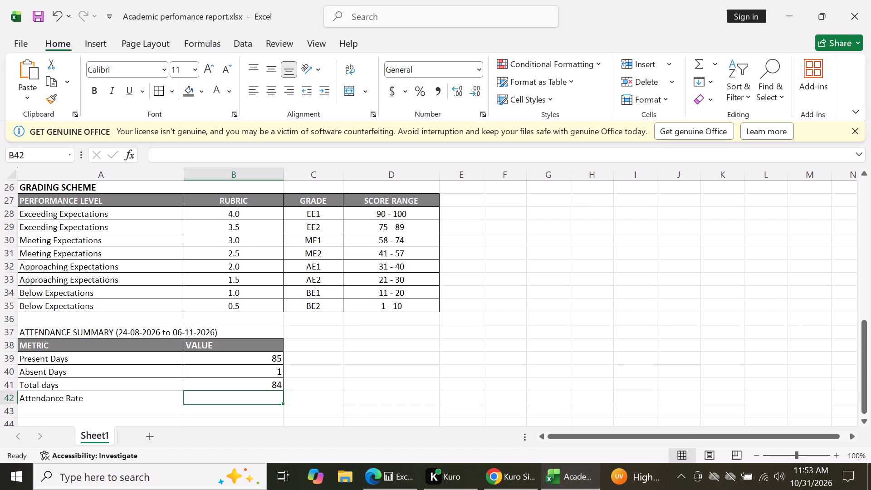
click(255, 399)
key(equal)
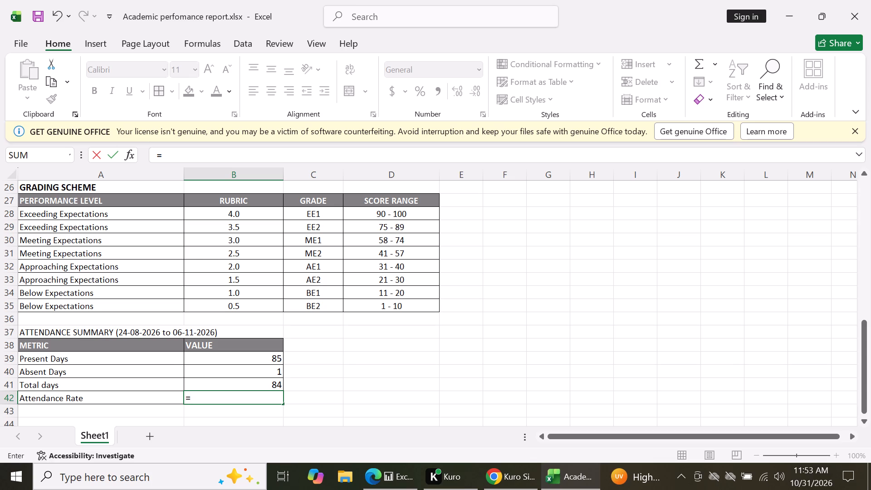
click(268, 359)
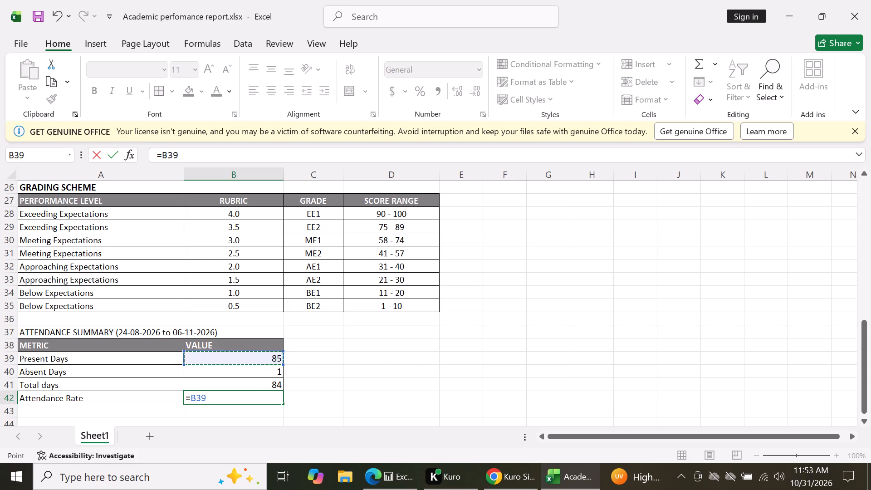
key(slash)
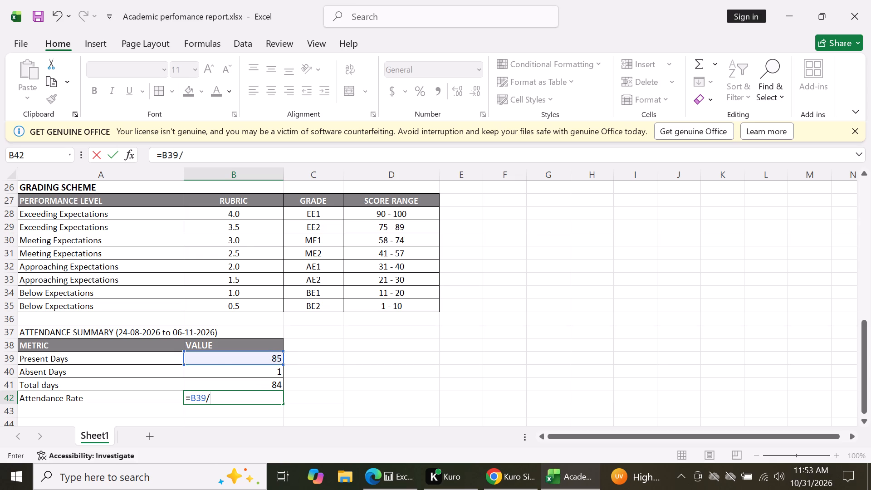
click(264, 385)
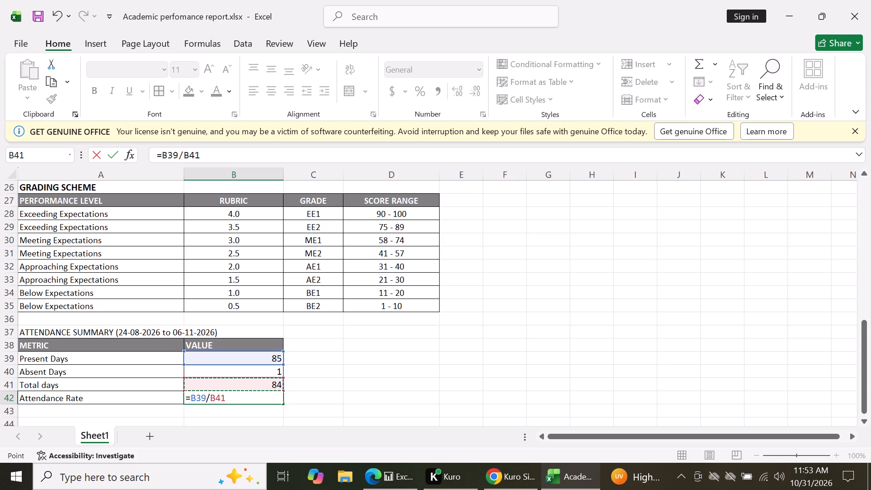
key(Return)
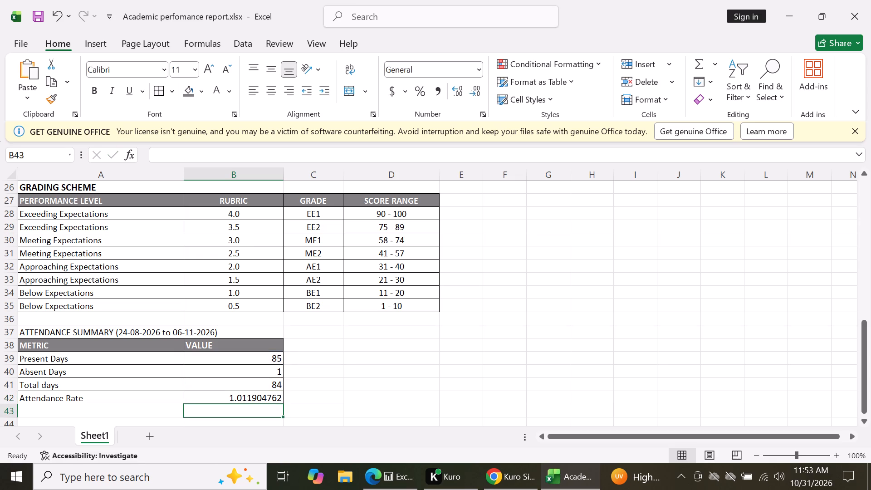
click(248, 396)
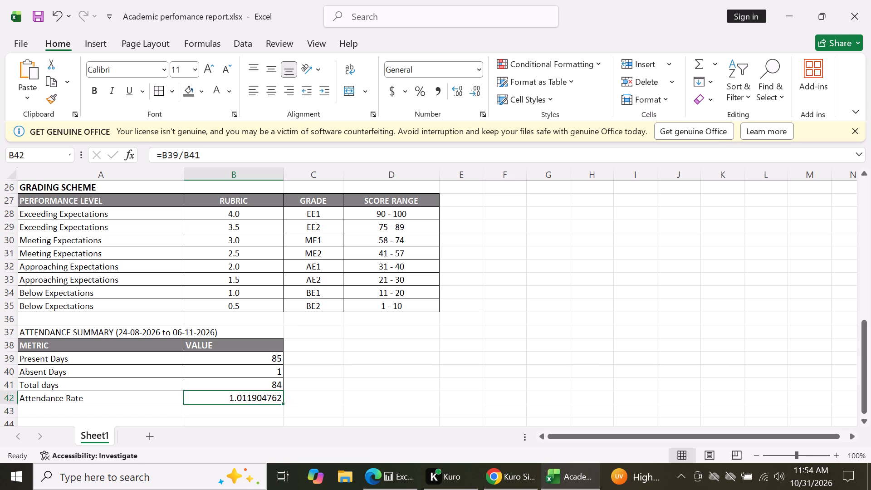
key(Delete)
Switch to Edge and rewatch the attendance percentage tutorial.
click(392, 483)
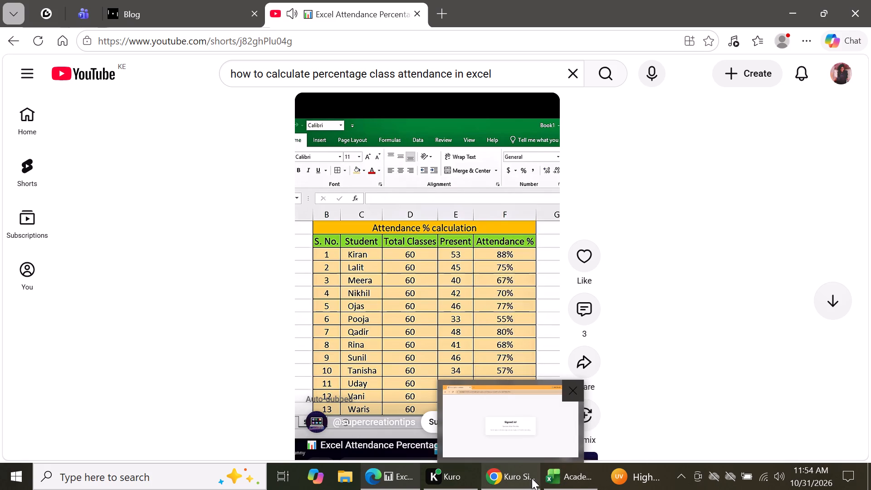
Back in Excel, calculate the Attendance Rate in cell B42 with the formula =B39/B41, Present Days divided by Total days.
click(536, 425)
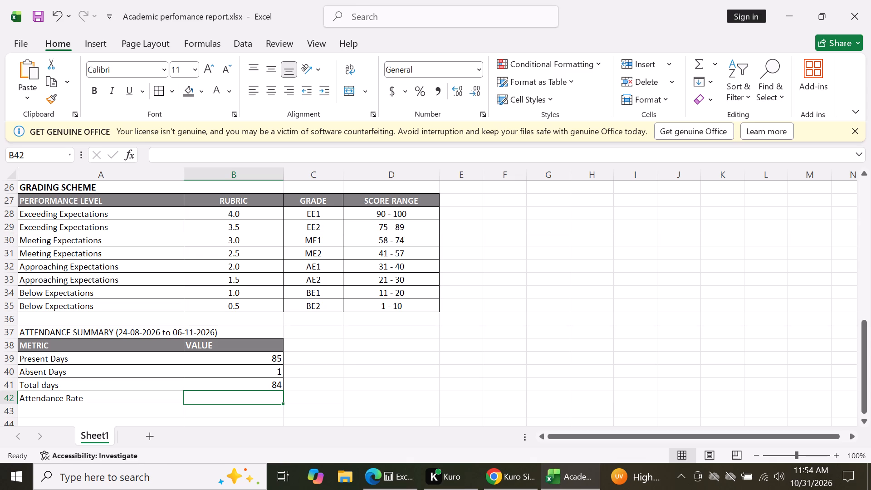
click(250, 399)
key(equal)
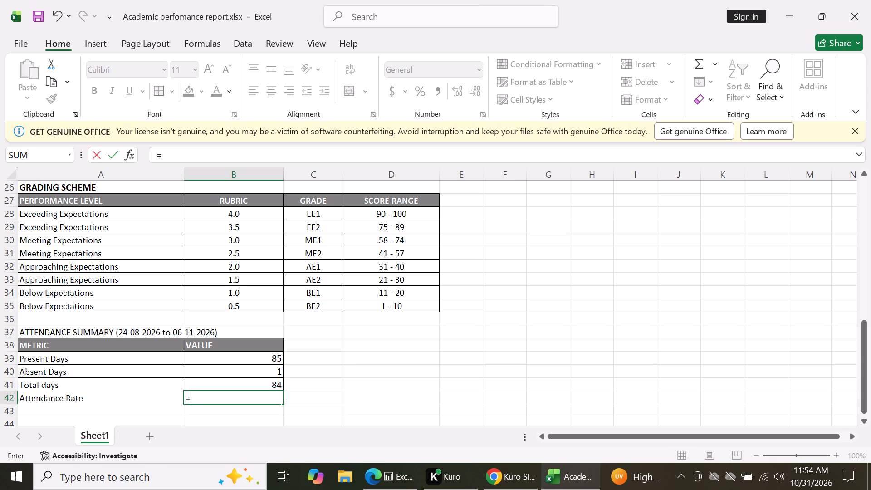
click(265, 384)
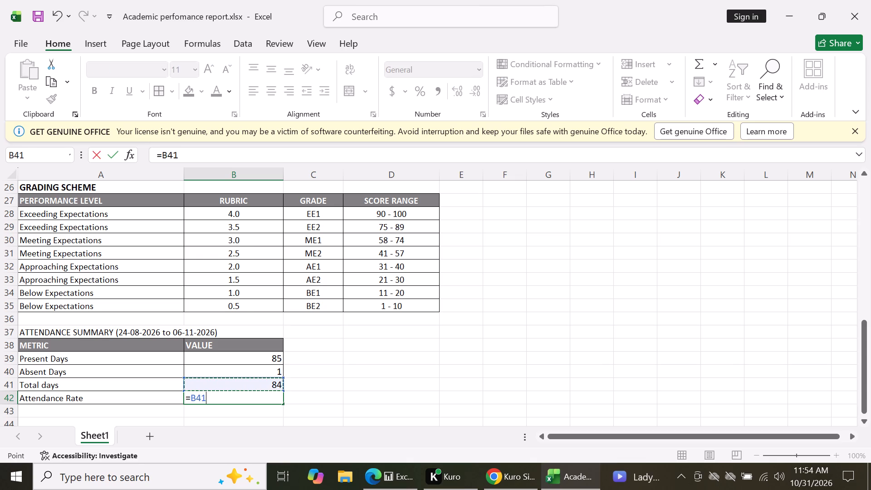
key(BackSpace)
key(BackSpace)
key(BackSpace)
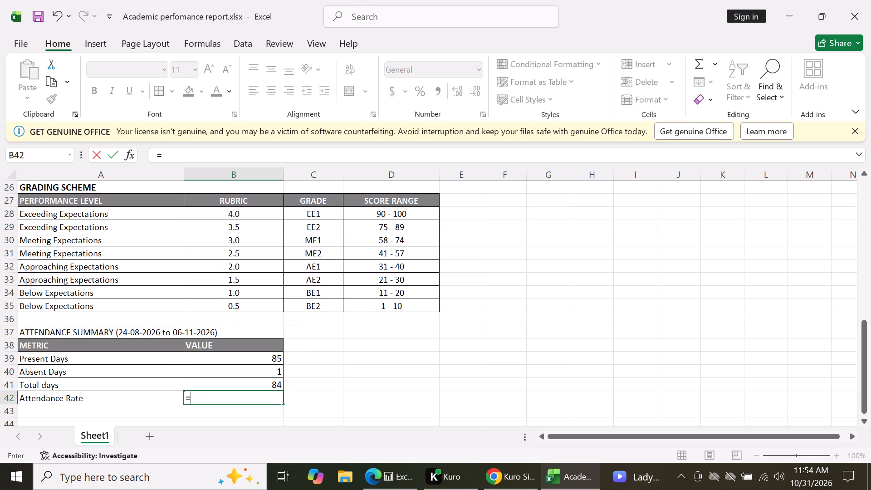
click(247, 358)
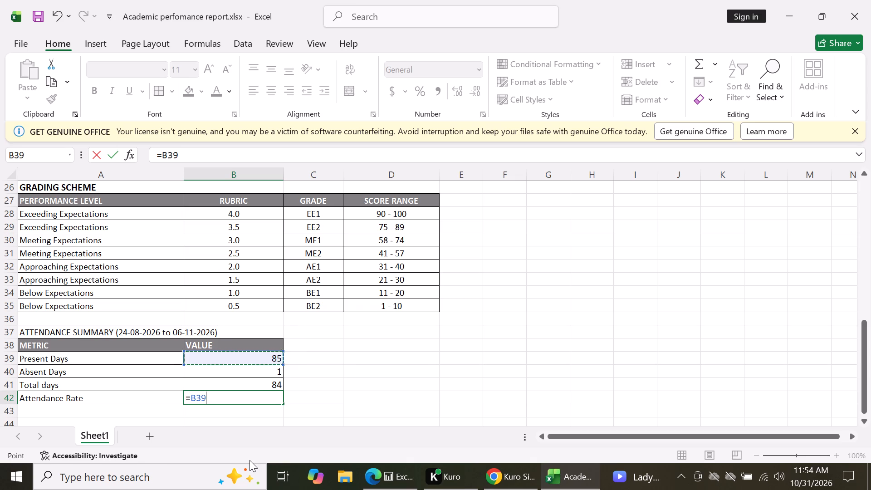
key(slash)
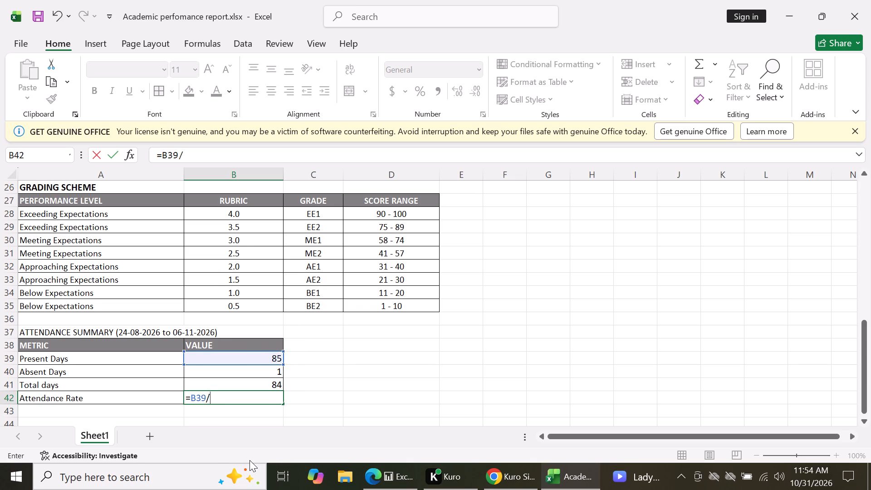
click(265, 385)
key(Return)
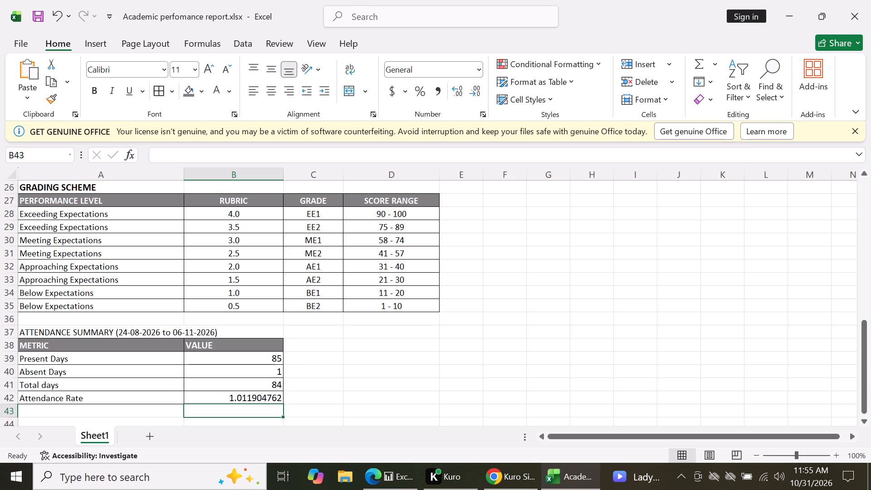
Check the attendance rate formula in B42 and switch to Edge to rewatch the attendance percentage tutorial.
click(251, 401)
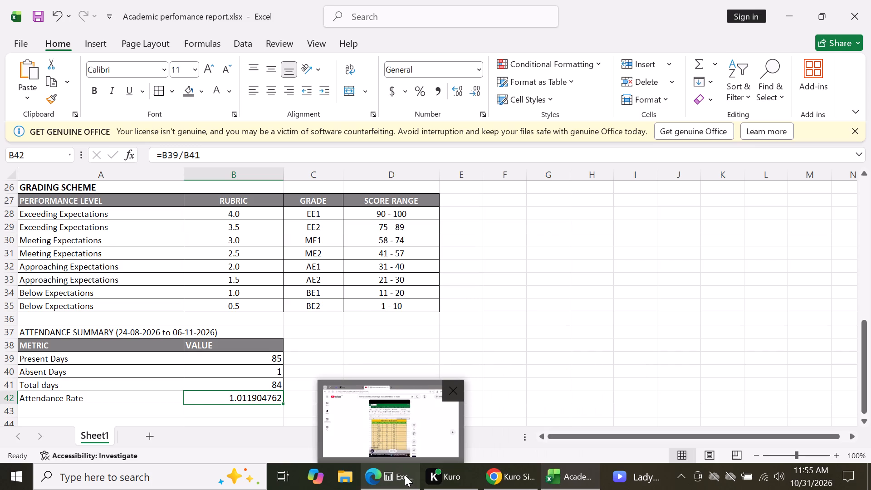
click(396, 436)
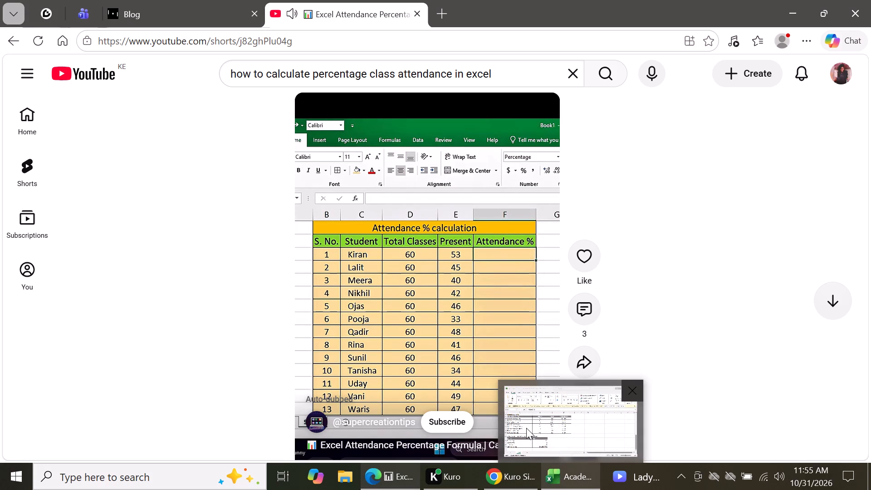
Return to Excel and format the Attendance Rate cell B42 as Percentage with 2 decimal places.
click(526, 428)
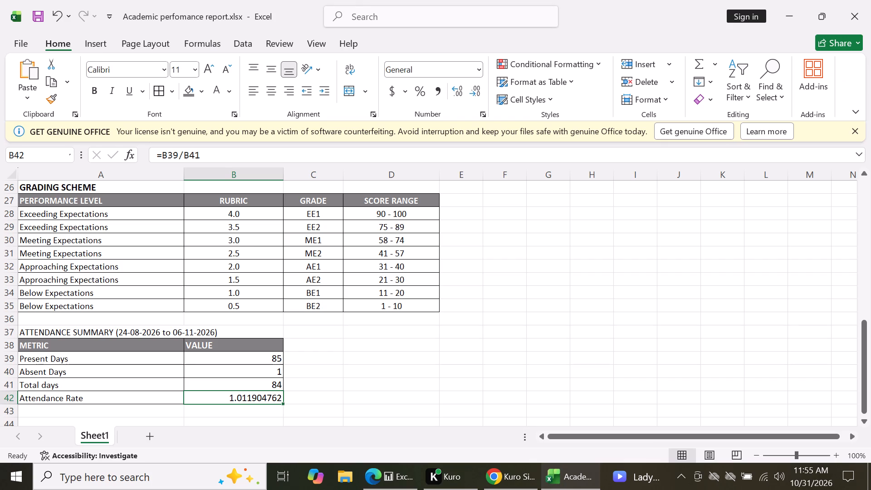
right_click(255, 397)
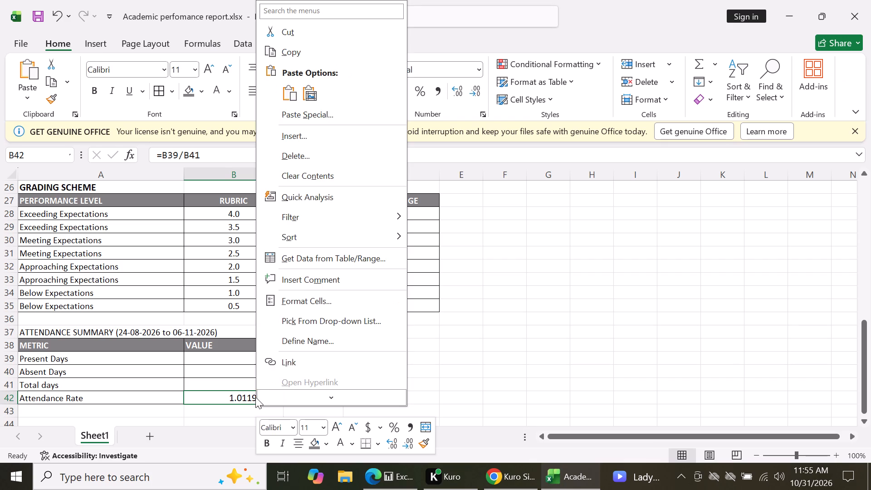
click(313, 298)
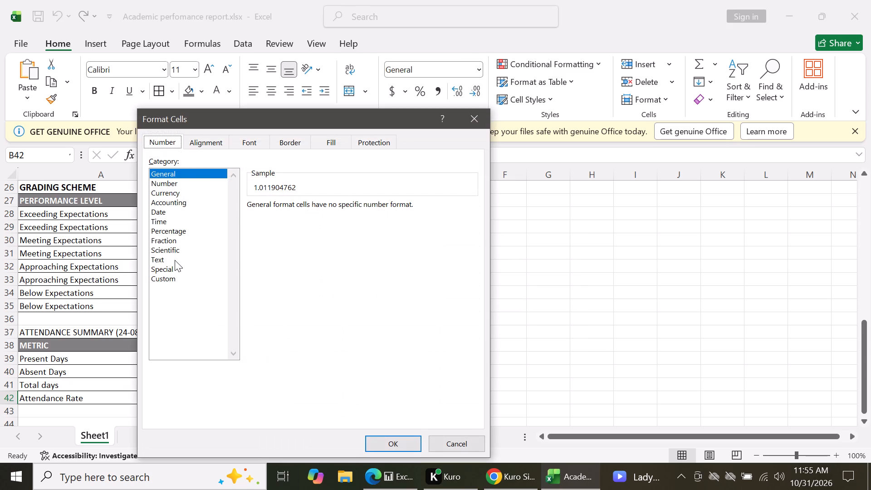
click(177, 229)
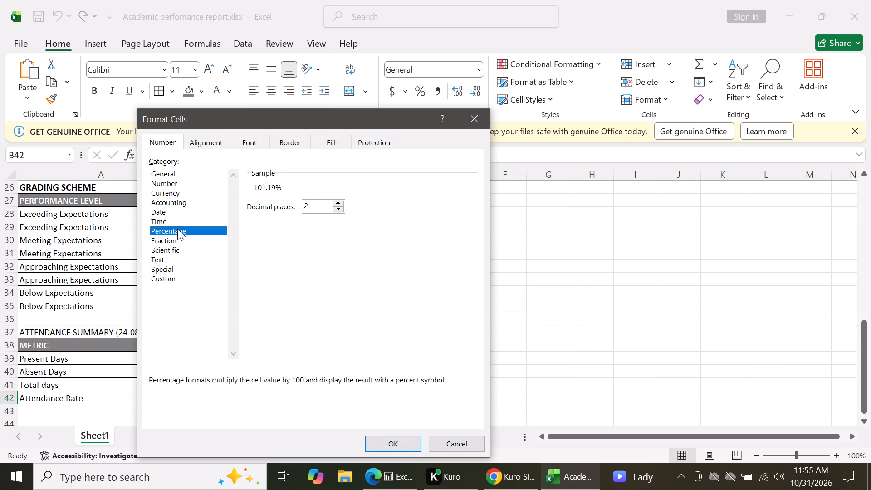
click(400, 444)
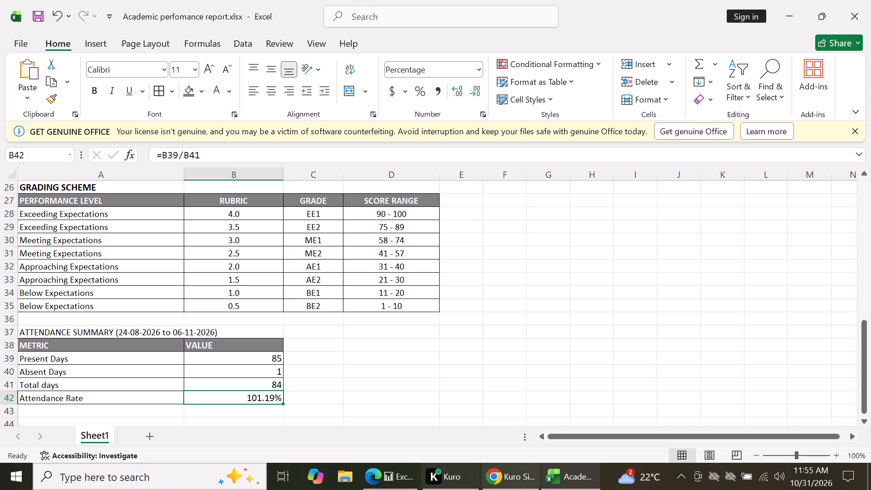
Switch to Edge, return to the search results and watch the Percentage Formula in Excel short.
click(401, 475)
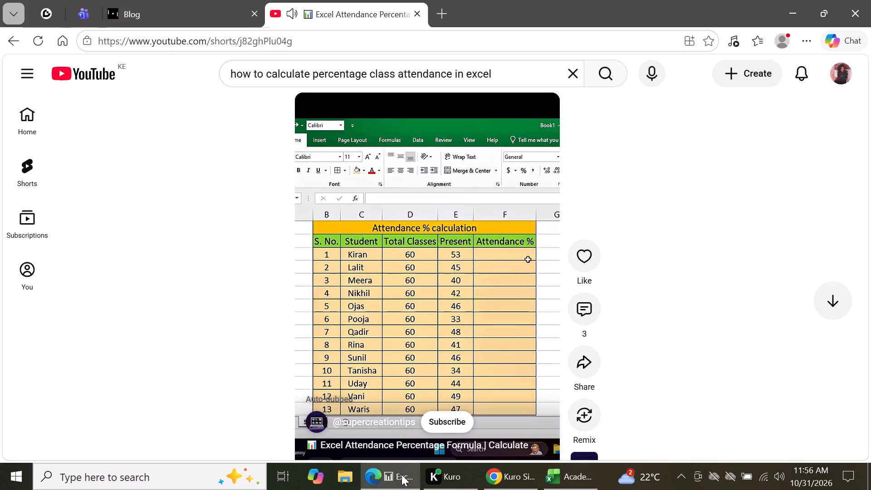
click(15, 41)
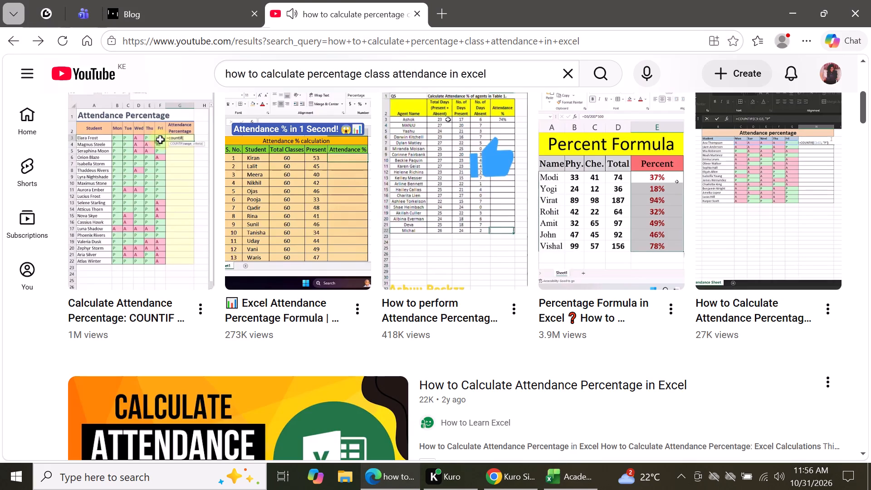
click(636, 198)
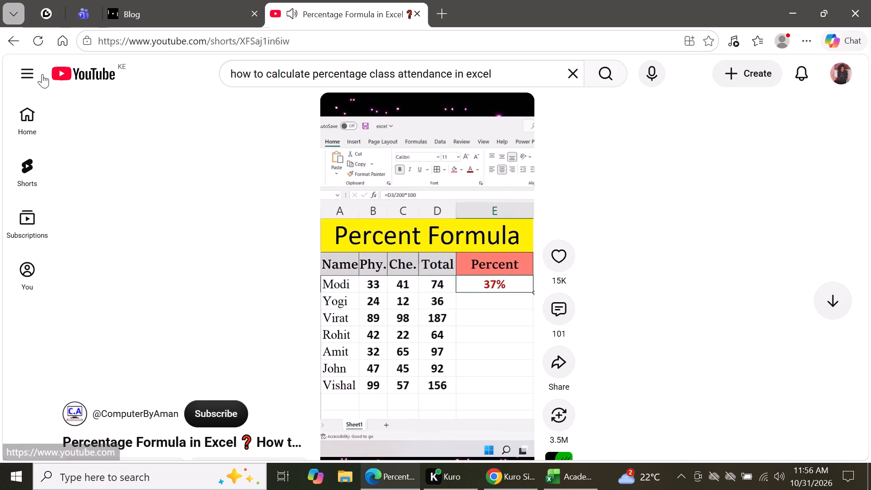
Go back to the search results and open the How to perform Attendance Percentage short.
click(17, 45)
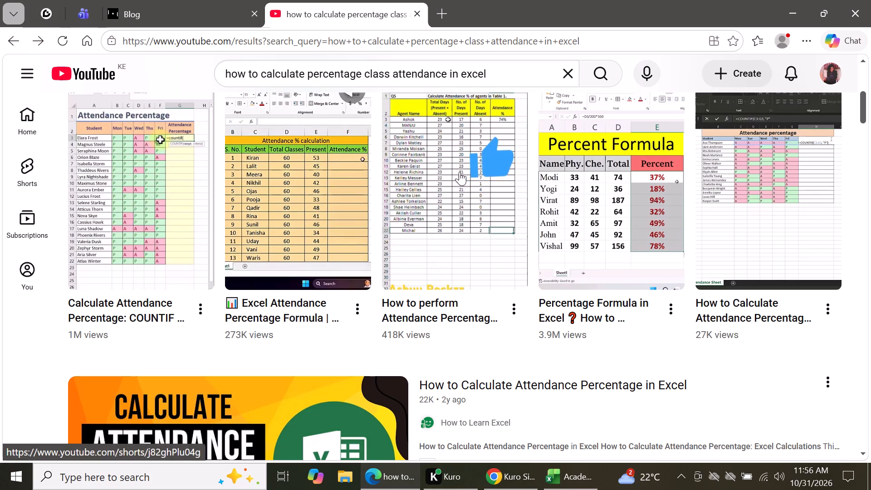
click(499, 167)
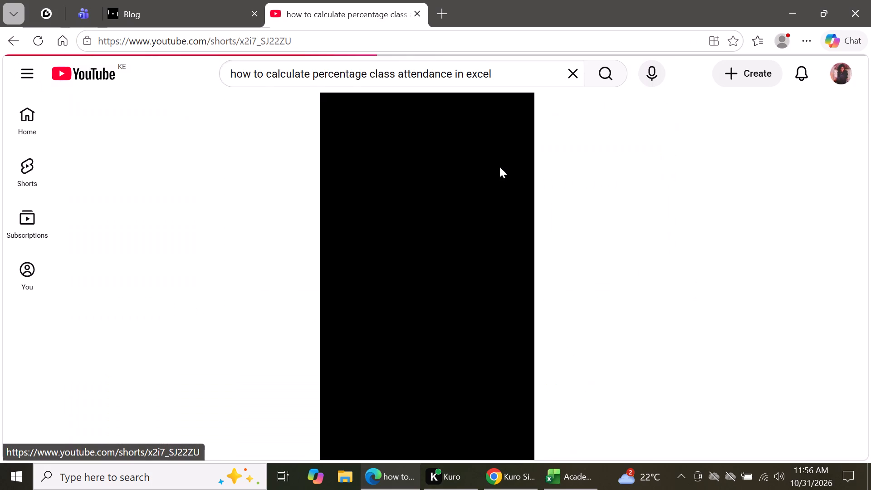
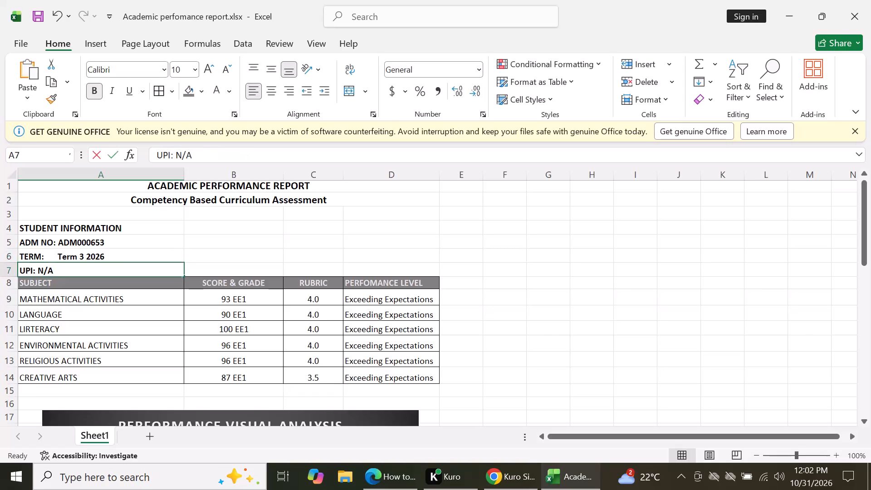
Pad the UPI entry in A7 with spaces so N/A lines up with the values in the rows above.
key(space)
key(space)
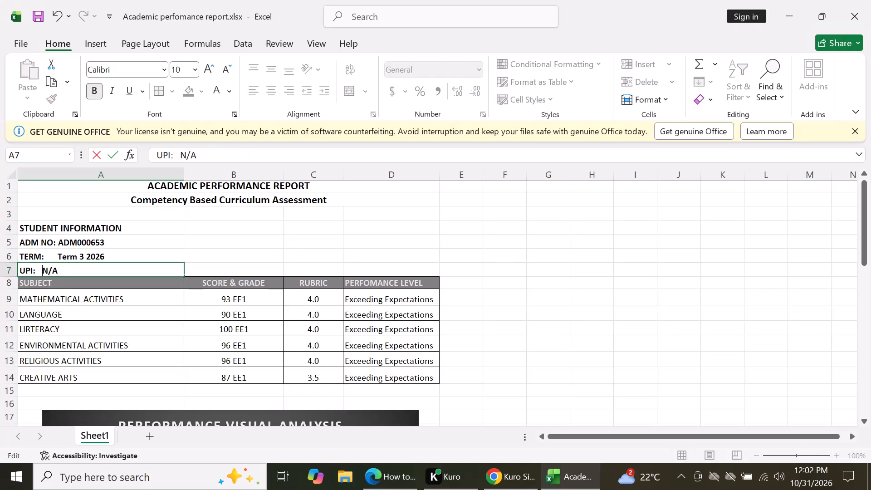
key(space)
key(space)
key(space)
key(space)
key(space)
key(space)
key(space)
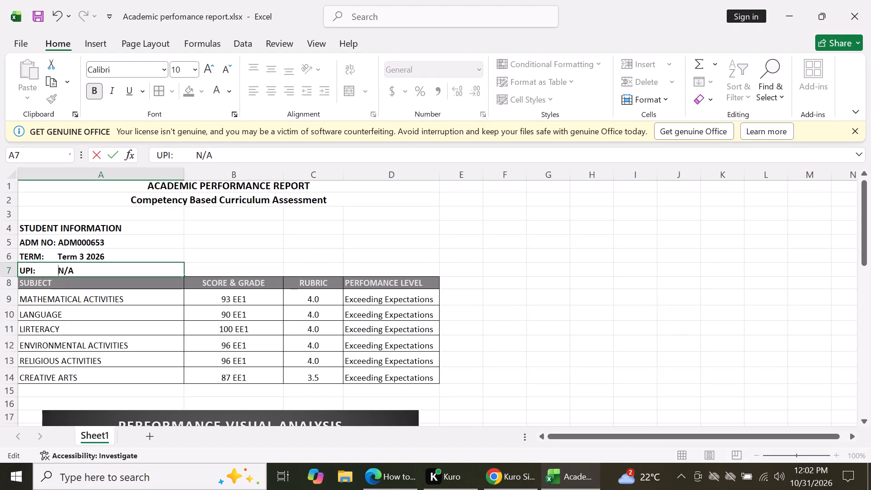
Enter the label "Name:" followed by the student's full name in capitals in cell B4.
click(199, 231)
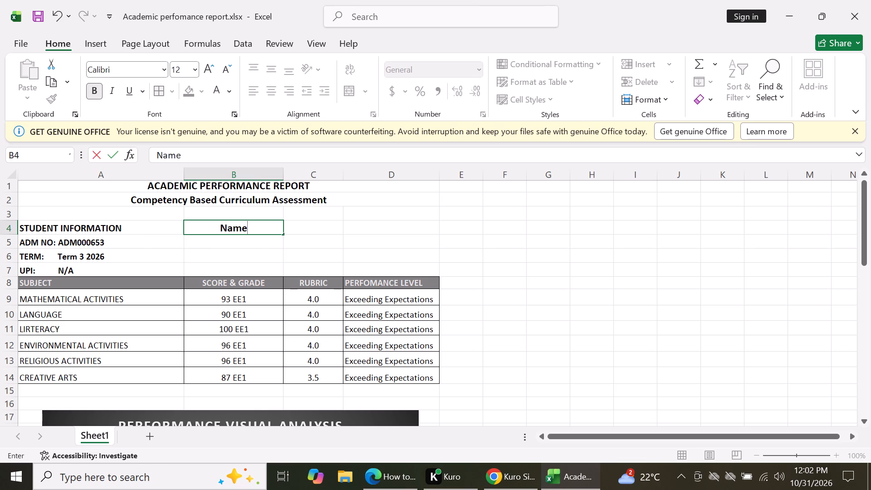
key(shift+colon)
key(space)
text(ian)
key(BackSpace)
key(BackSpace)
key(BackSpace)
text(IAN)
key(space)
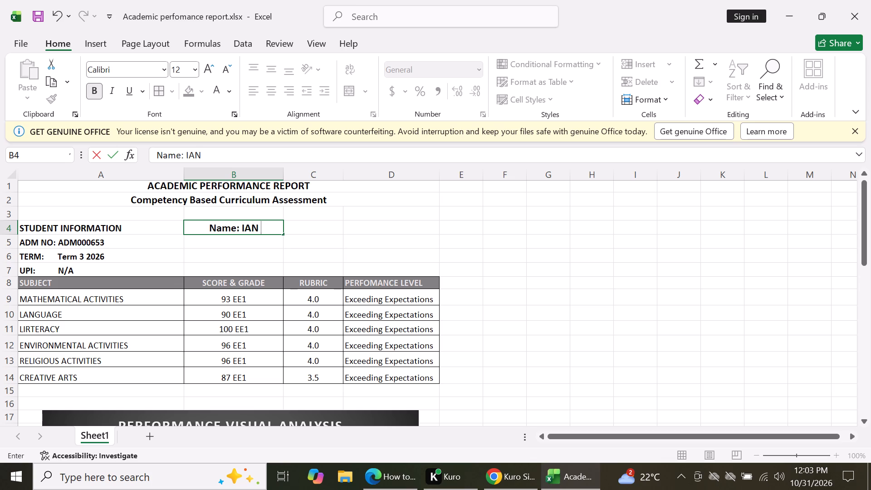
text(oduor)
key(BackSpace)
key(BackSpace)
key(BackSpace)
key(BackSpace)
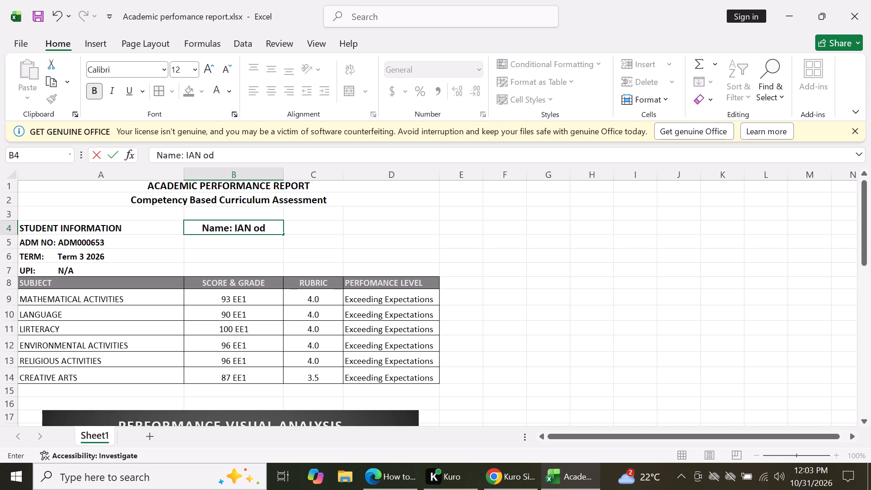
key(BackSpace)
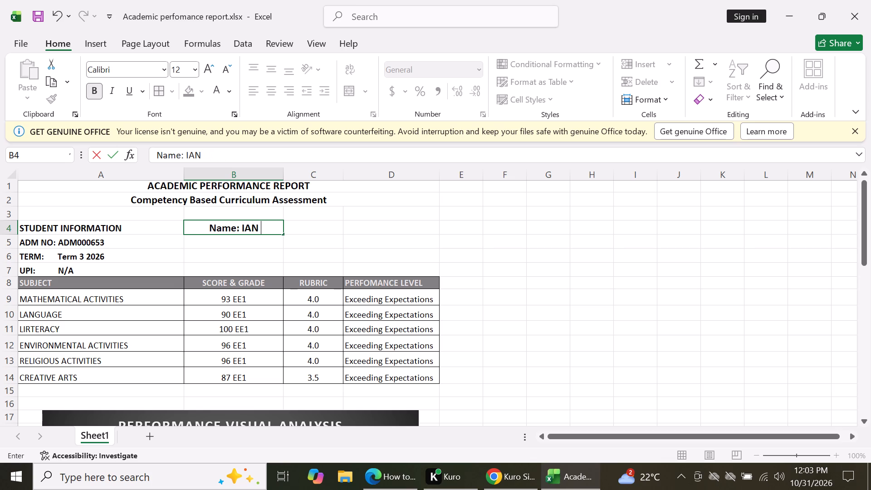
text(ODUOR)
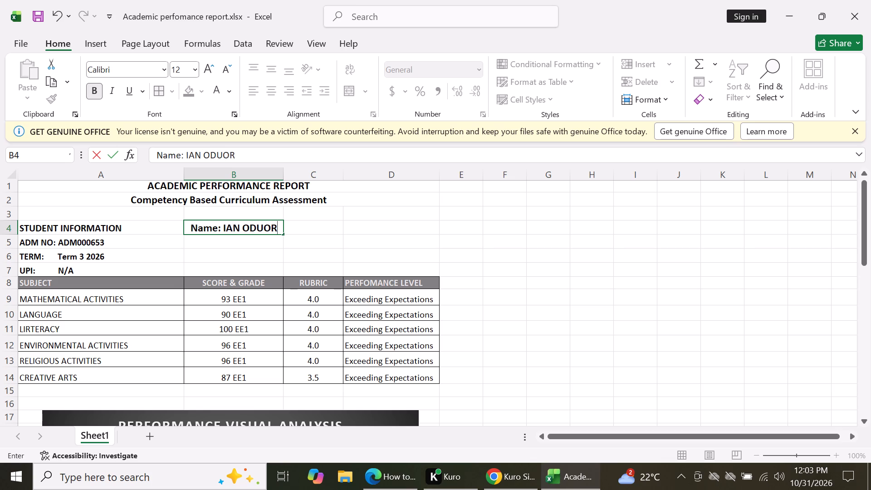
Enter "EXAMINATION: Mid-term exams" in cell B5 beneath the student's name.
click(203, 243)
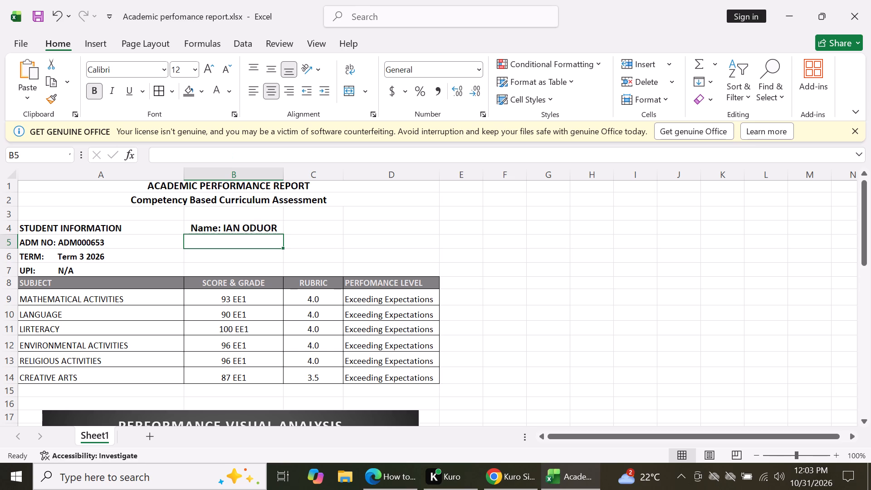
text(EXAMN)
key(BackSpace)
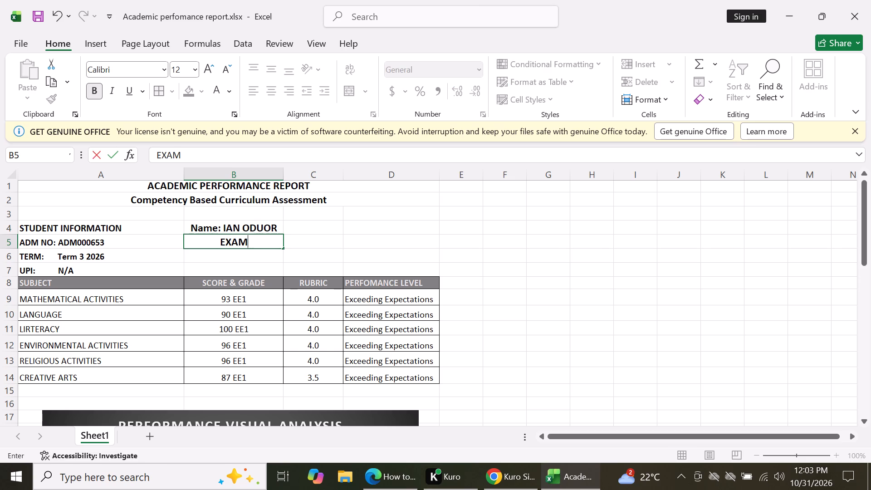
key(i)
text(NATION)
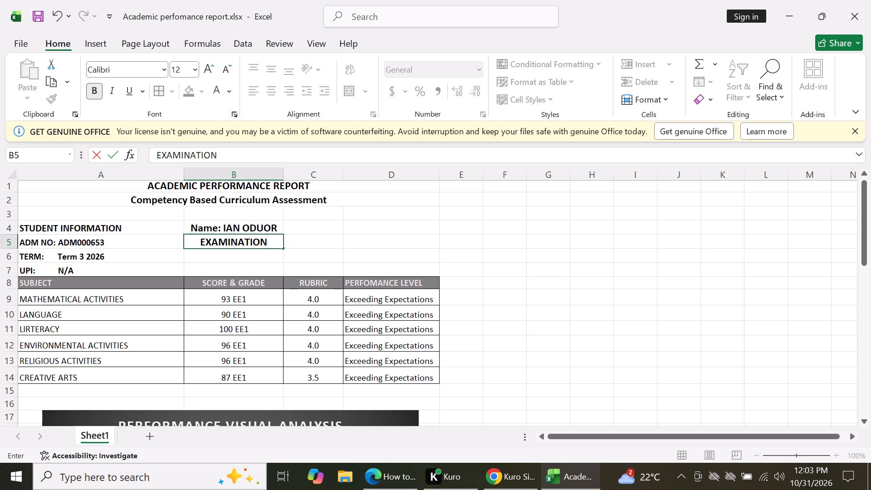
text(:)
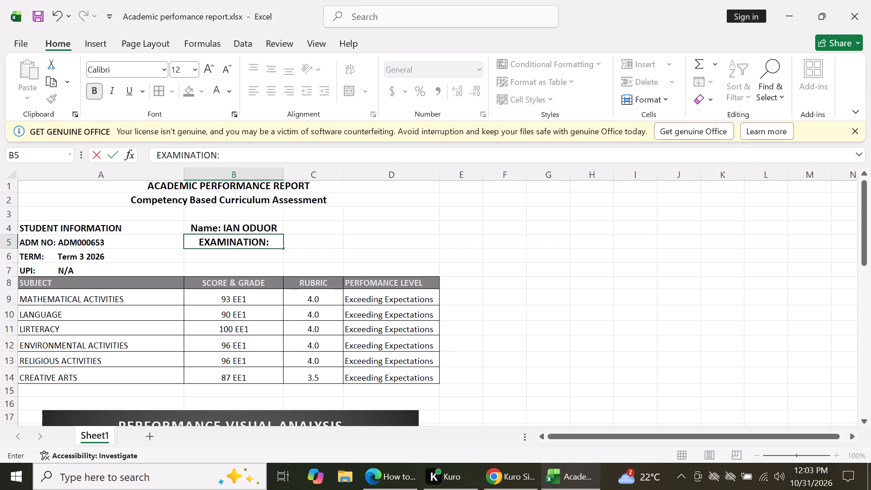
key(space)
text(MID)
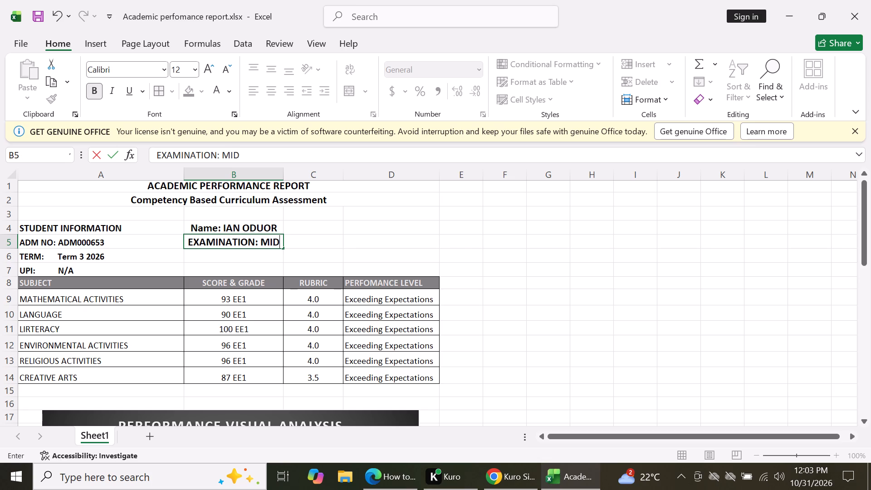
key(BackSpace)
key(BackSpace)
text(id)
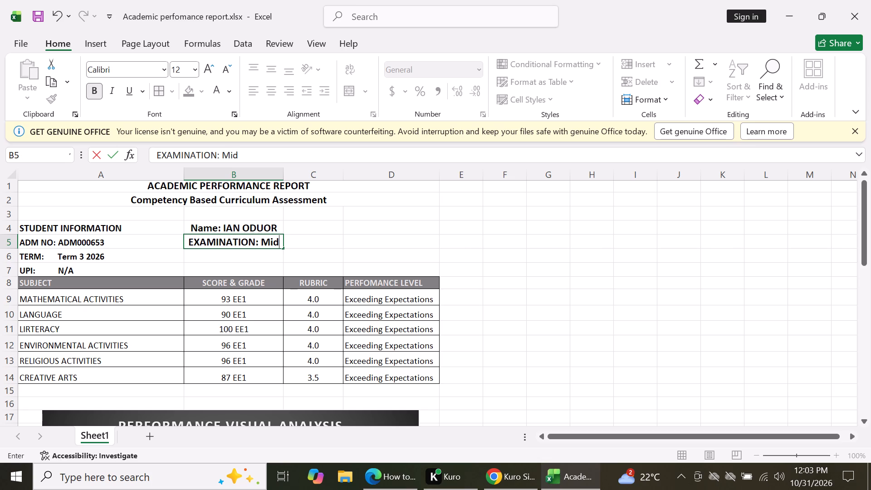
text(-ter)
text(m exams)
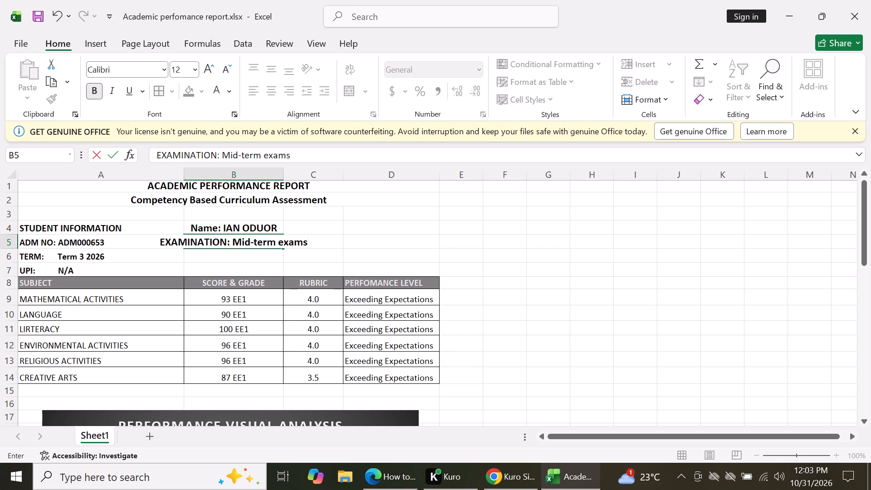
click(215, 260)
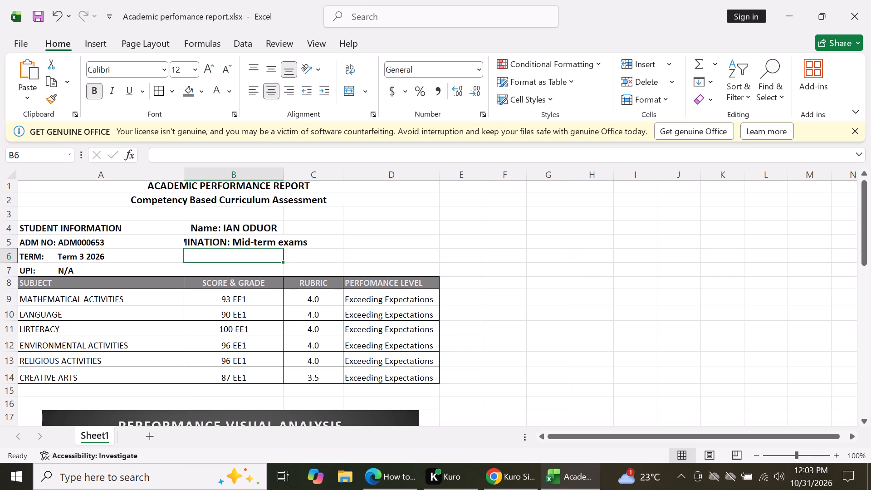
Set the font size of the name and examination cells B4:B5 to 10.
drag(204, 229, 260, 243)
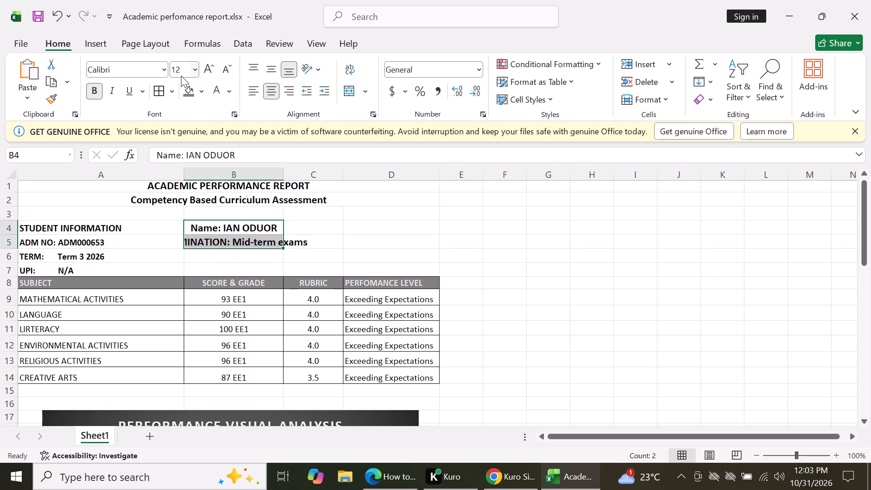
click(197, 72)
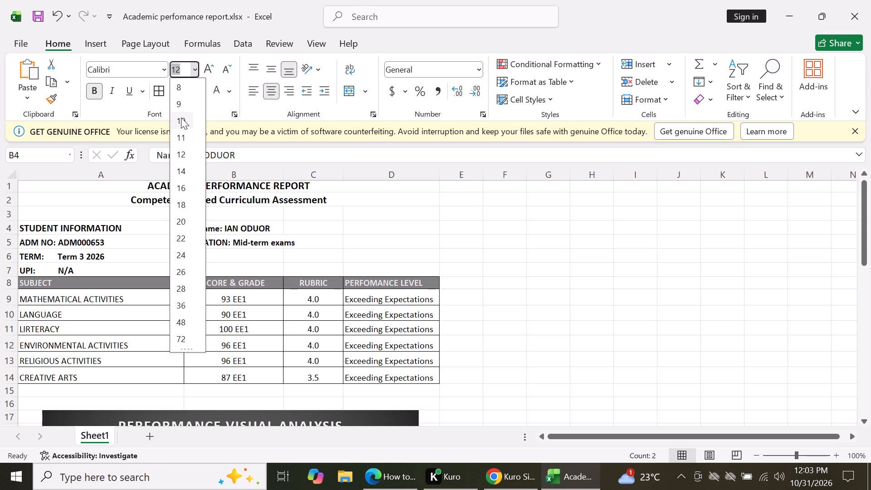
click(181, 123)
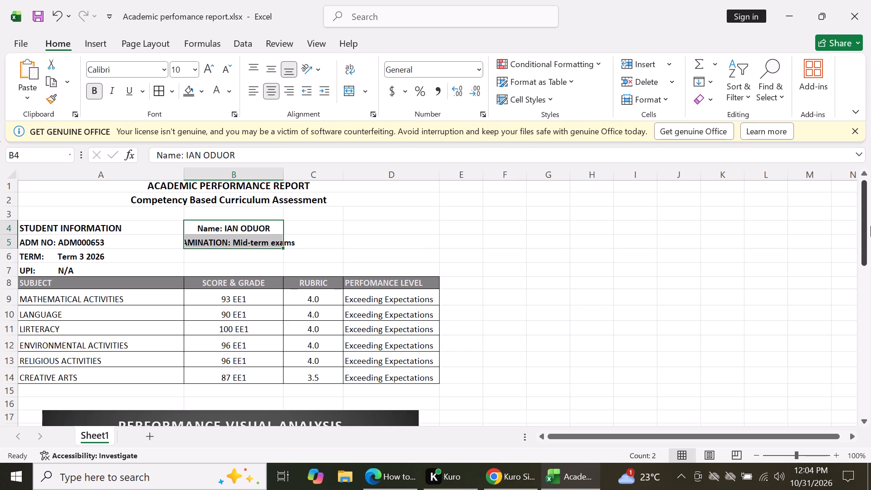
Widen column B until the full examination text in B5 fits within the cell.
drag(865, 226, 870, 299)
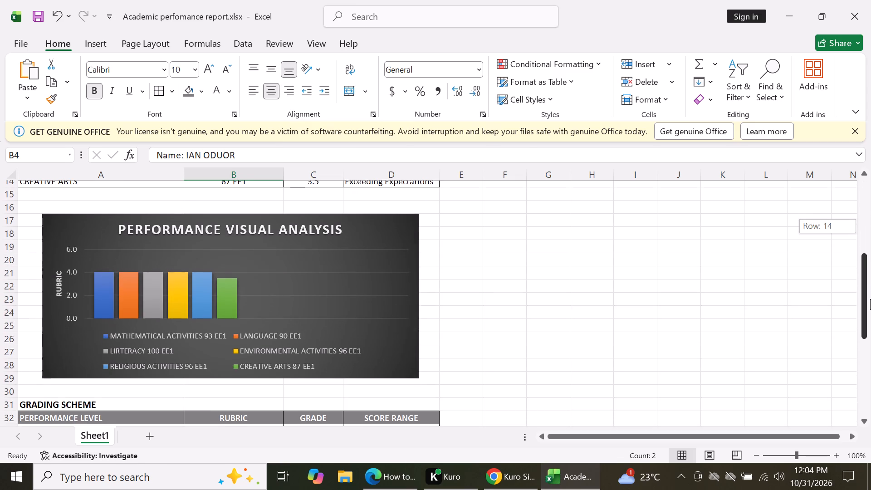
drag(870, 299, 870, 302)
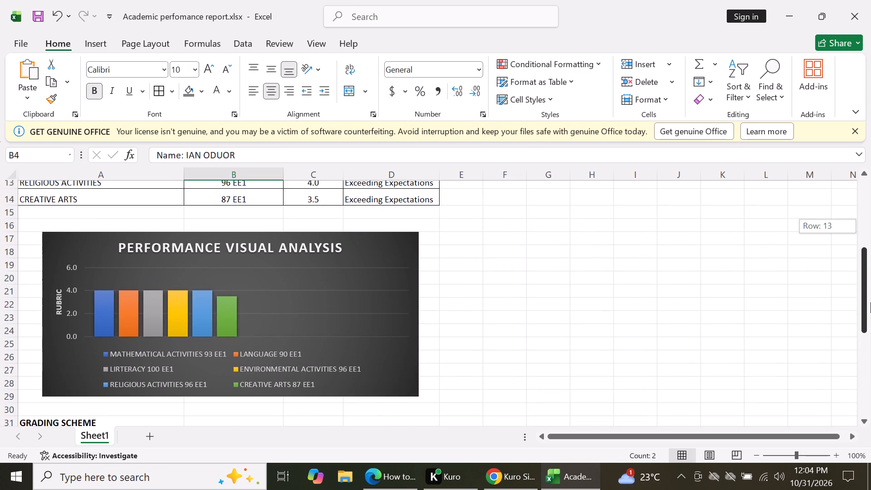
drag(870, 302, 870, 276)
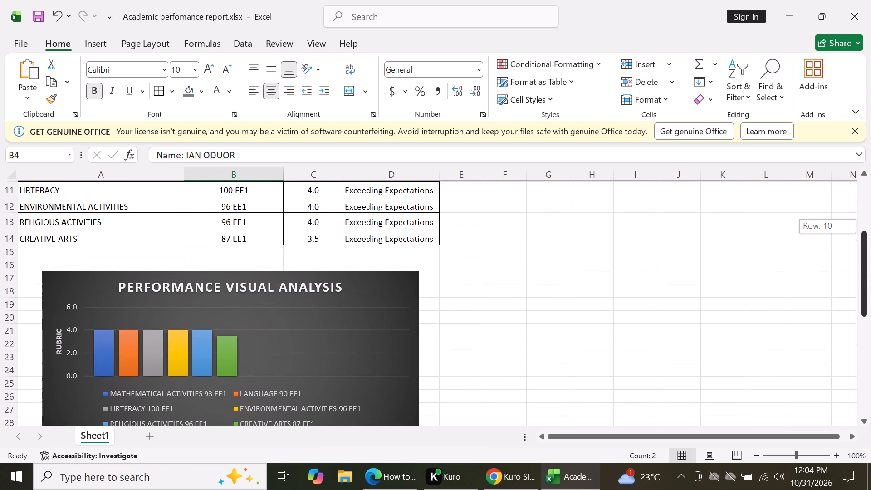
drag(870, 276, 870, 220)
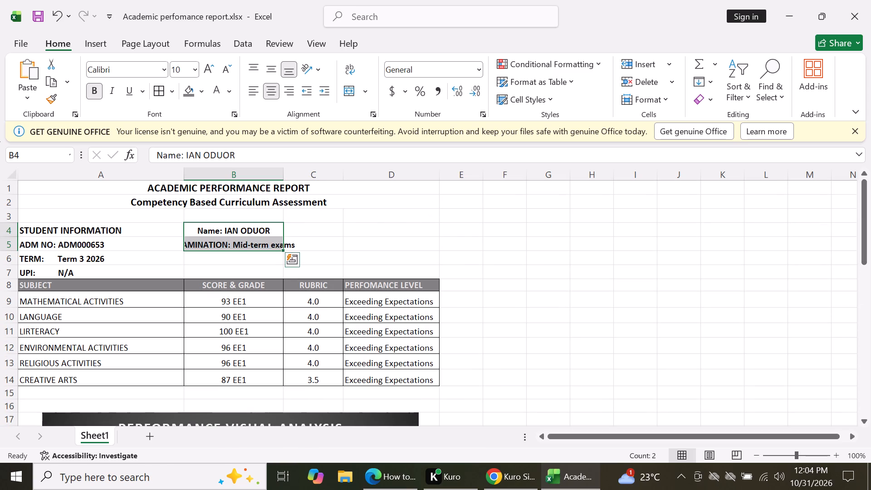
drag(286, 179, 301, 182)
drag(297, 178, 308, 178)
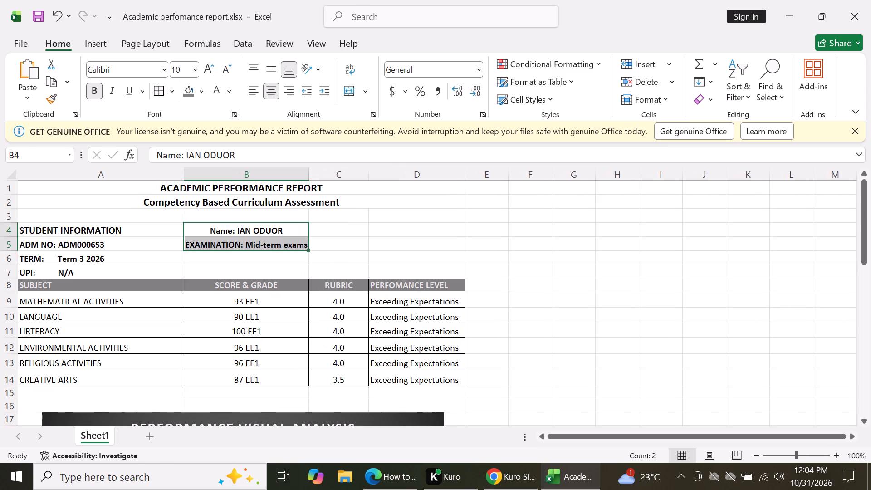
Left-align the name and examination cells B4:B5.
drag(863, 249, 870, 290)
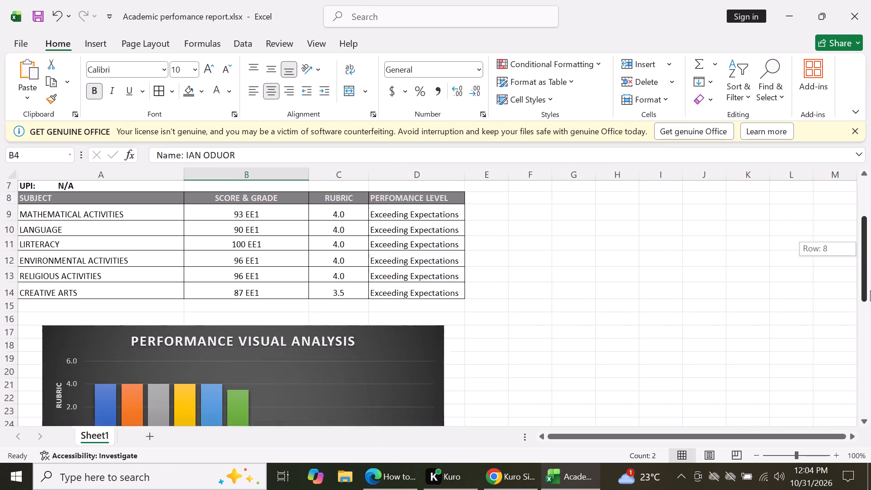
drag(870, 290, 870, 404)
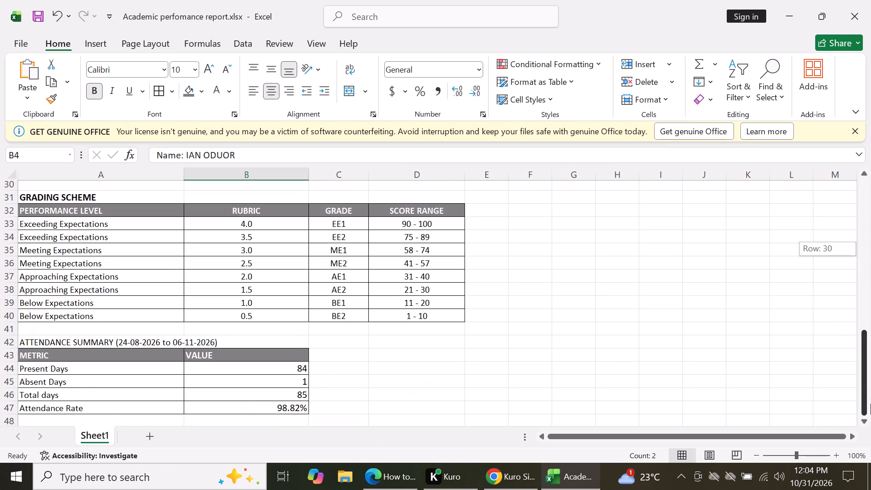
drag(870, 404, 869, 241)
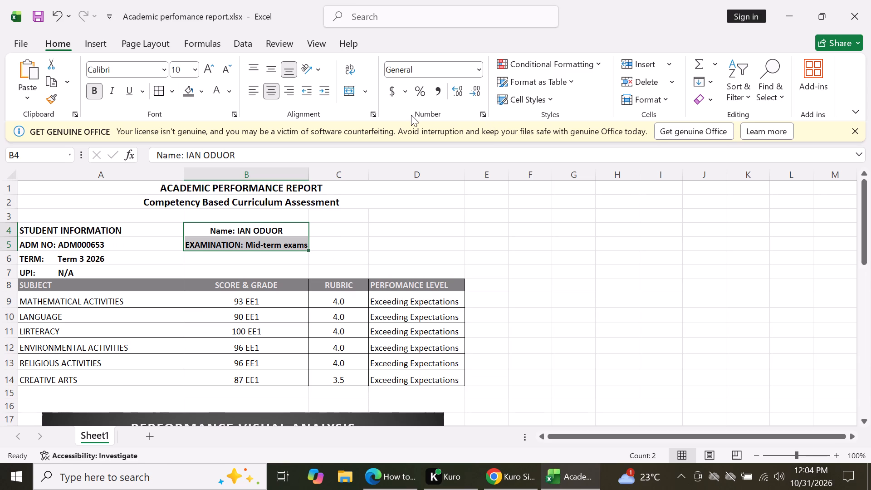
click(258, 88)
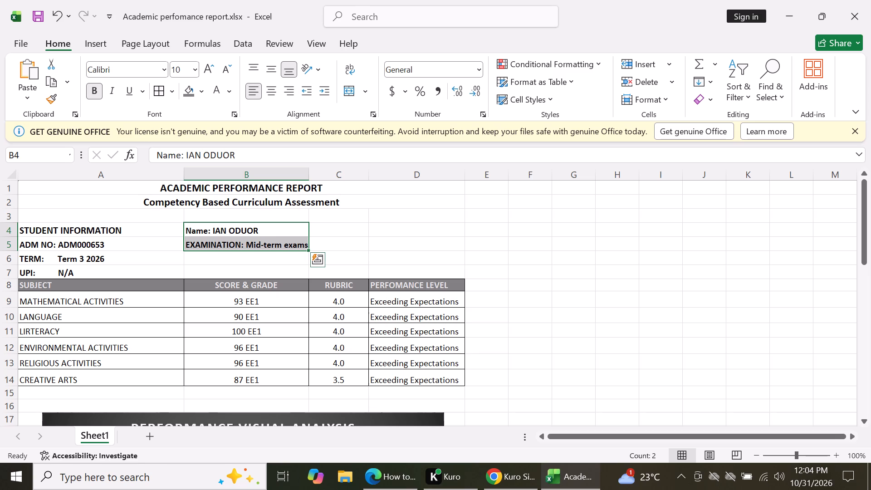
click(275, 238)
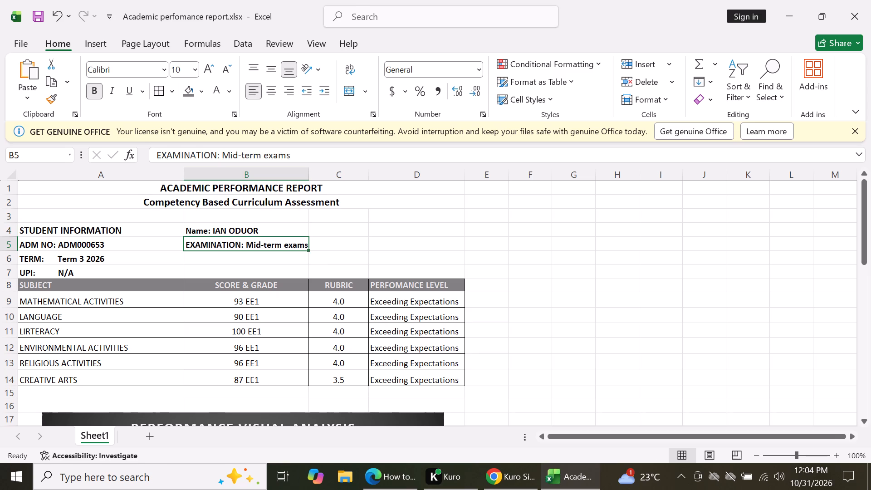
Insert spaces after "Name:" in B4 so the student's name lines up with "Mid-term exams" in the row below.
double_click(212, 231)
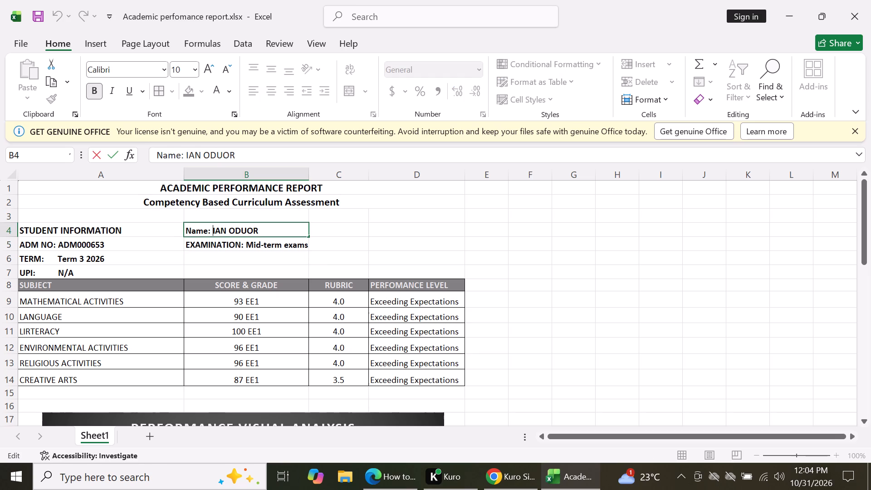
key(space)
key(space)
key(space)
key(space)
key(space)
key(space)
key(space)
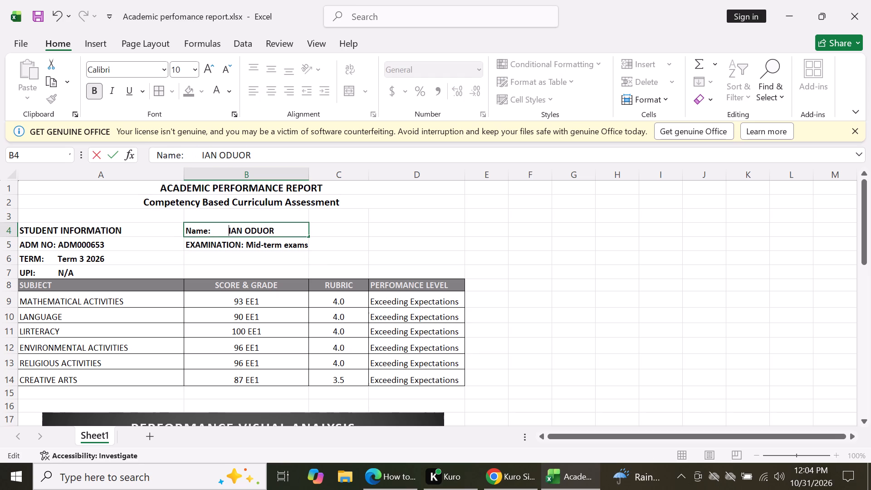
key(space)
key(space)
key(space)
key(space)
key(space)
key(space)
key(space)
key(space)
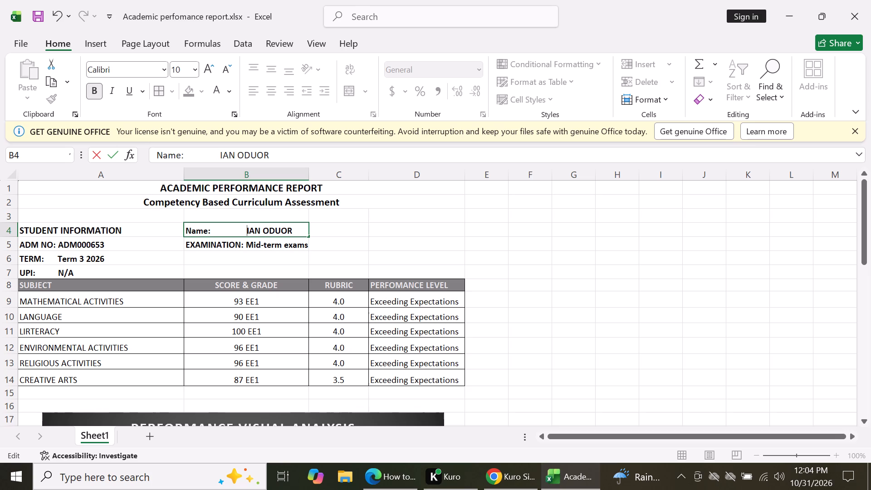
click(489, 230)
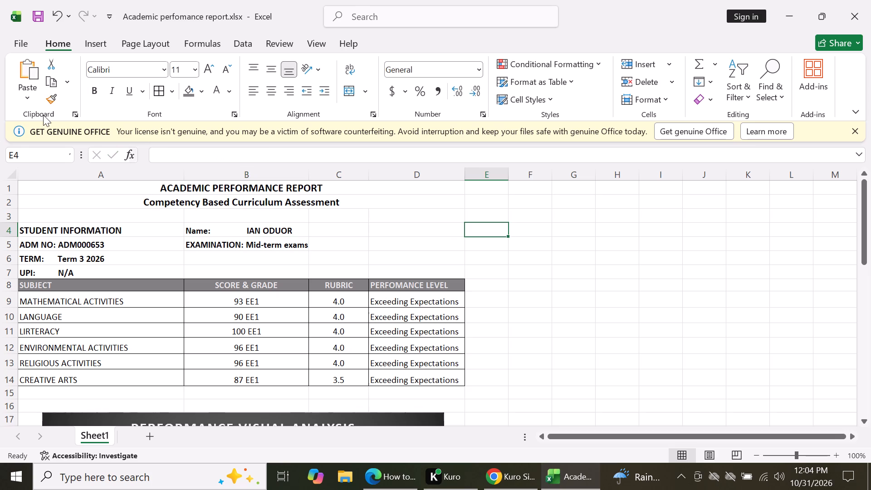
Save the workbook.
click(39, 20)
Check the report's one-page A4 print preview and review the worksheet down to the attendance summary.
click(16, 47)
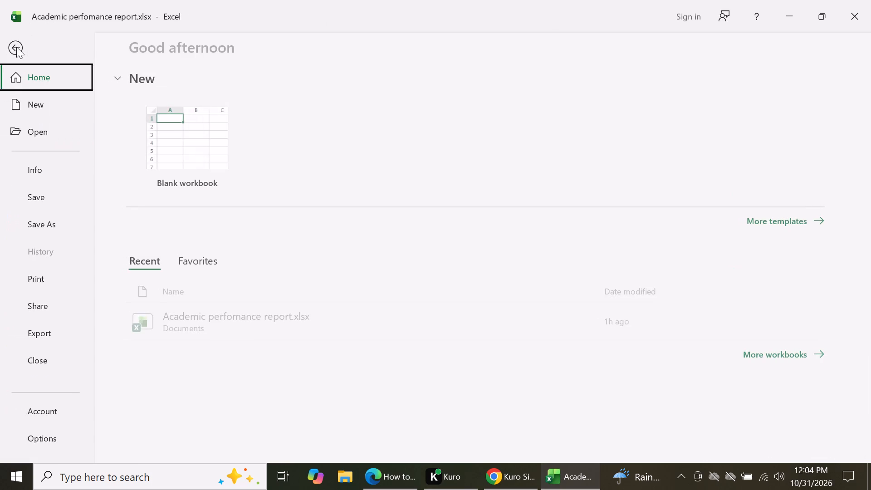
click(47, 284)
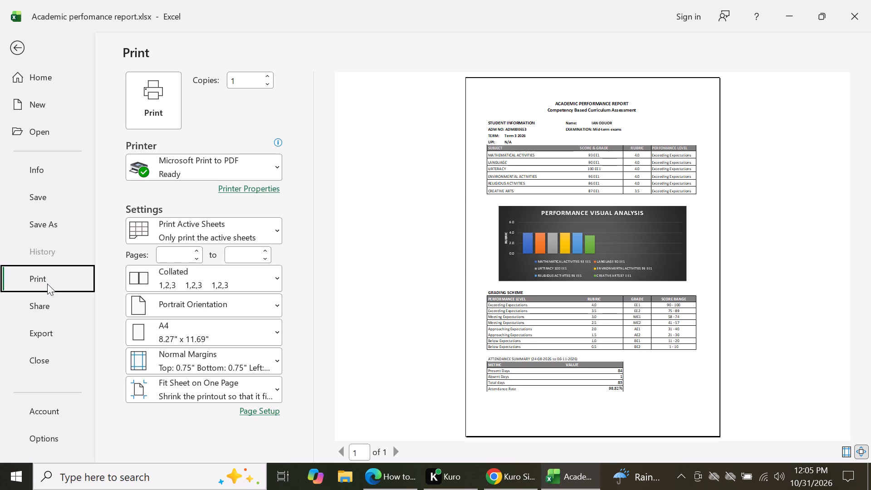
click(14, 51)
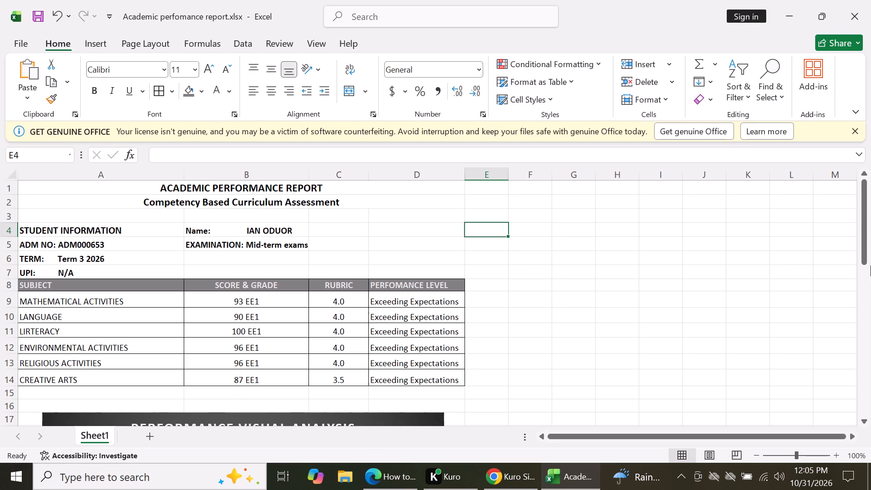
drag(868, 253, 870, 378)
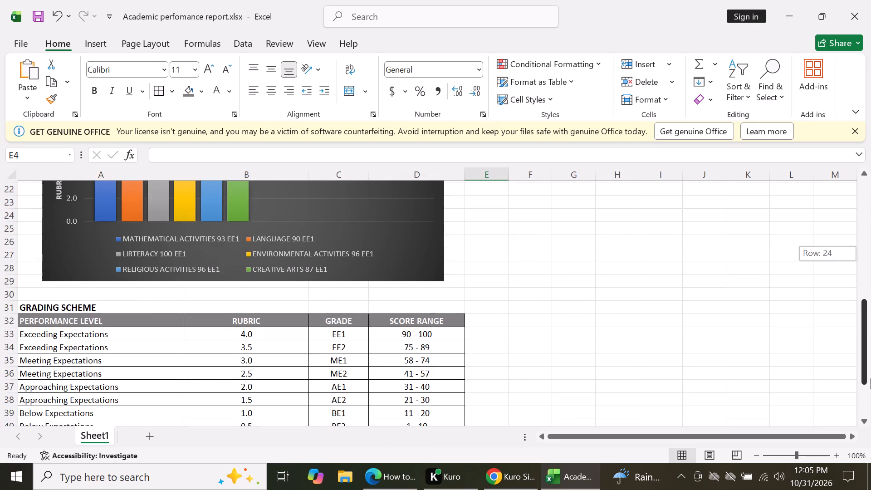
drag(870, 378, 870, 414)
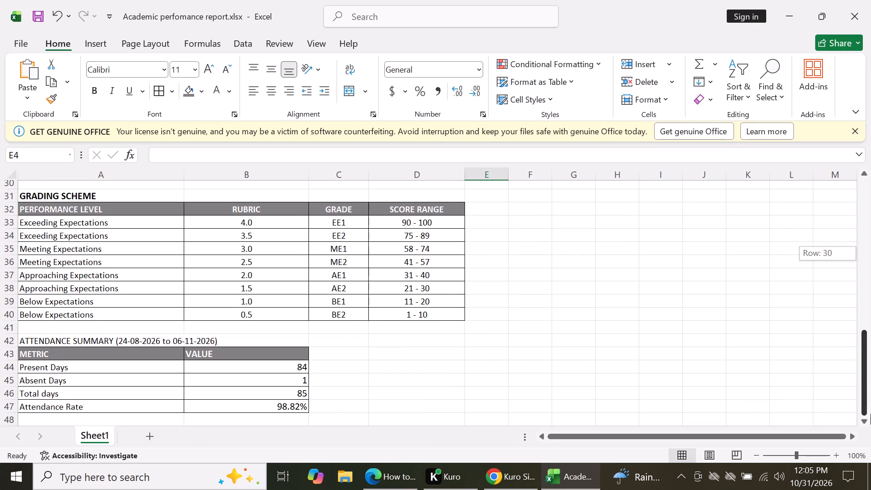
drag(870, 414, 870, 240)
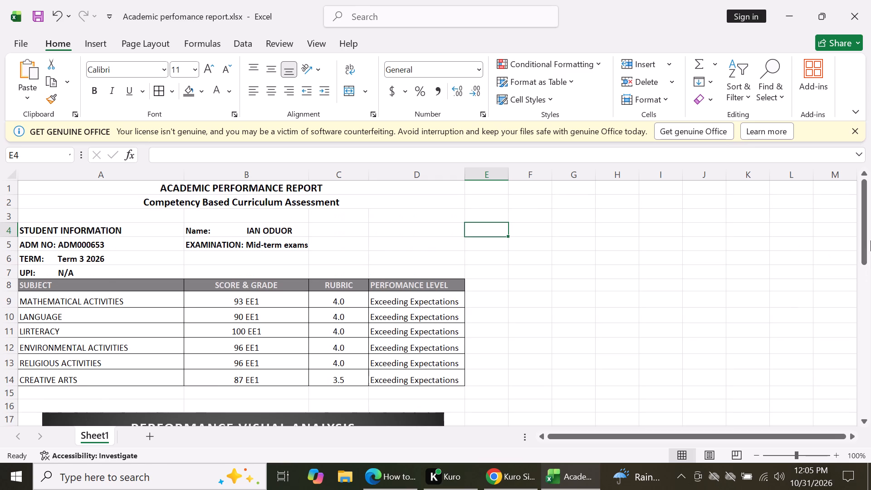
Save the workbook again.
click(36, 12)
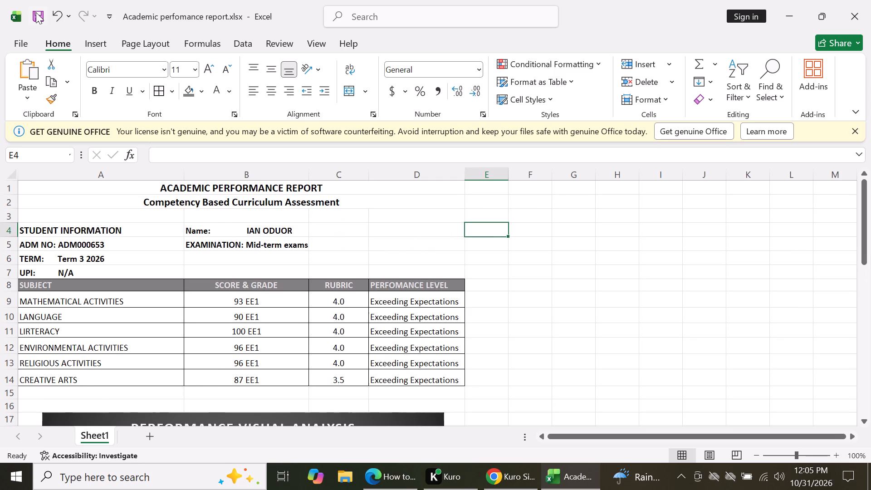
click(36, 12)
Enter "CLASS: Play group" in cell D4 of the student information section.
click(388, 245)
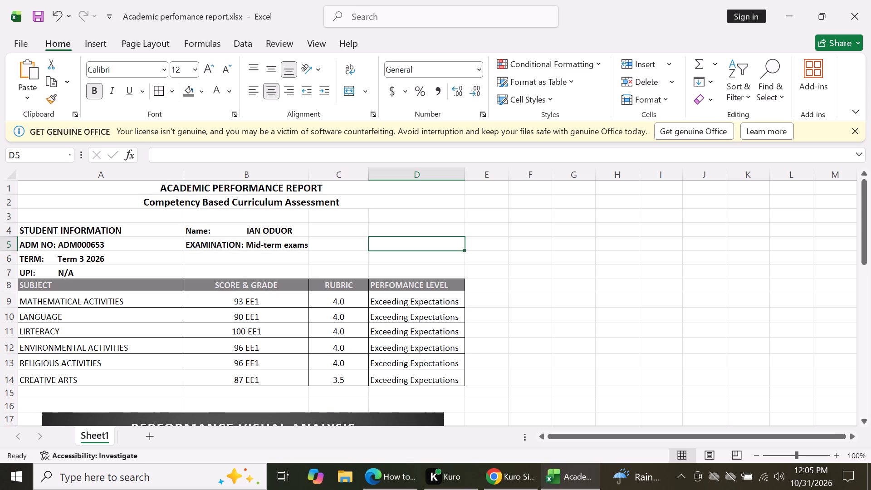
click(354, 229)
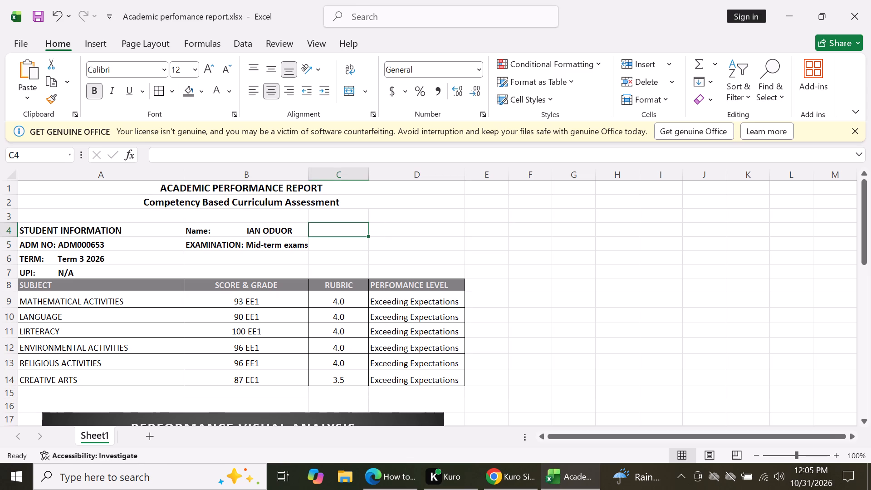
click(384, 229)
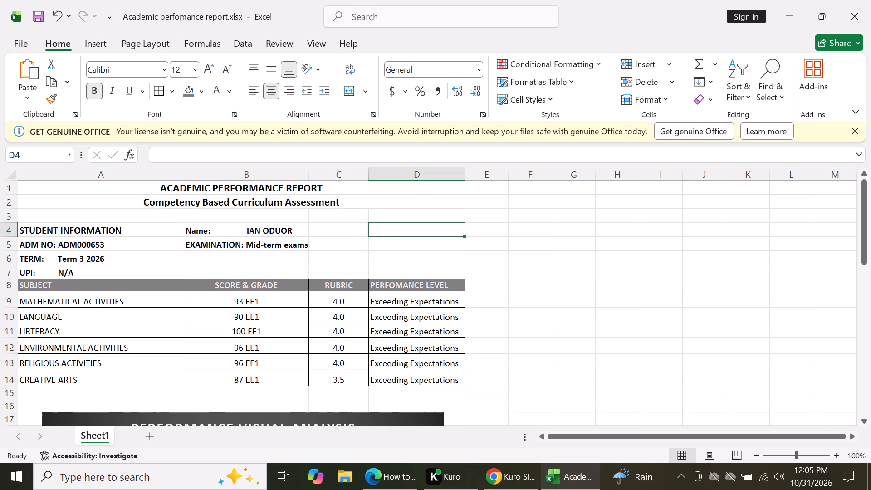
key(BackSpace)
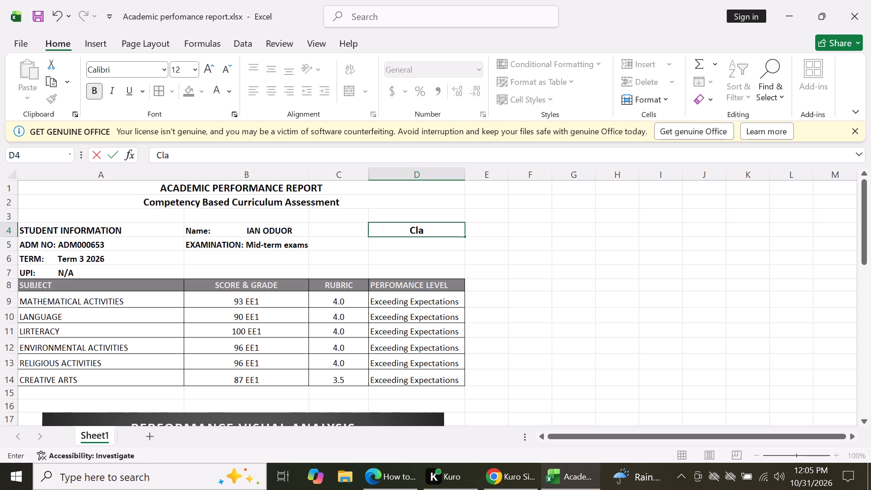
key(BackSpace)
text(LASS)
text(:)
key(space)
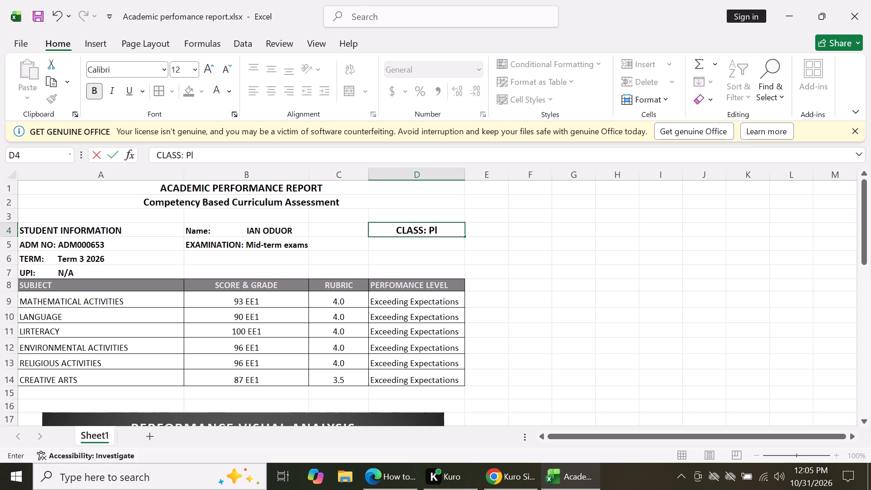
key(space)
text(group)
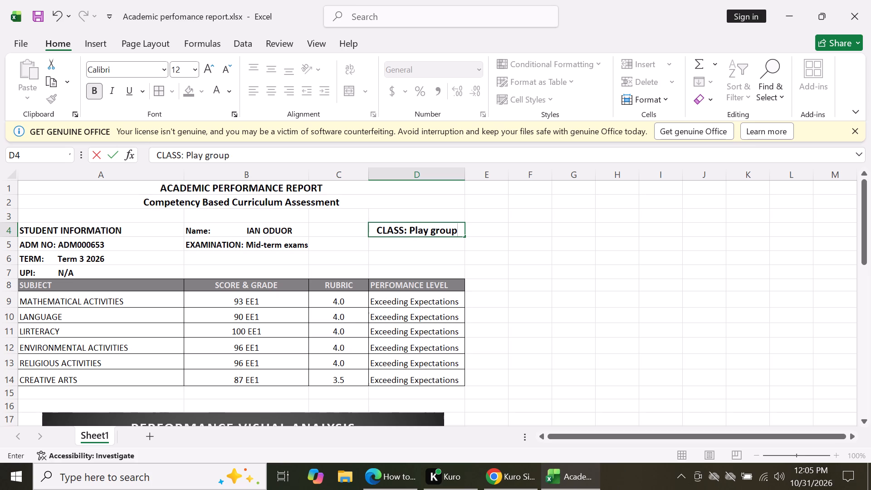
Enter "HOUSE: Tana" in cell D5, below the class entry.
click(385, 243)
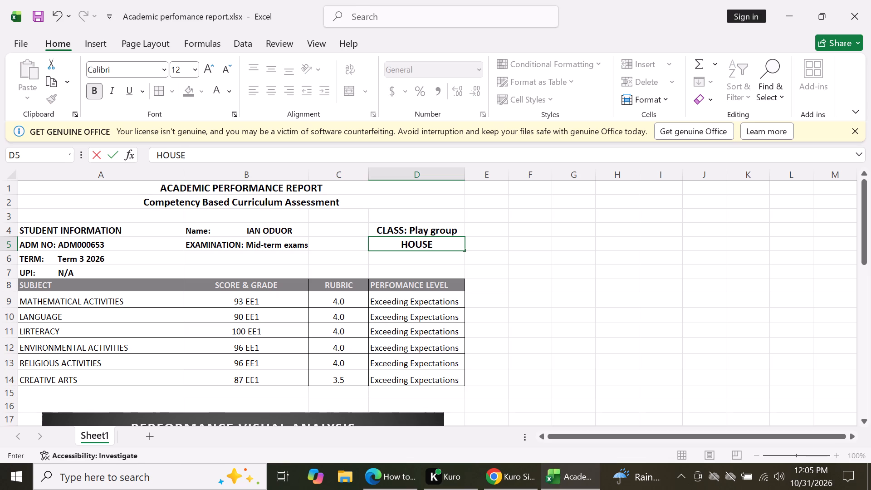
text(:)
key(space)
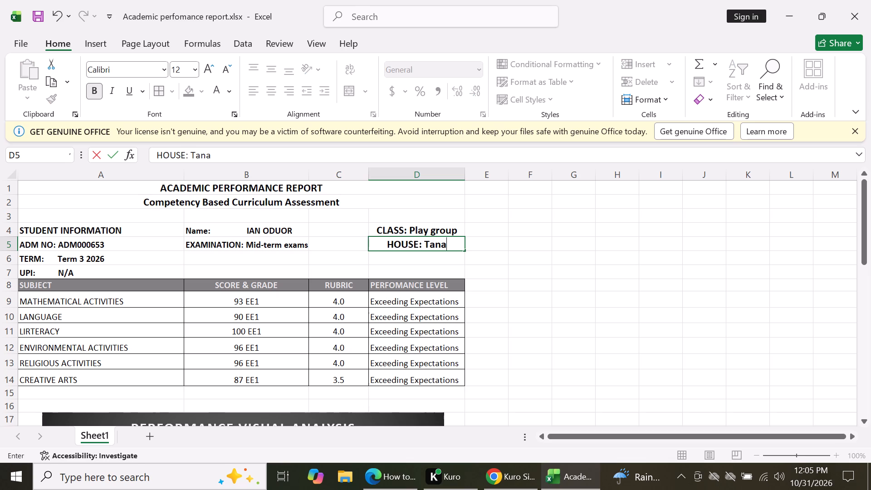
click(458, 263)
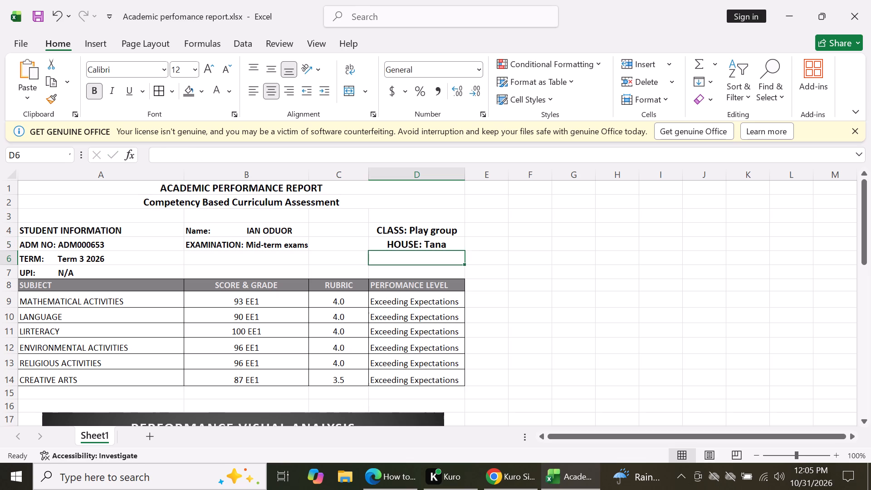
Set the font size of the class and house cells D4:D5 to 10.
drag(396, 228, 403, 241)
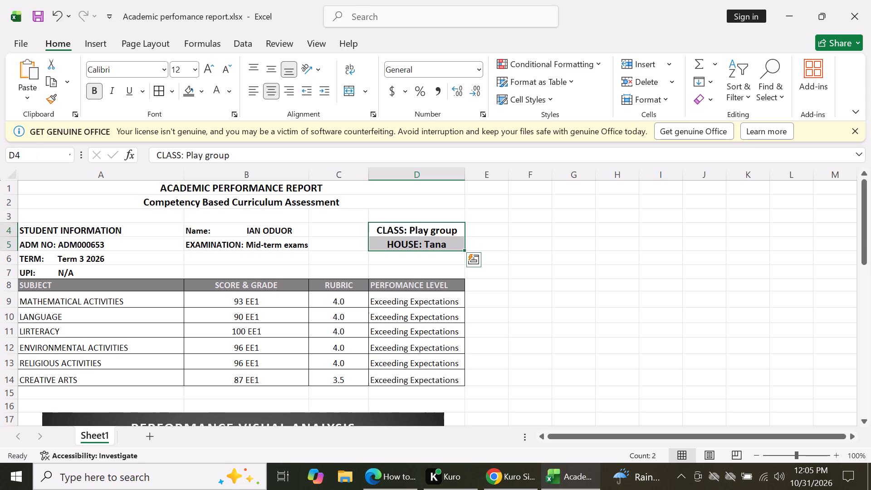
click(193, 72)
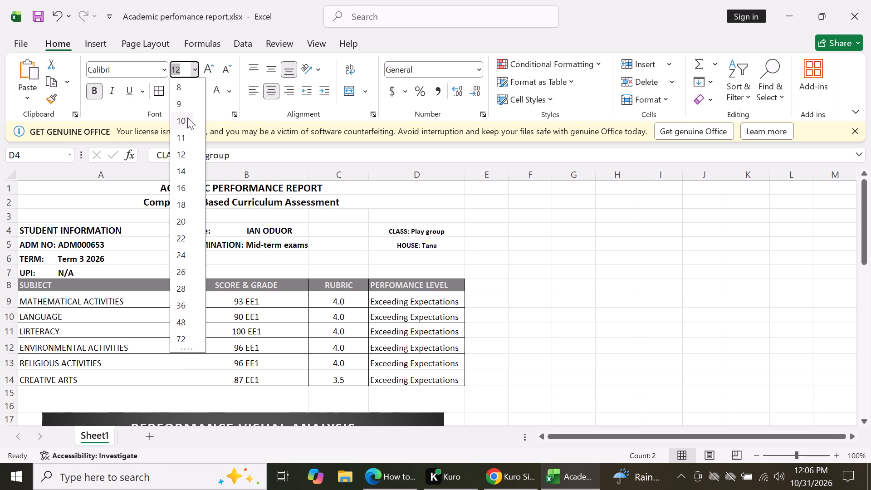
click(186, 119)
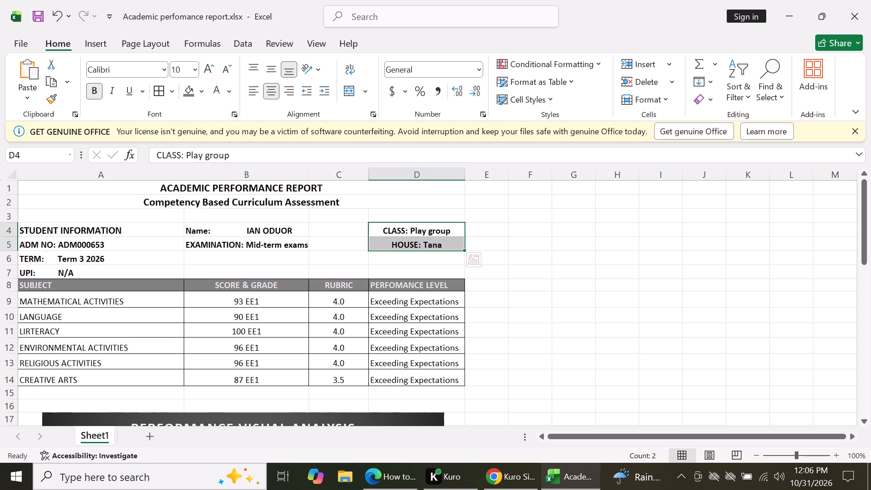
Shift the name and examination entries from B4:B5 down to B5:B6 by copying them and clearing B4.
drag(230, 229, 245, 241)
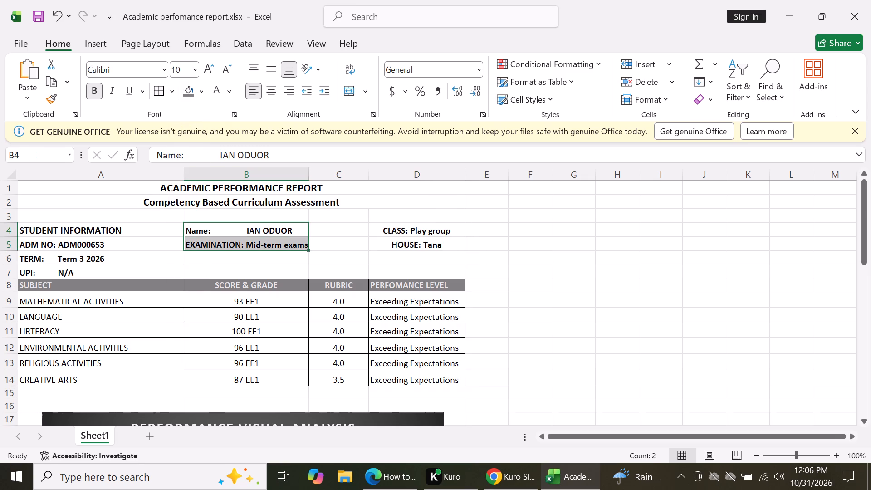
right_click(238, 241)
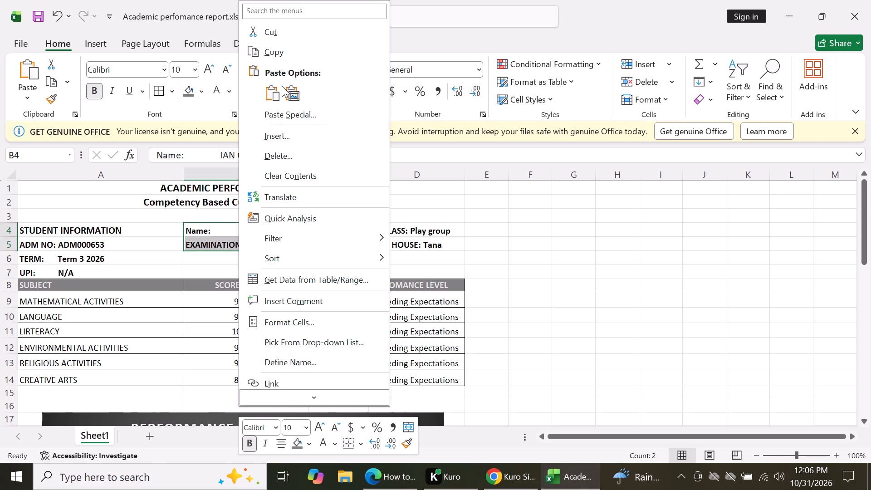
click(284, 48)
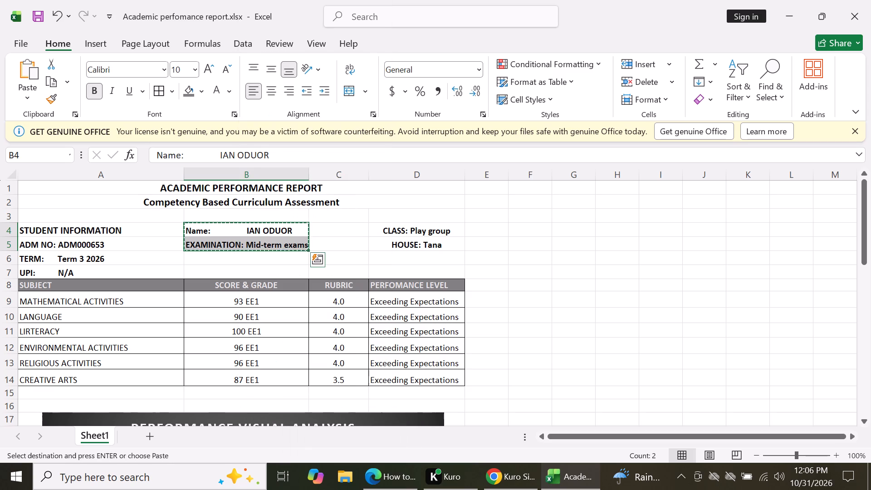
drag(201, 242, 203, 256)
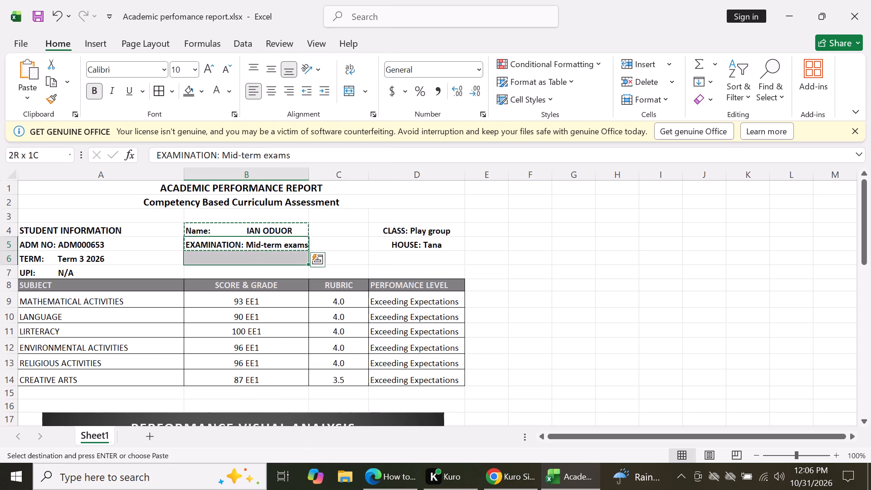
drag(203, 256, 204, 256)
right_click(206, 253)
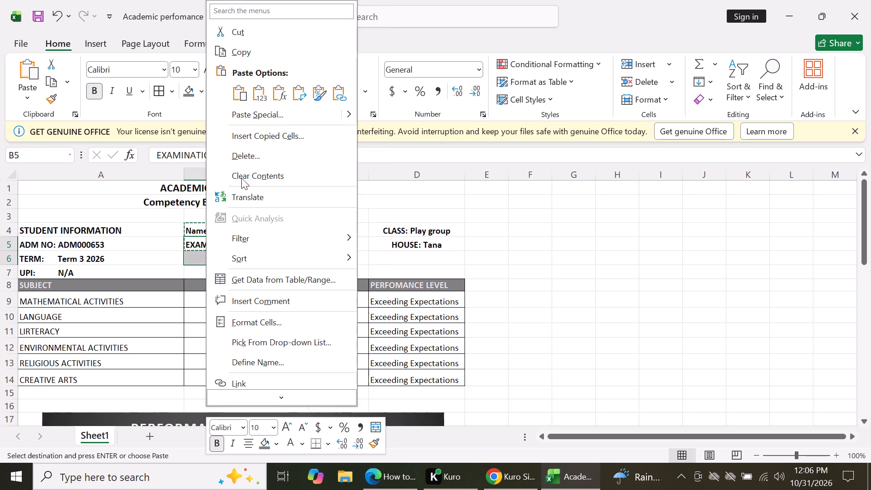
click(242, 90)
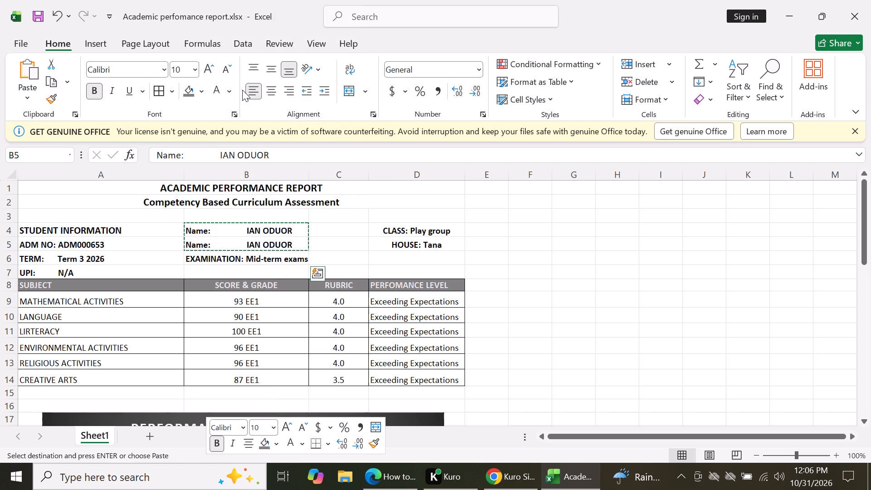
click(219, 233)
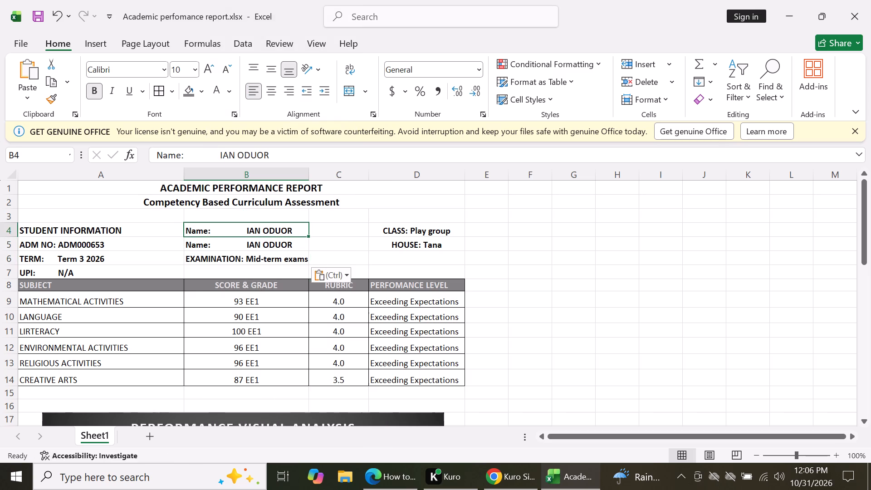
key(Delete)
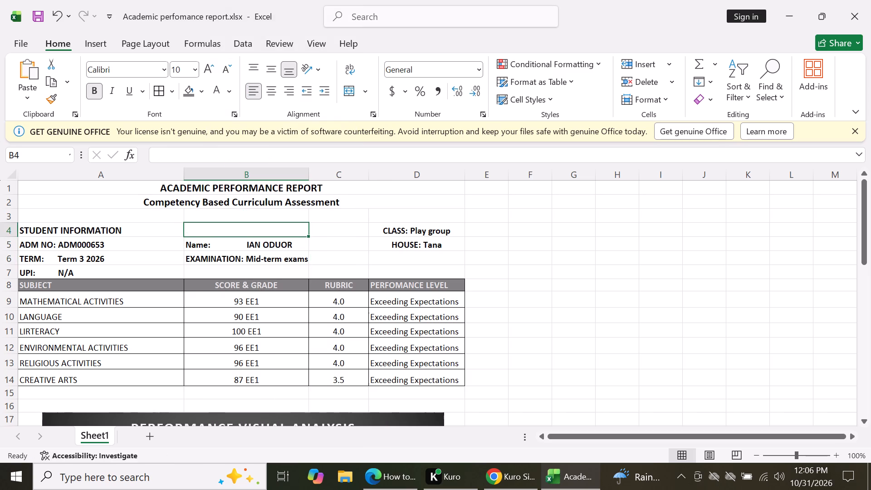
Shift the class and house entries from D4:D5 down to D5:D6 by copying them and clearing D4.
click(402, 231)
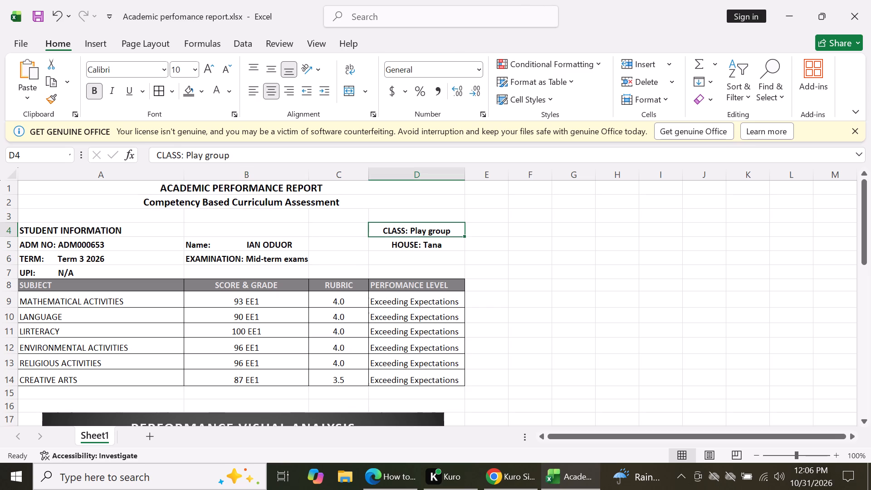
drag(399, 229, 403, 240)
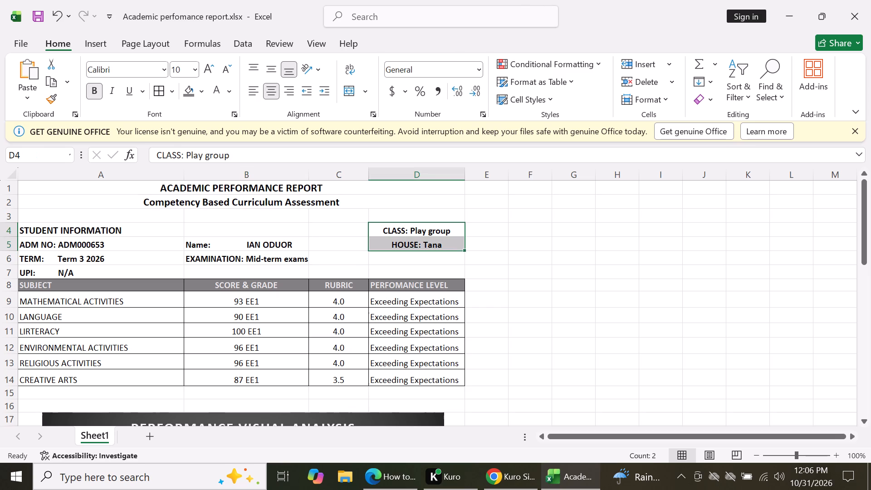
right_click(403, 240)
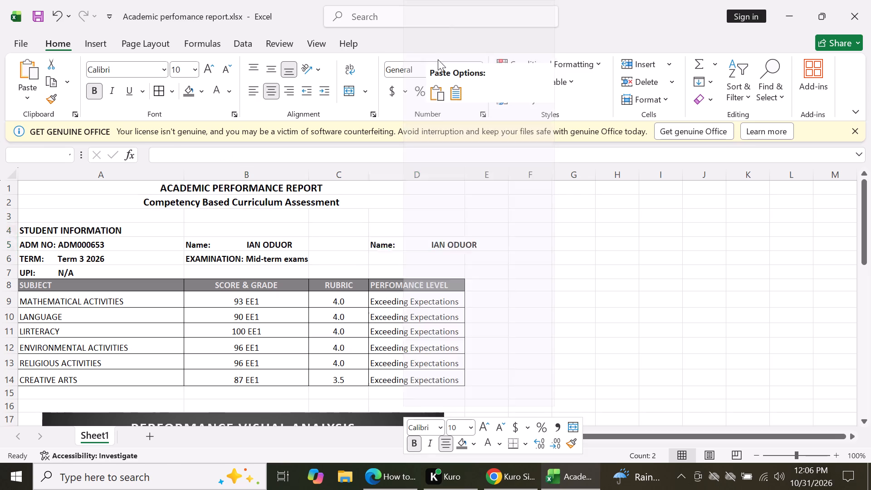
click(446, 52)
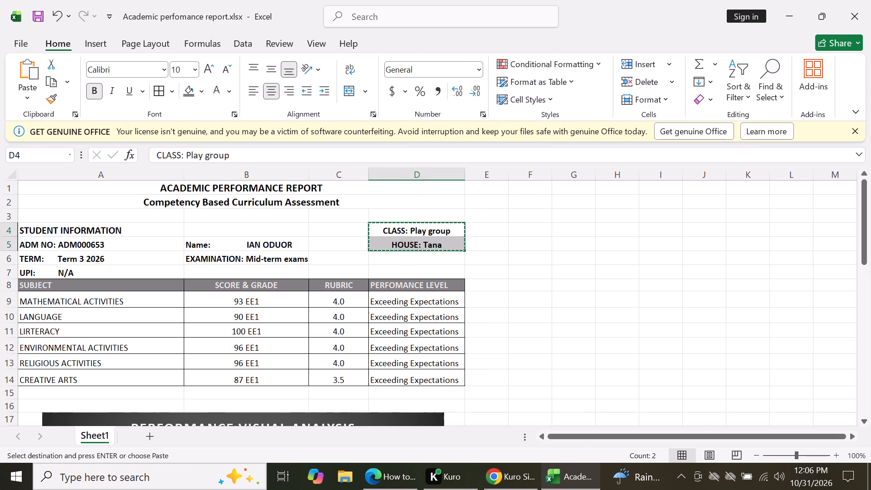
drag(381, 241, 386, 255)
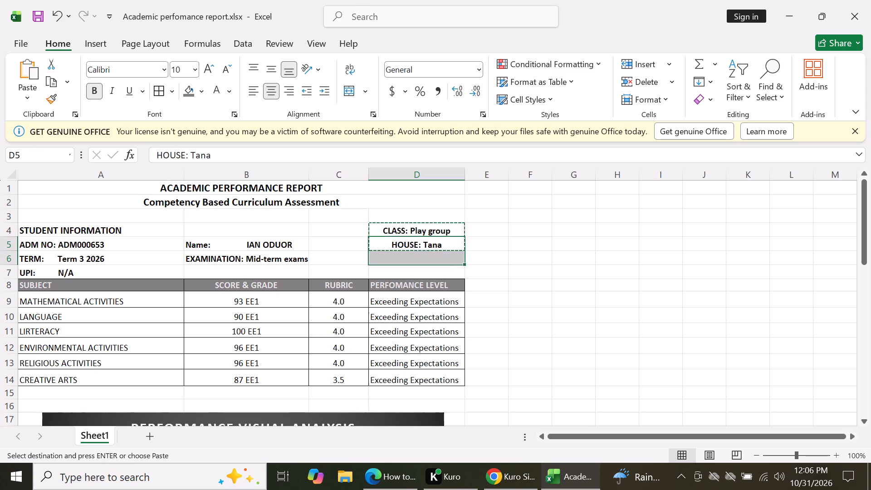
right_click(386, 252)
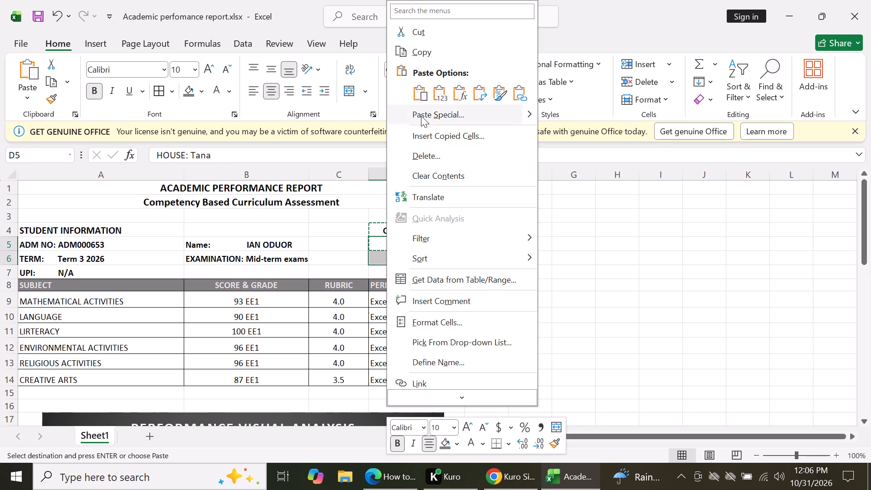
click(421, 99)
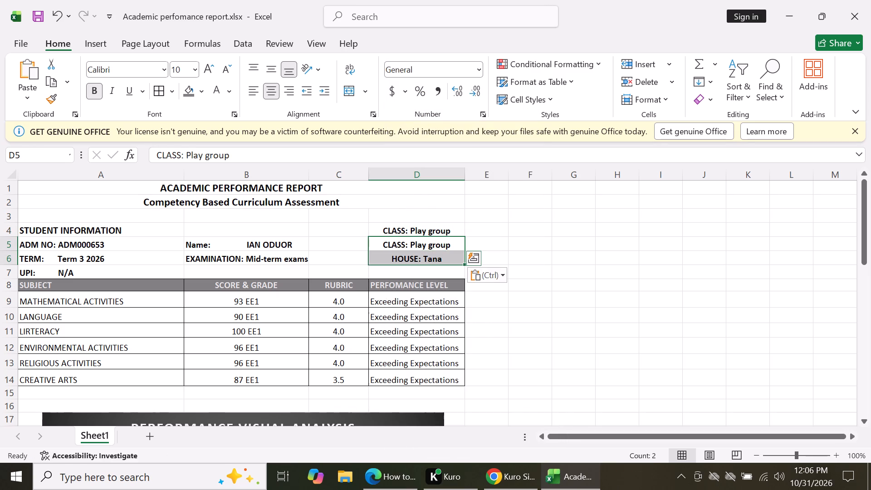
click(411, 230)
key(Delete)
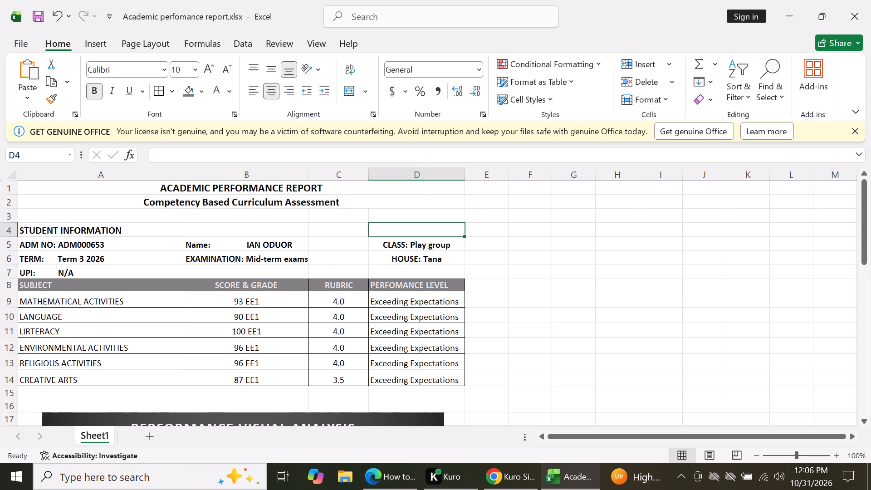
Remove bold from only the admission number, term and UPI values in A5:A7, leaving their labels bold.
click(92, 245)
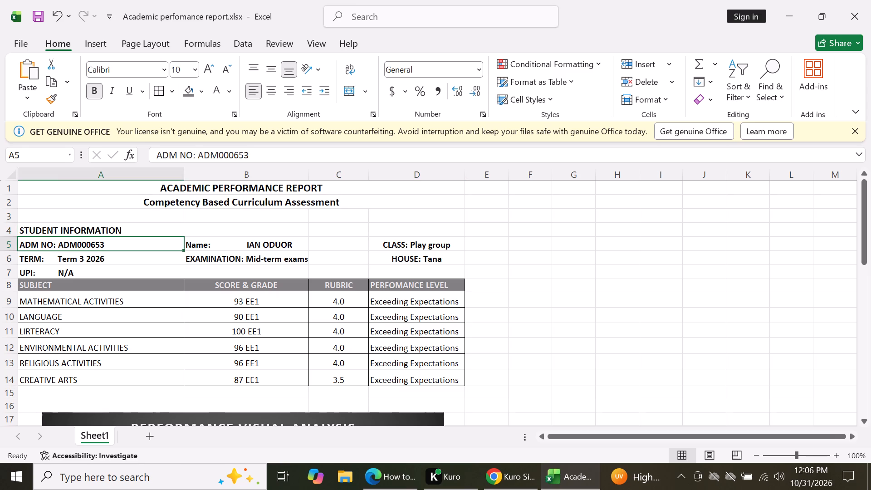
double_click(61, 243)
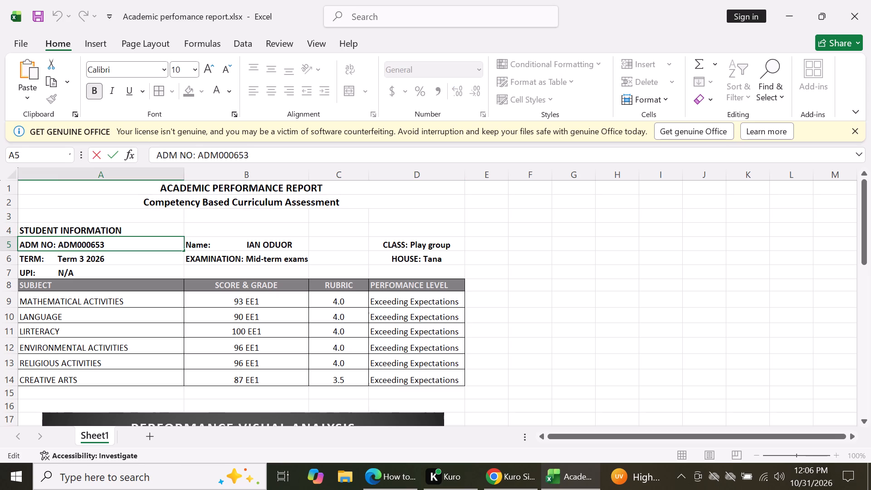
drag(58, 243, 106, 245)
drag(106, 245, 108, 245)
click(97, 95)
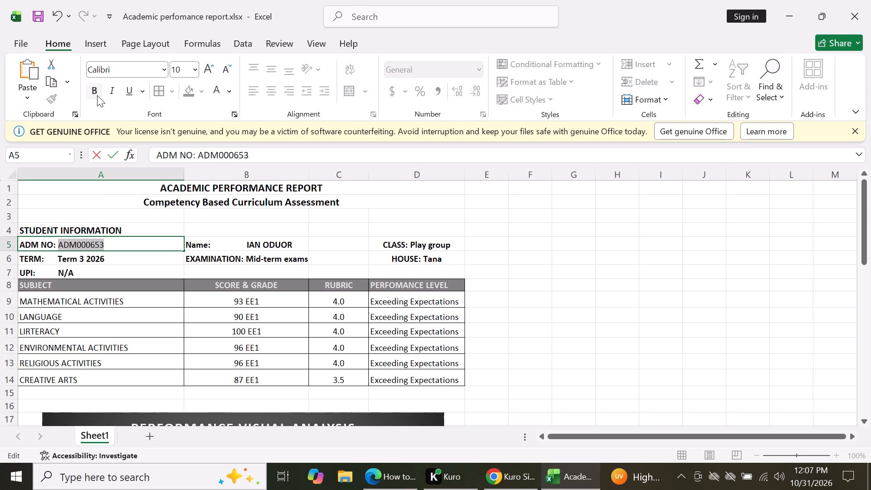
click(92, 259)
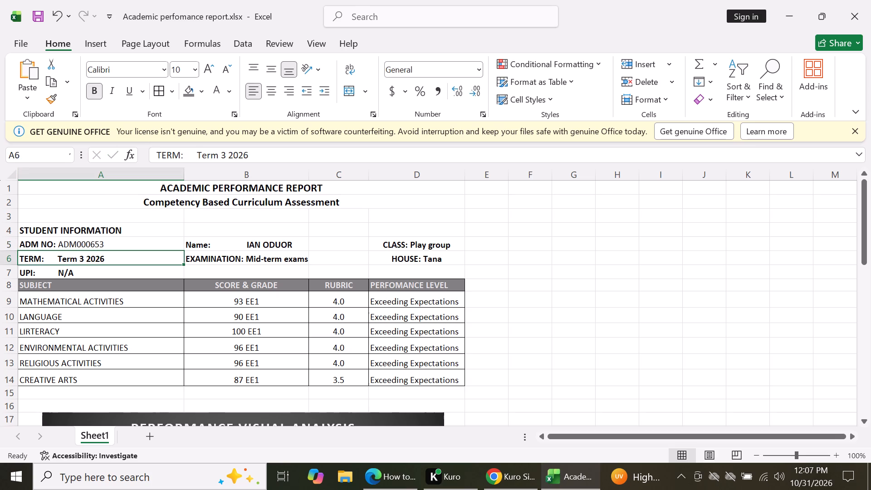
double_click(67, 258)
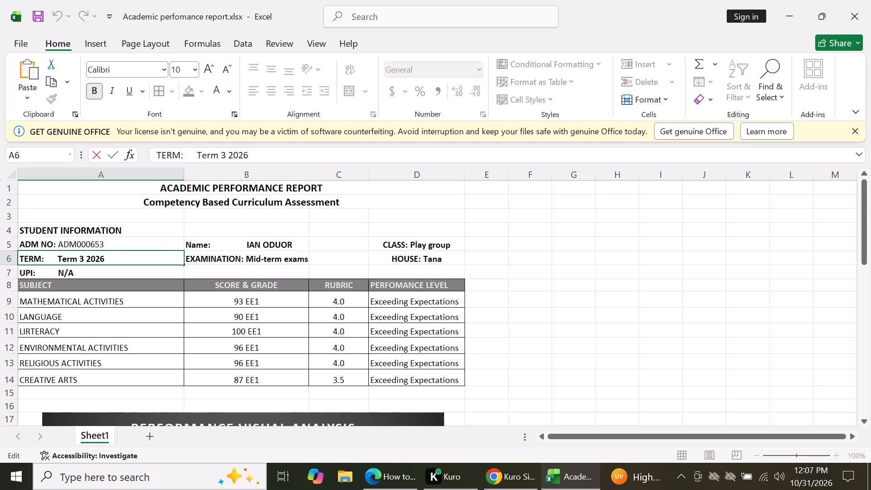
drag(58, 258, 103, 260)
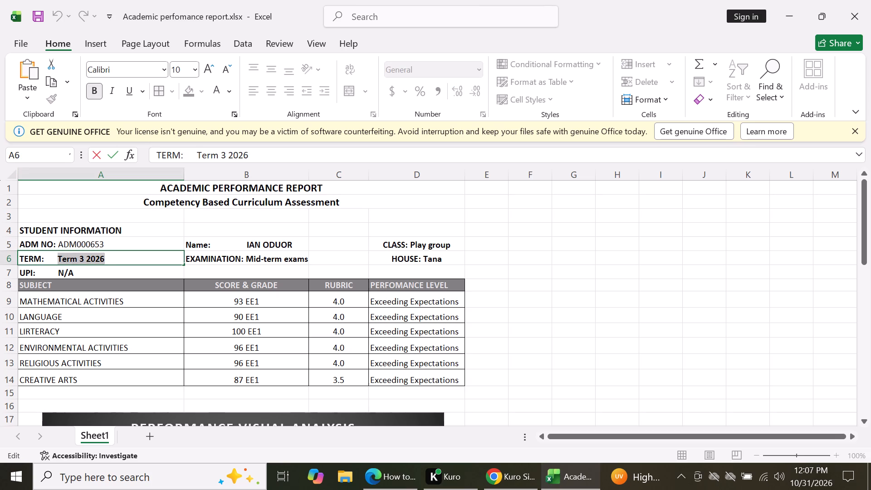
drag(103, 260, 103, 260)
click(98, 95)
click(82, 276)
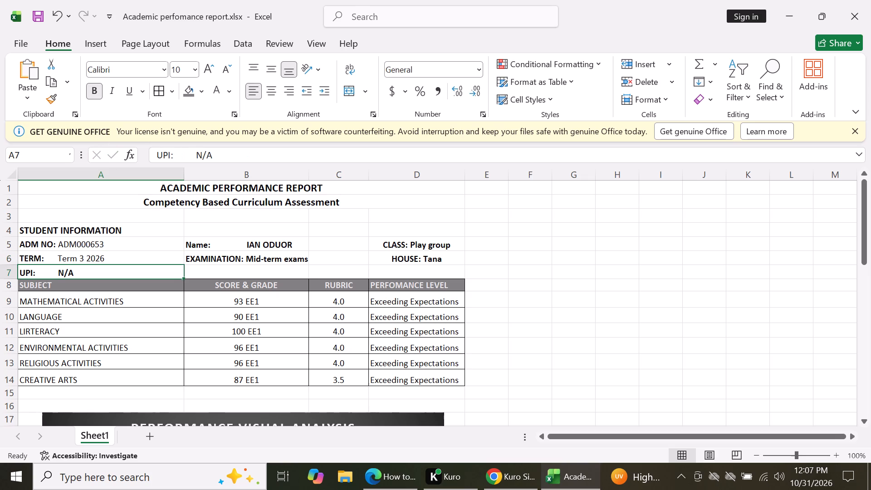
double_click(60, 272)
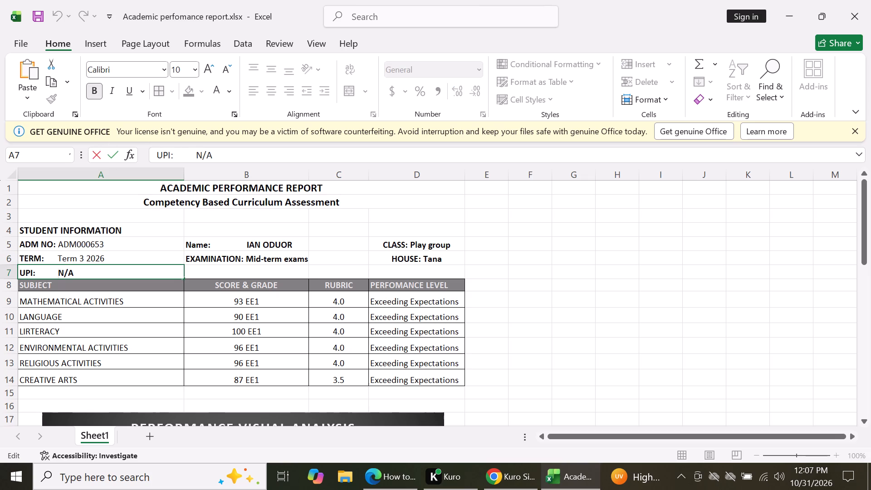
drag(60, 272, 77, 272)
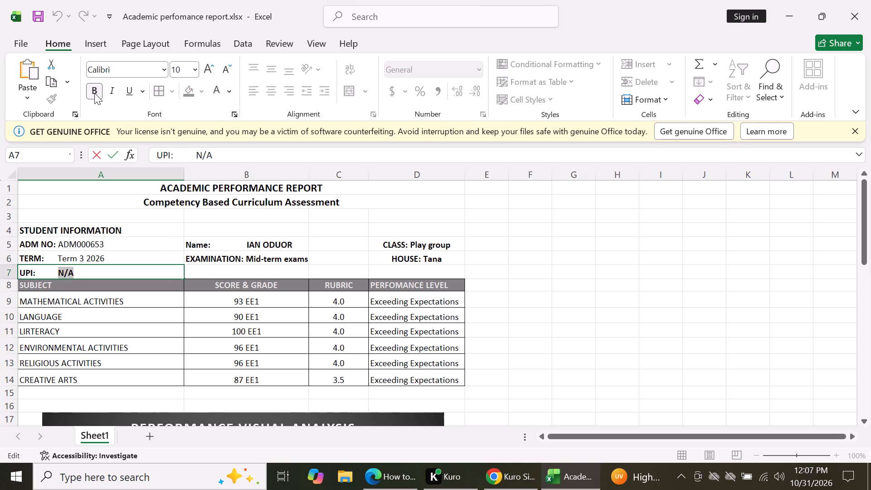
click(94, 93)
Remove bold from only the student's name and "Mid-term exams" values in B5:B6, leaving their labels bold.
click(258, 243)
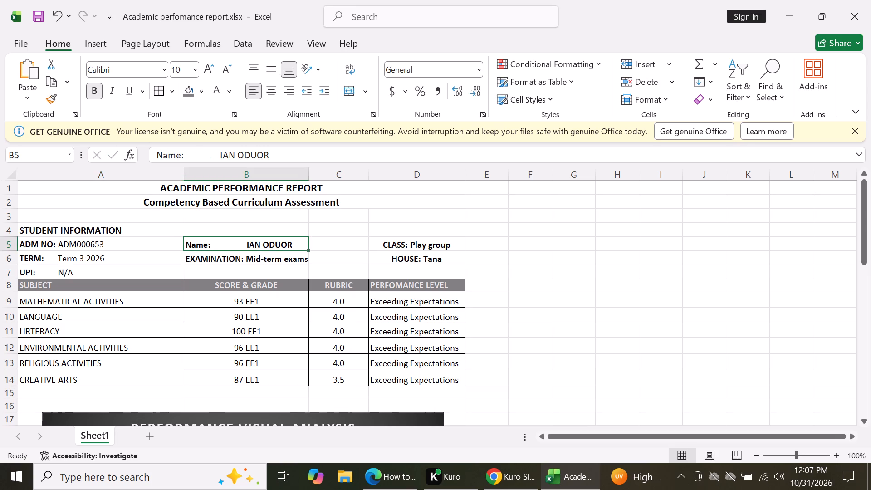
double_click(243, 244)
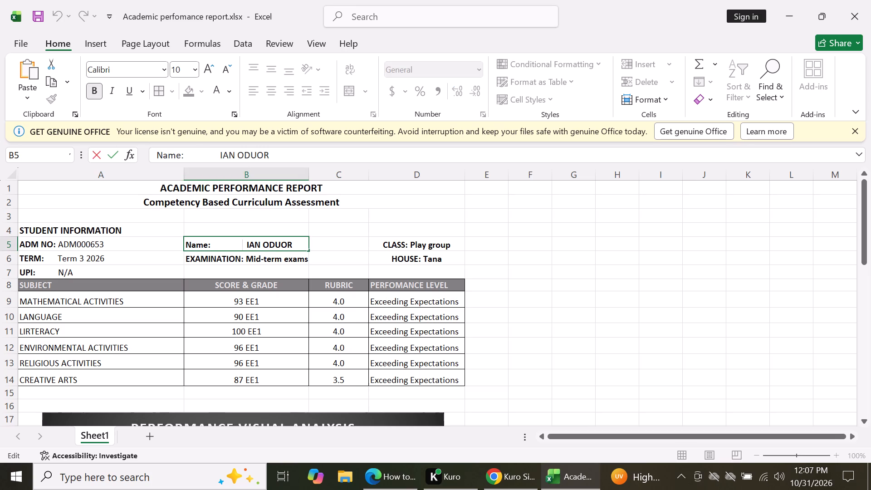
drag(245, 244, 292, 245)
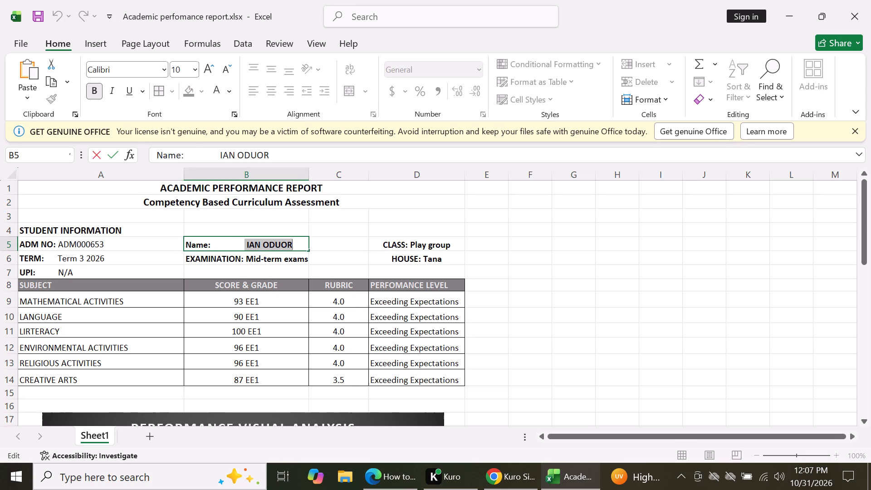
drag(292, 245, 293, 245)
click(98, 93)
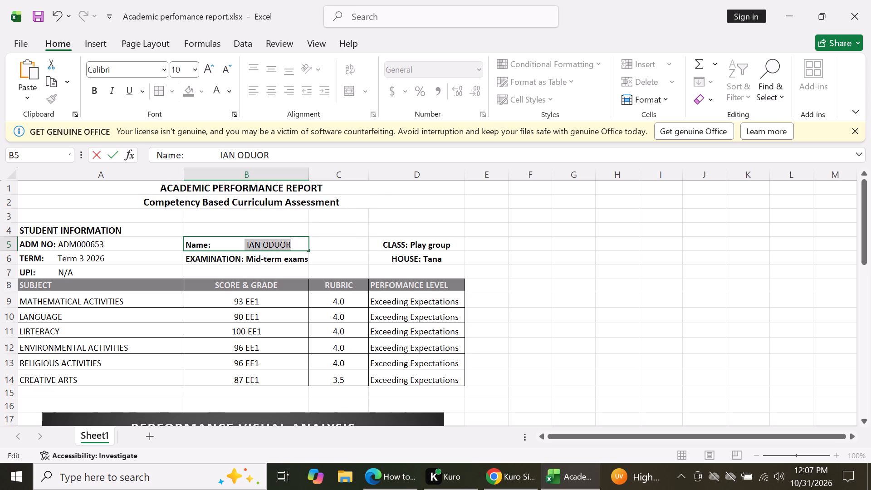
click(275, 258)
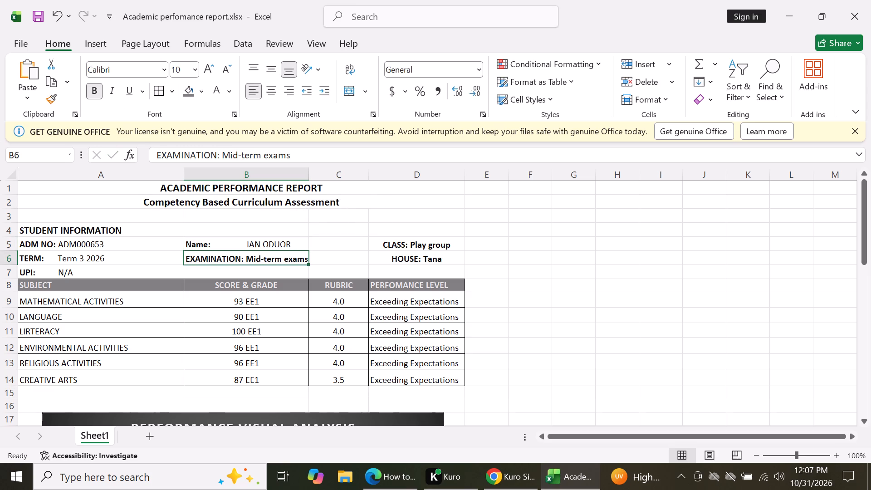
double_click(248, 258)
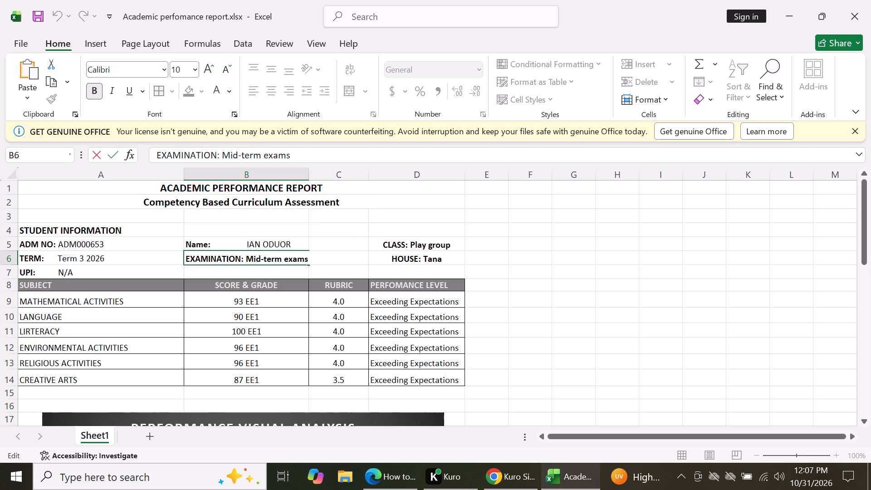
drag(248, 258, 303, 257)
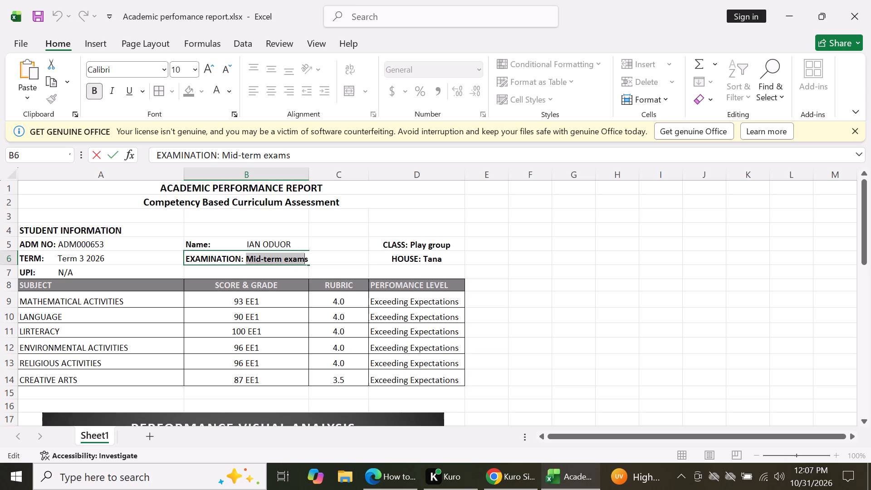
drag(303, 257, 310, 258)
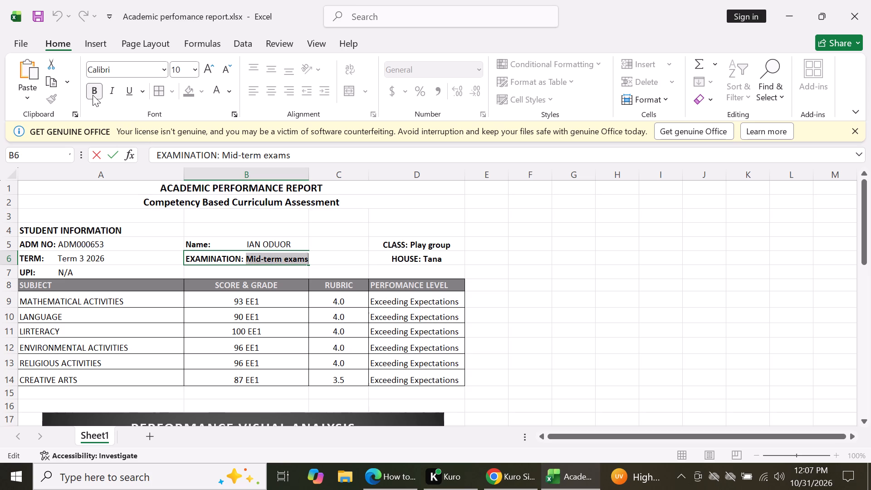
click(93, 95)
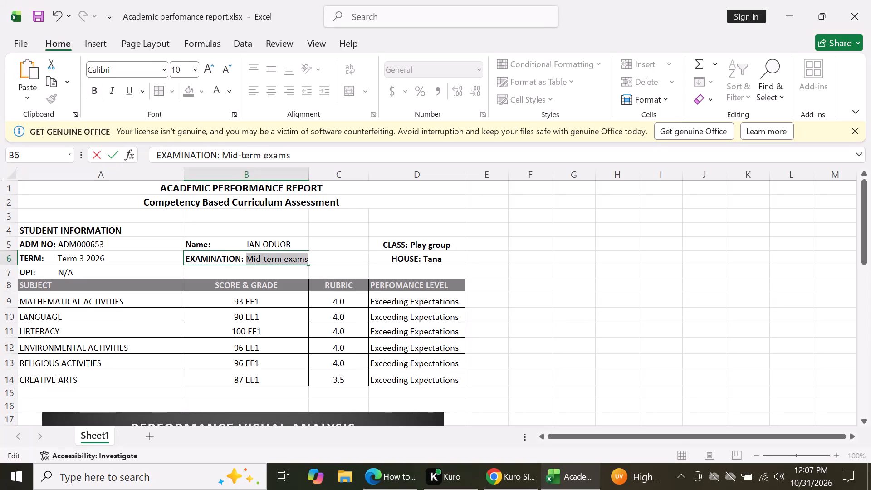
Remove bold from only the "Play group" value in the class entry in D5, leaving its label bold.
click(428, 249)
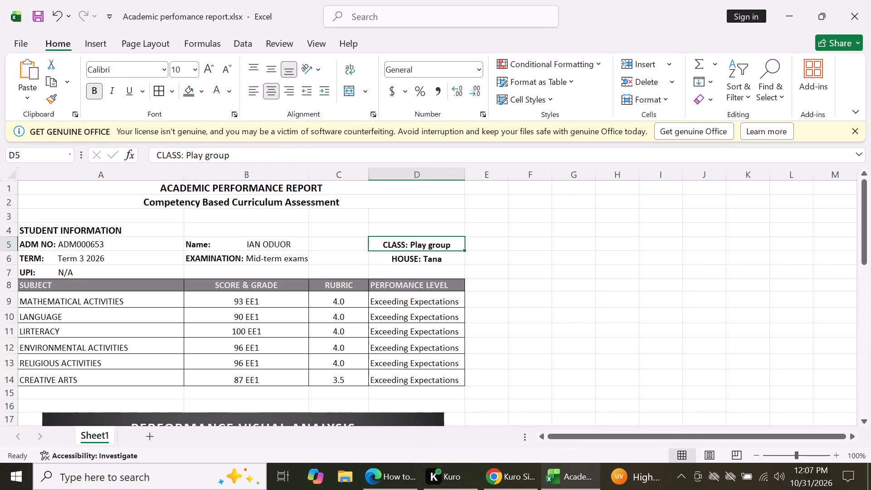
double_click(410, 244)
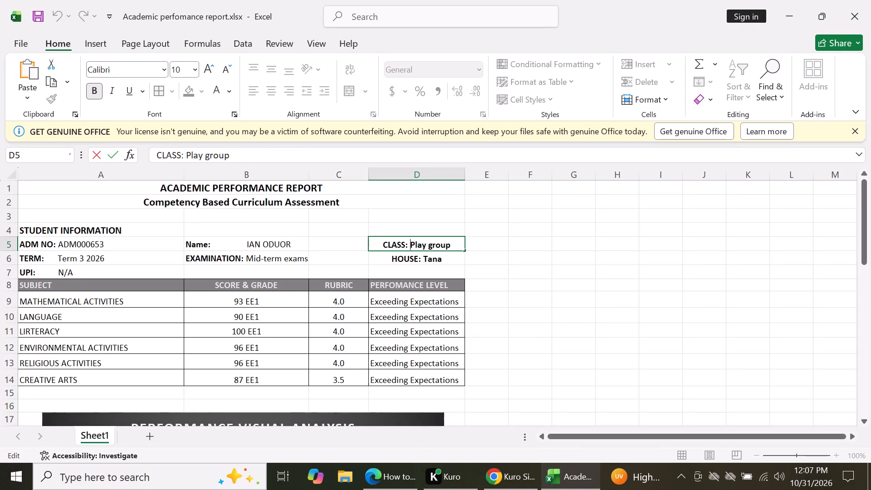
drag(411, 244, 450, 246)
drag(450, 246, 450, 246)
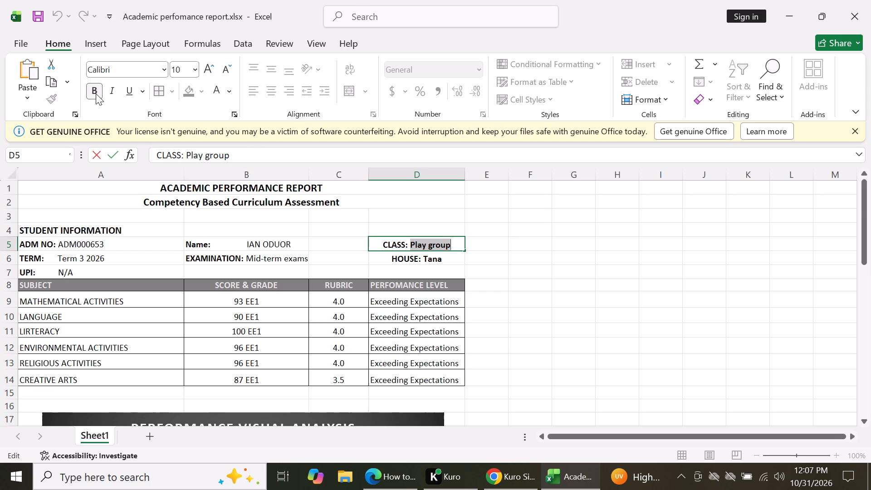
click(96, 93)
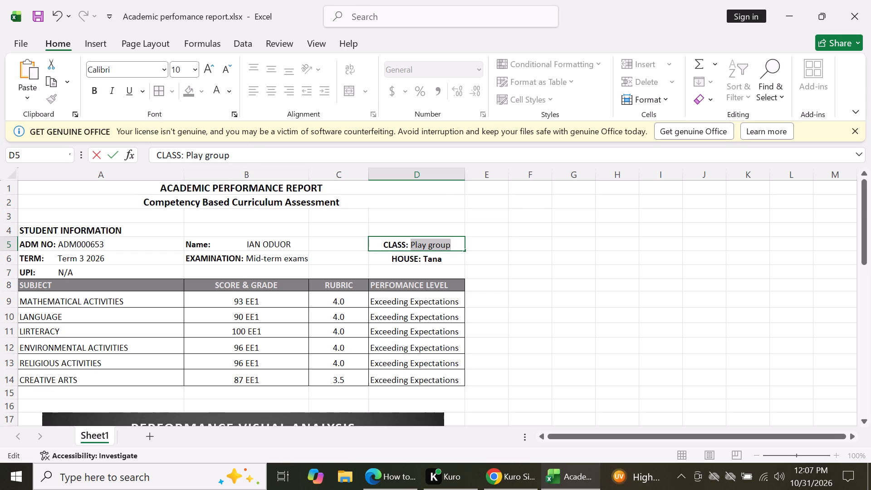
Remove bold from only the "Tana" value in the house entry in D6, leaving its label bold.
double_click(425, 262)
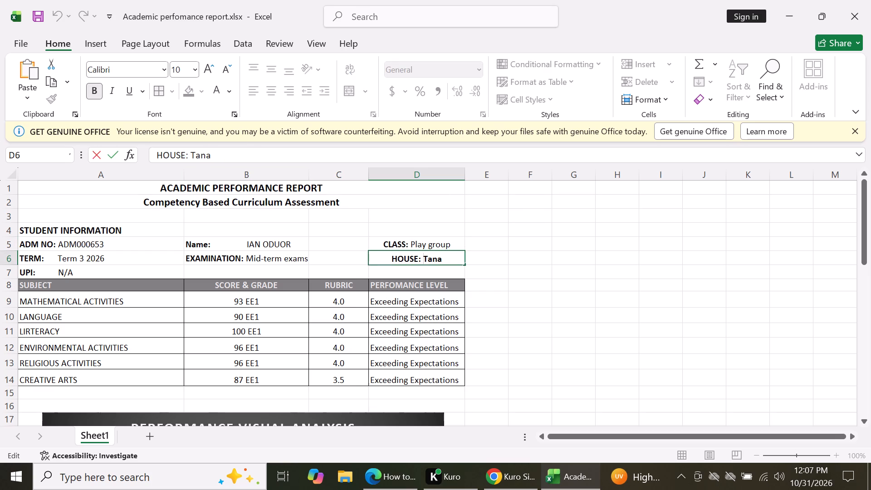
drag(423, 260, 446, 260)
click(96, 91)
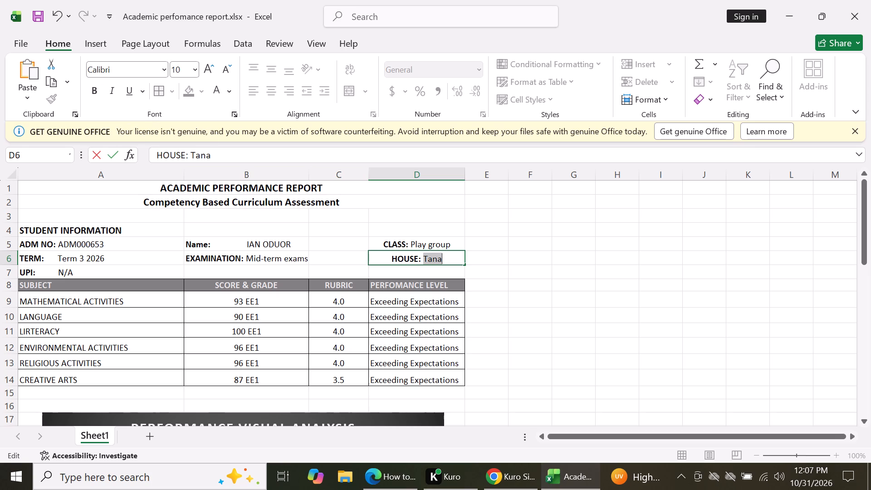
click(352, 257)
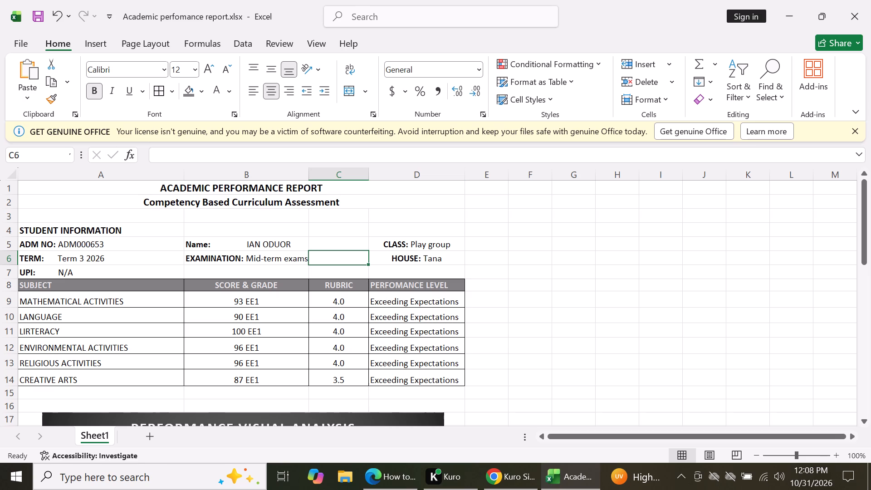
Save the workbook with the updated student information formatting.
click(274, 264)
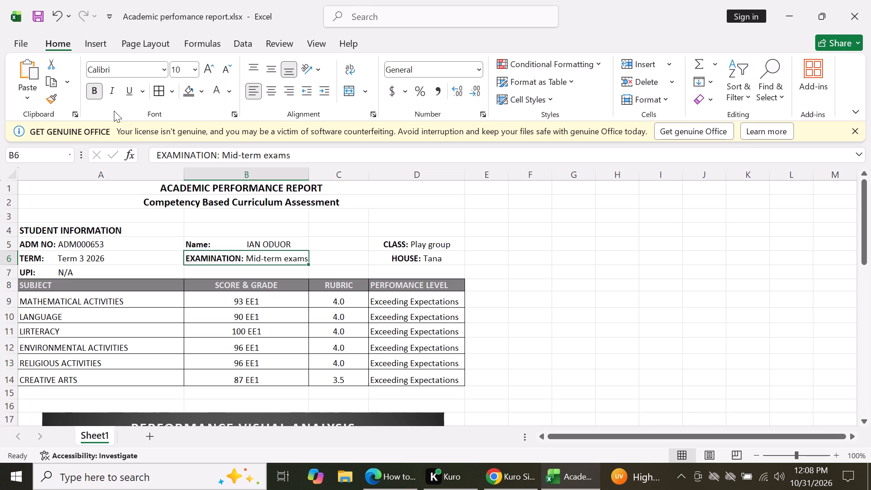
click(37, 16)
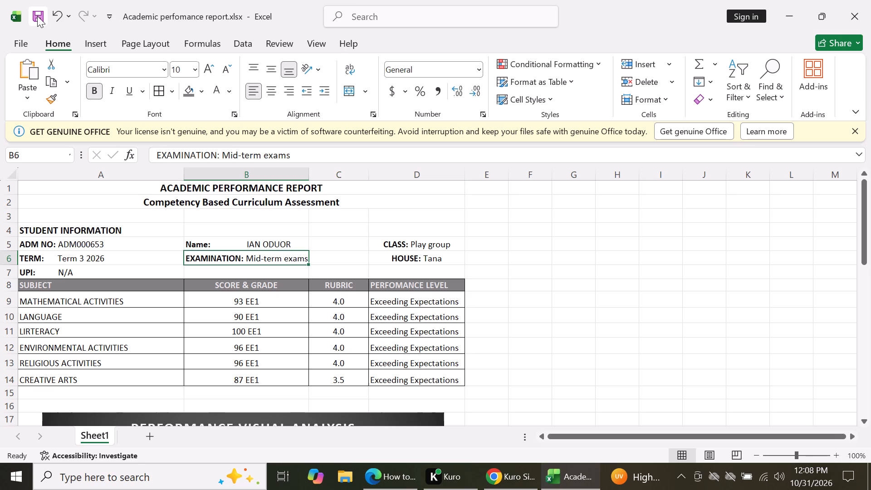
click(37, 16)
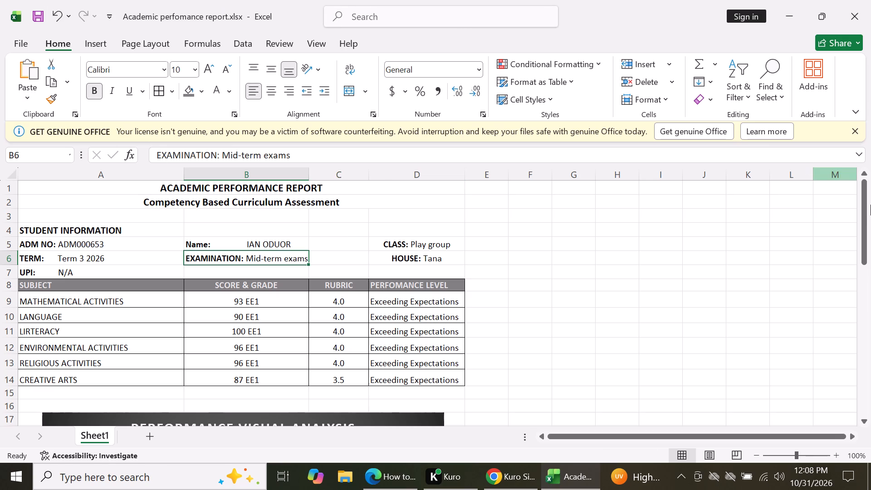
Make the attendance summary heading across A42:B42 bold.
drag(864, 208, 870, 333)
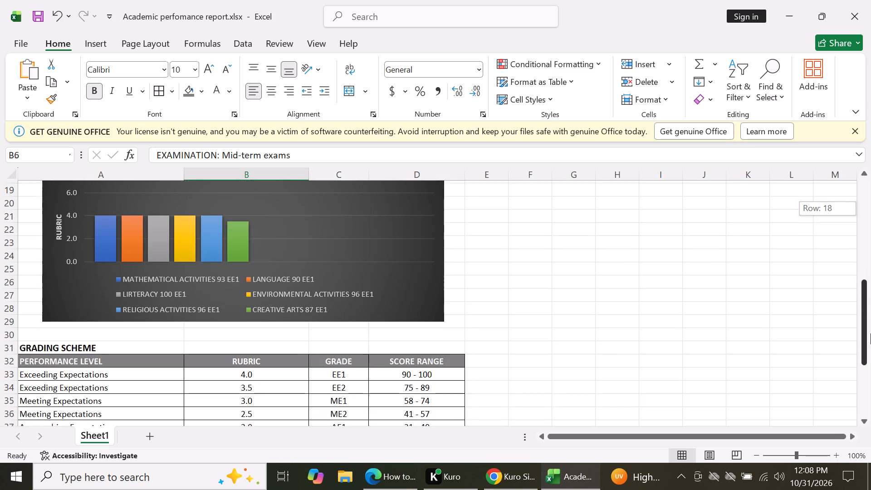
drag(870, 333, 870, 355)
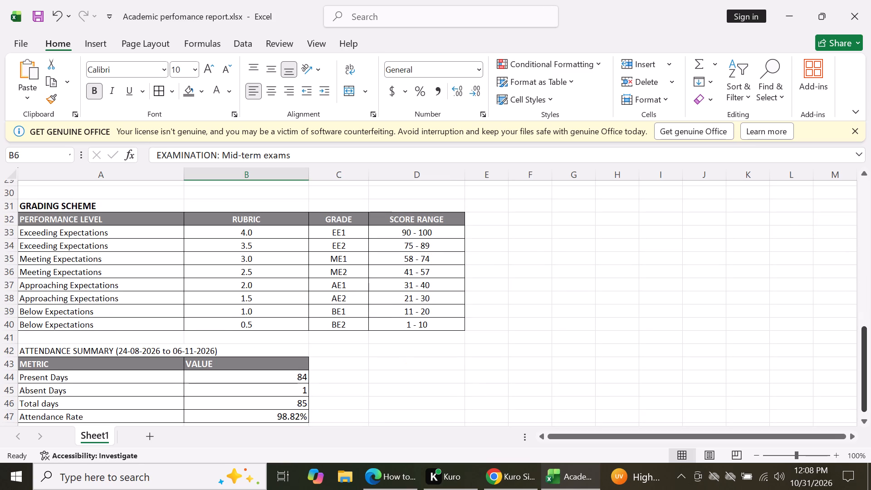
click(121, 350)
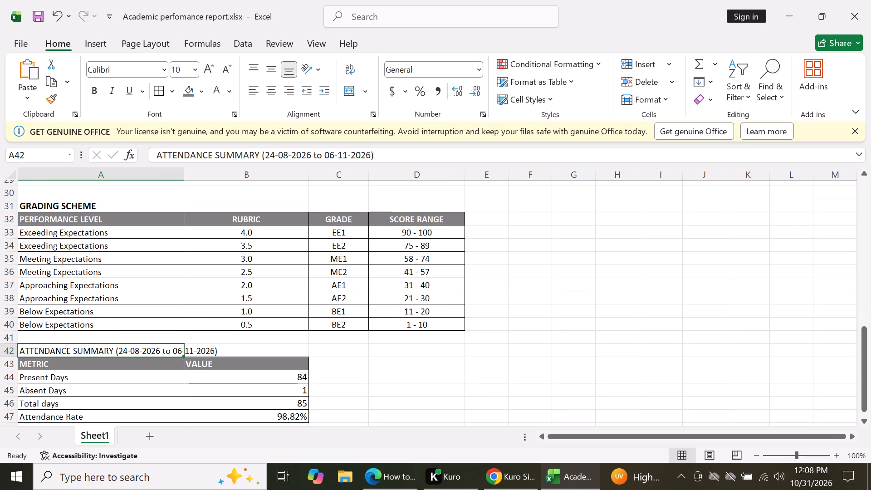
drag(121, 350, 210, 352)
click(98, 89)
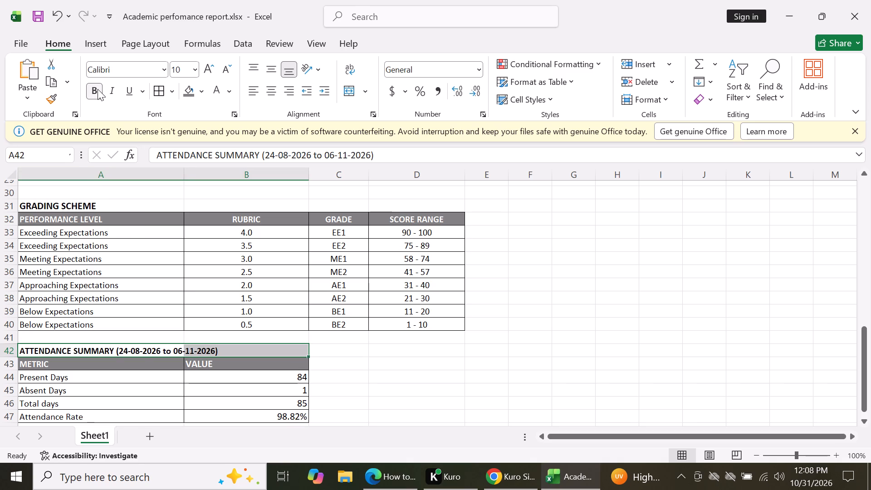
click(372, 383)
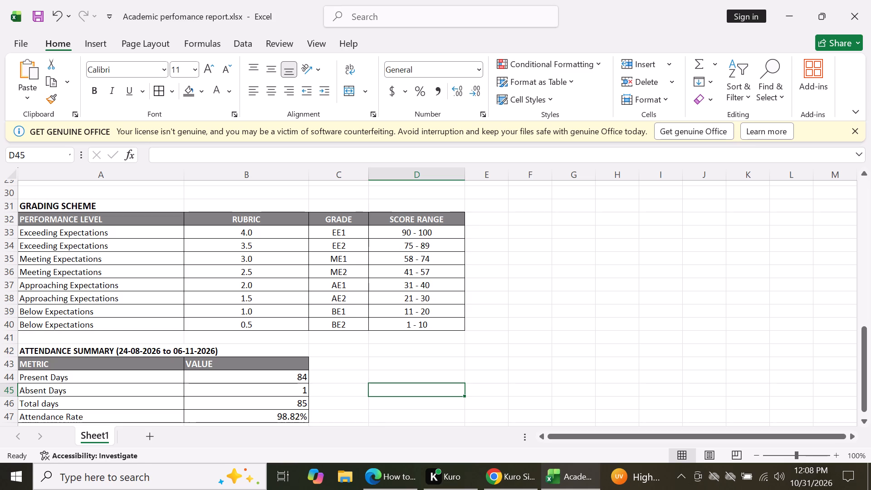
Set the font size of the attendance summary heading in A42 to 8.
click(157, 351)
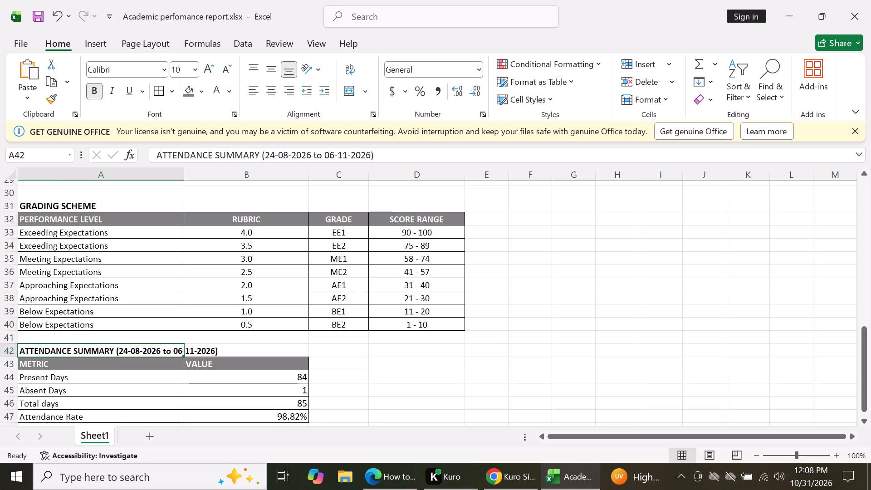
click(195, 71)
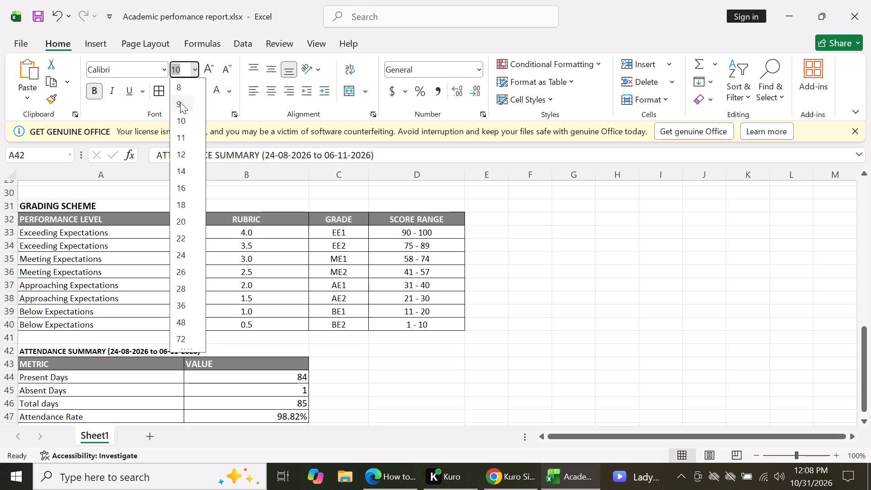
click(181, 92)
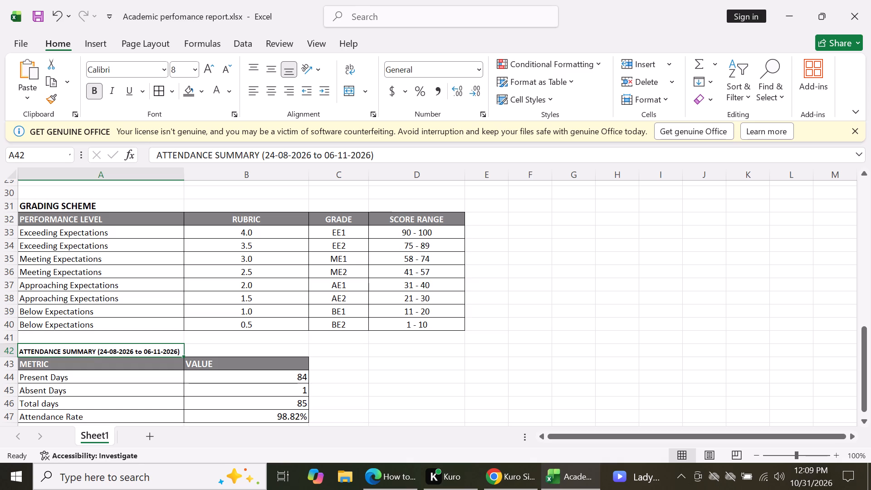
click(161, 350)
click(161, 350)
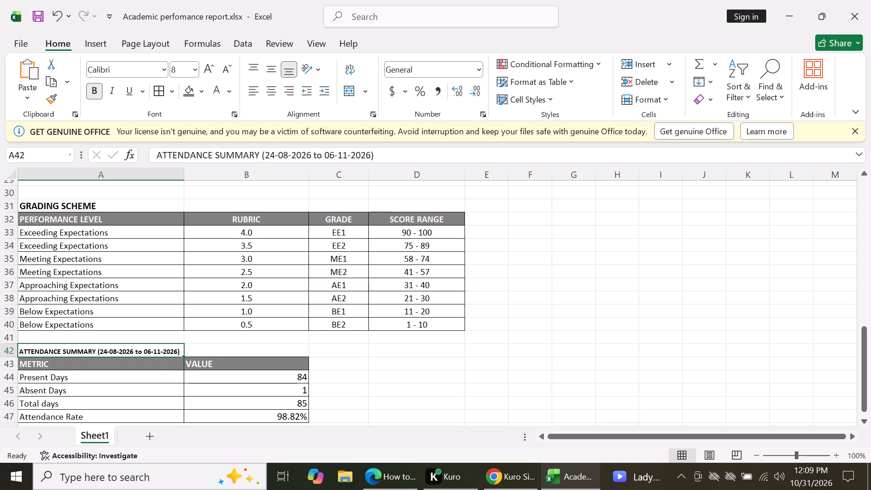
click(150, 396)
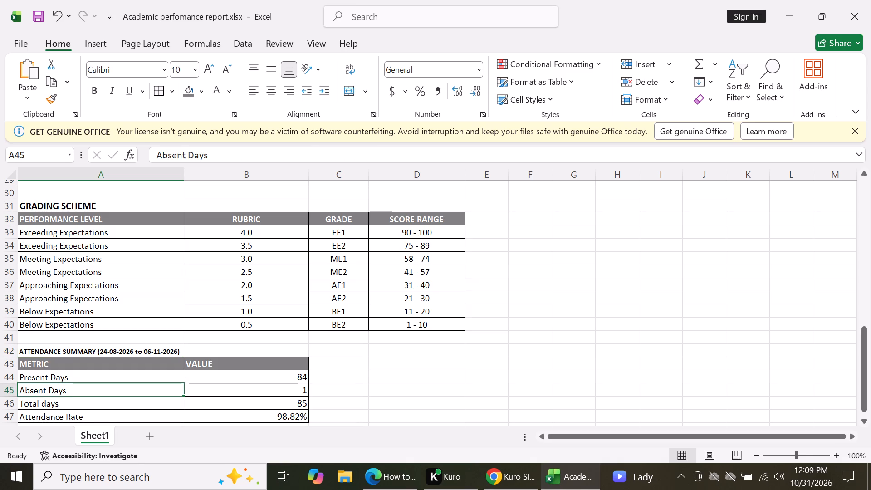
Save the workbook with the attendance heading changes.
click(37, 15)
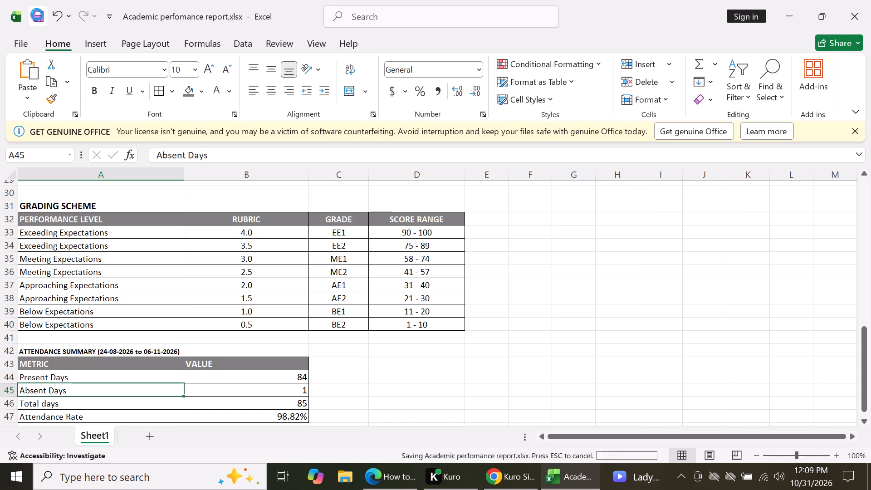
Check the report's layout in the print preview and return to the worksheet.
click(19, 43)
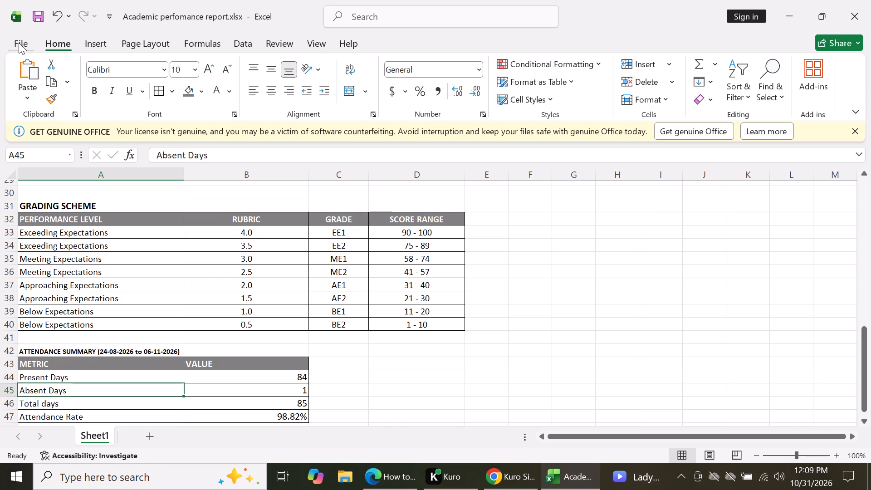
click(43, 275)
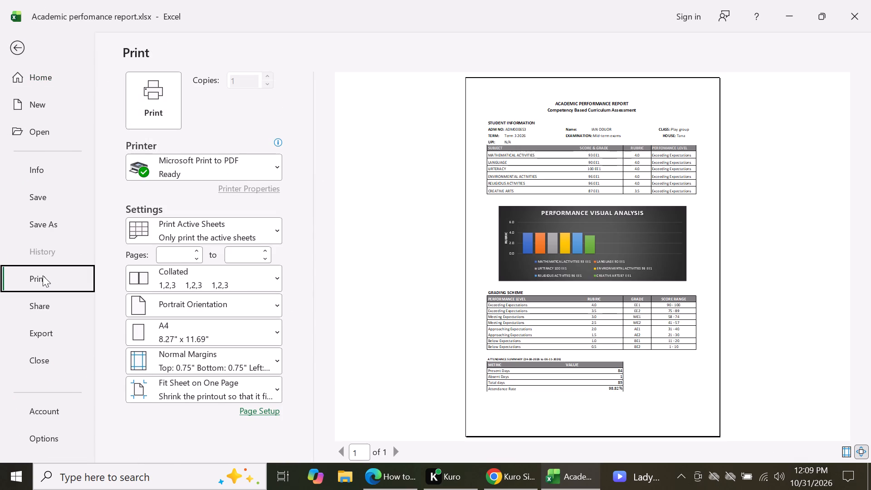
click(19, 44)
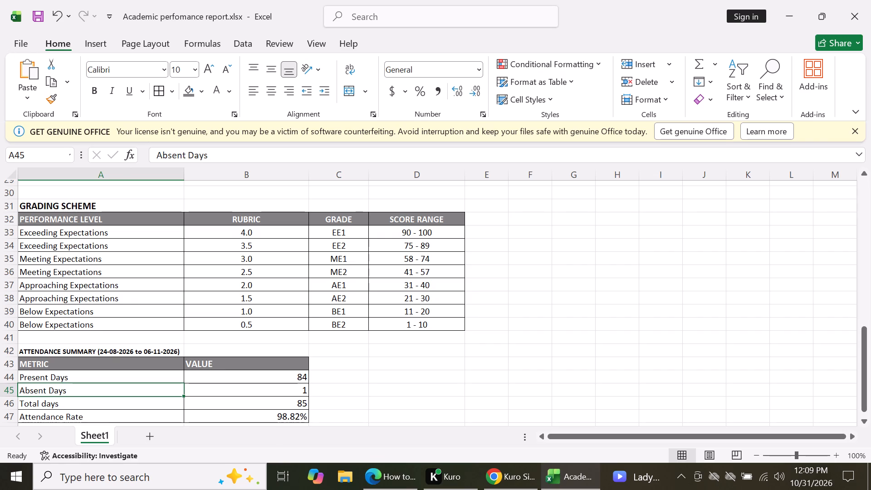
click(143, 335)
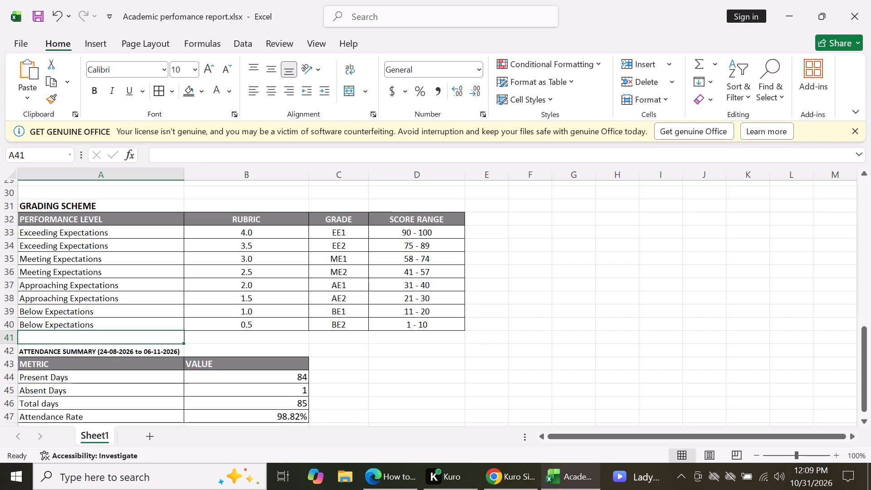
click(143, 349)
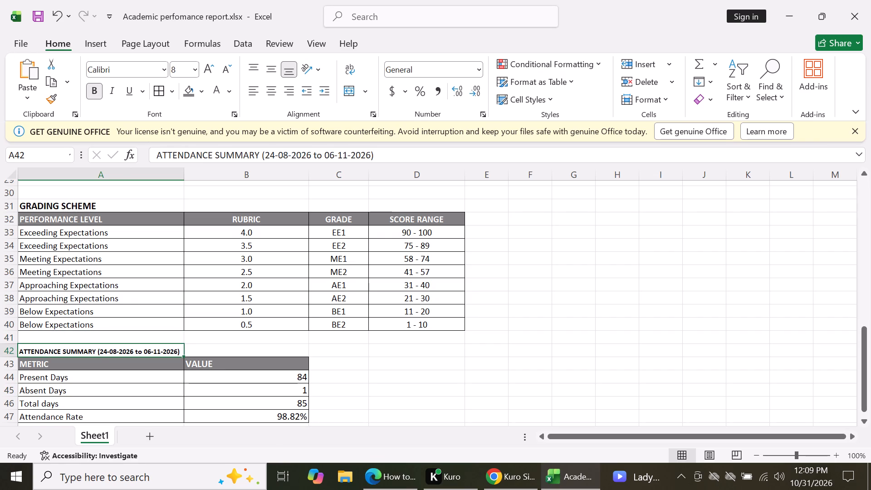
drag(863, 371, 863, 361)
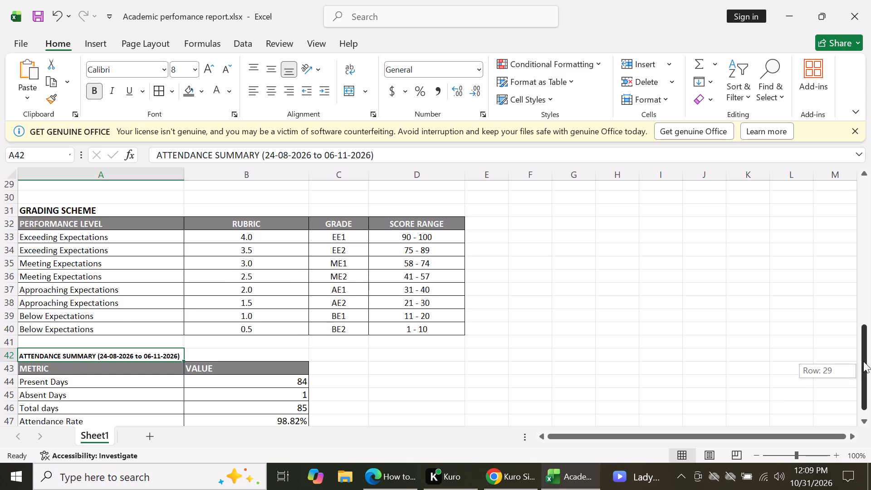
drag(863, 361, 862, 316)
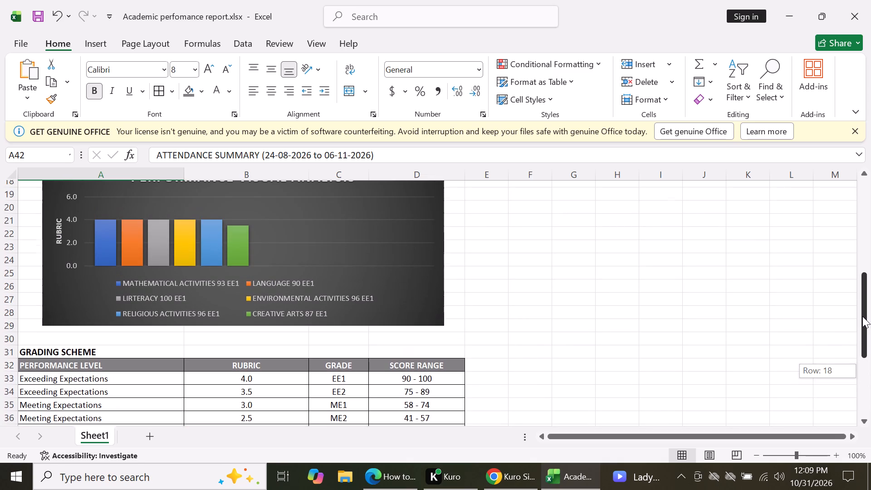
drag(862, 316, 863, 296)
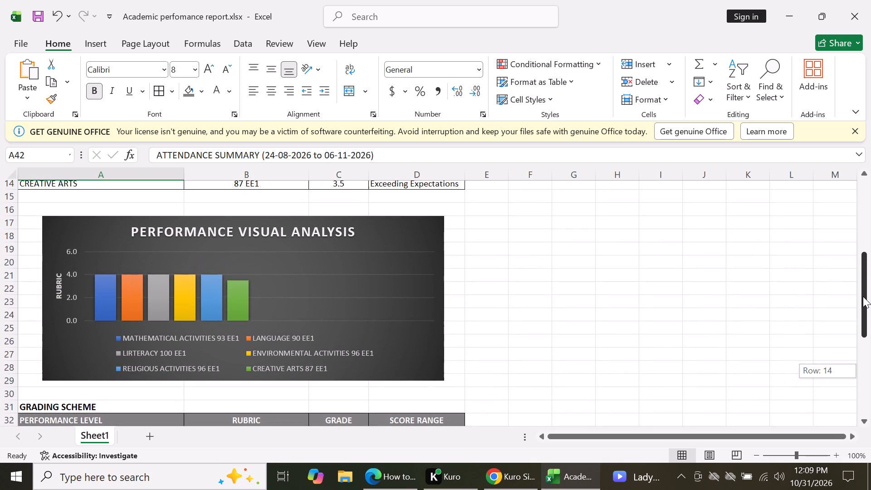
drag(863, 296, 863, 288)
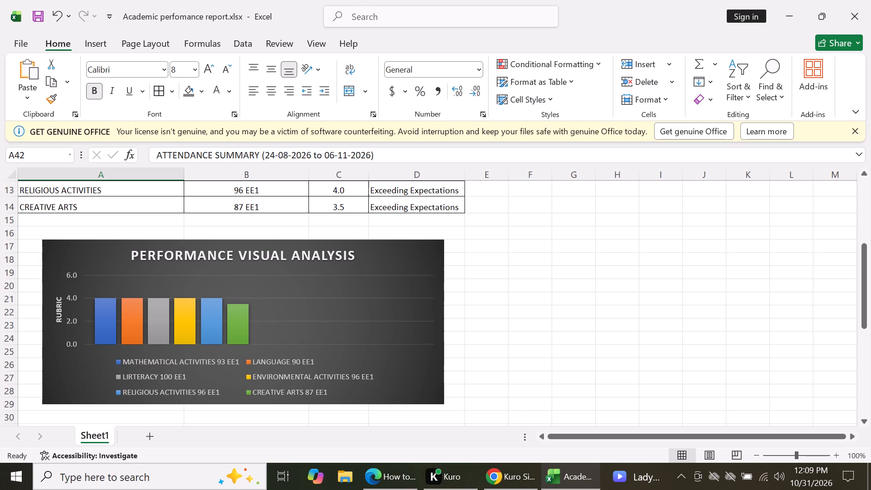
Save the finished academic performance report workbook.
click(36, 16)
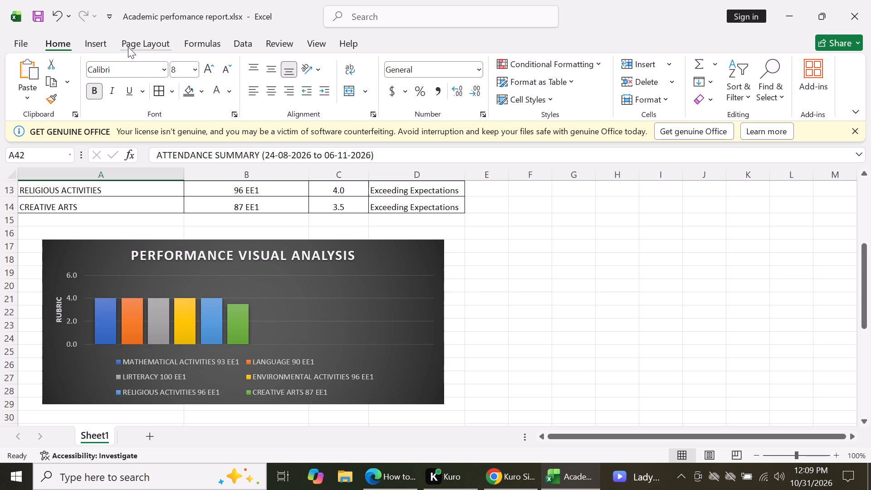
click(128, 47)
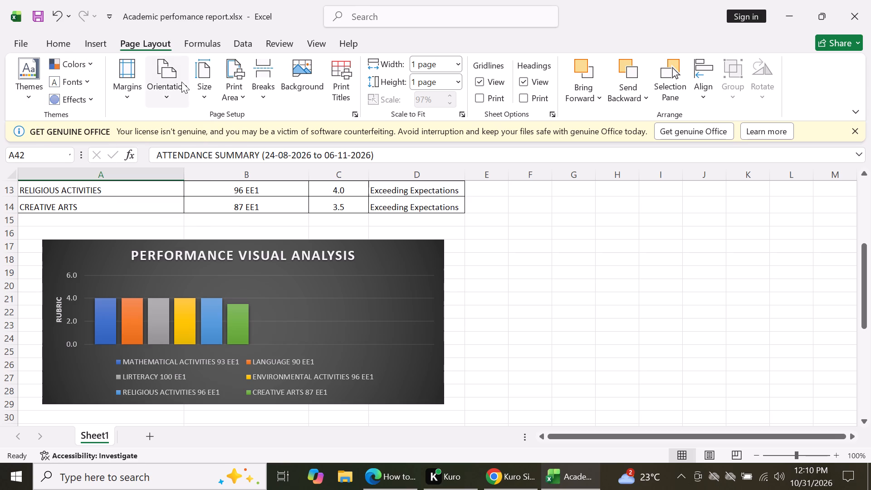
click(480, 297)
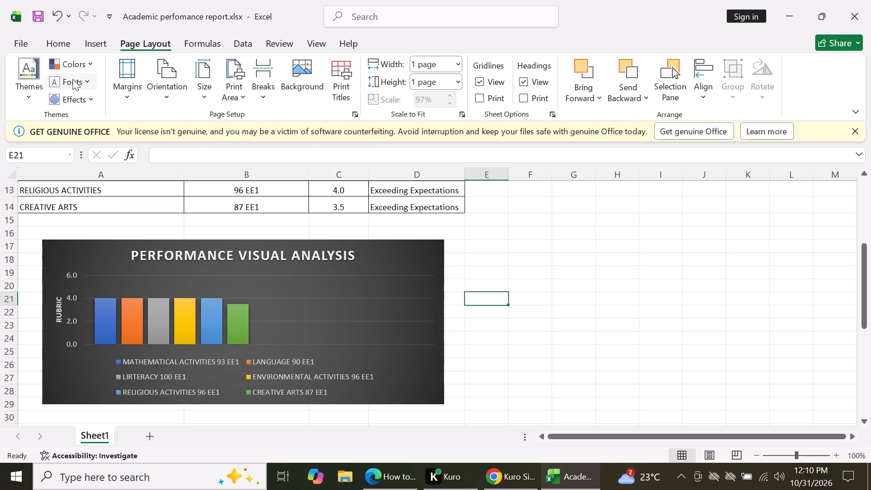
click(35, 13)
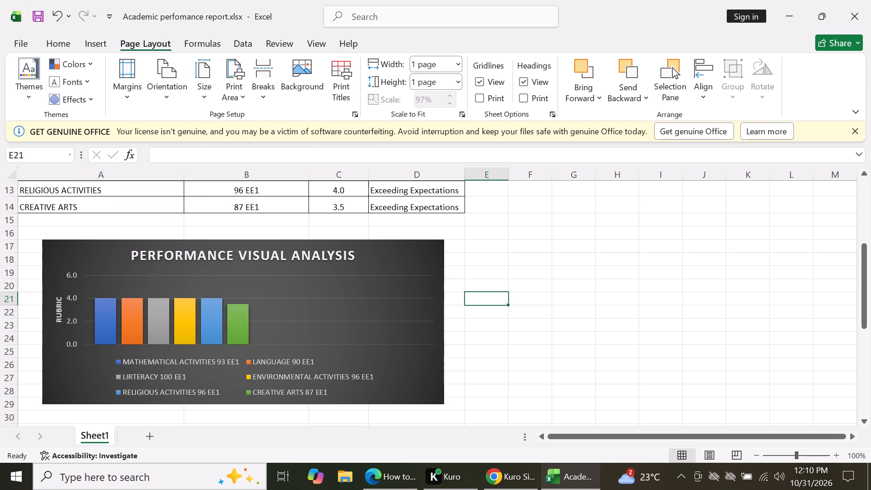
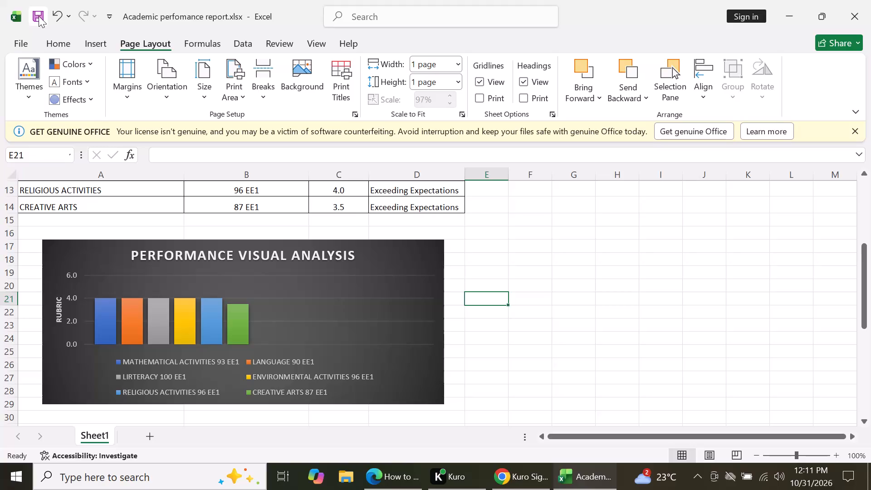
Save the academic performance report workbook and close it.
click(39, 16)
click(849, 15)
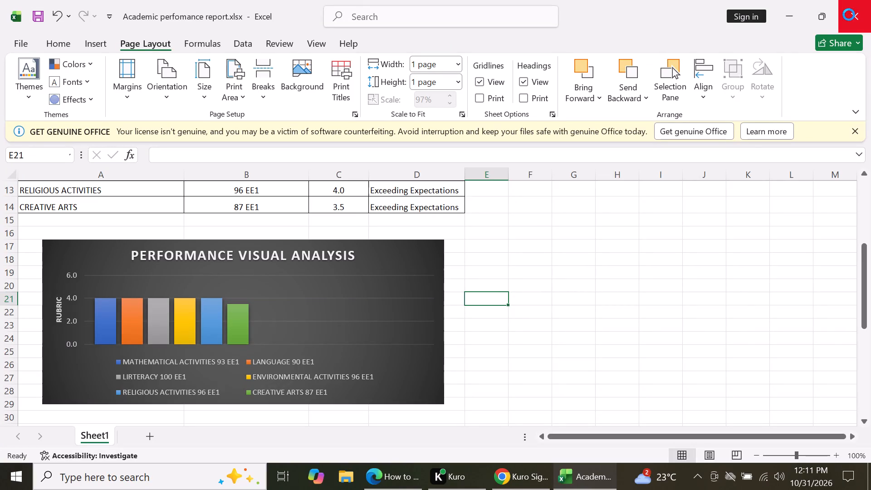
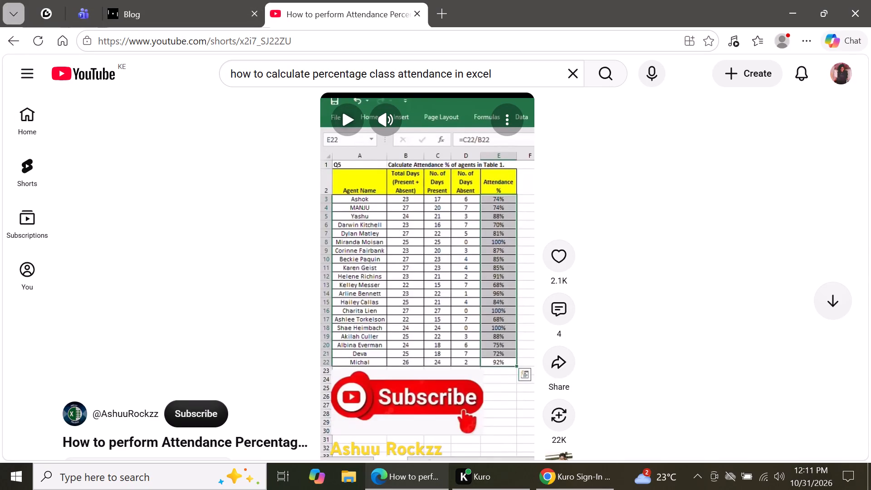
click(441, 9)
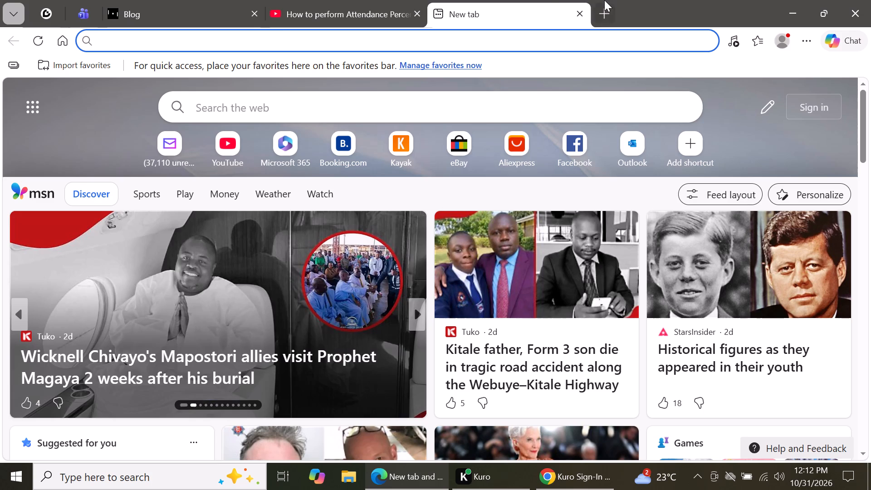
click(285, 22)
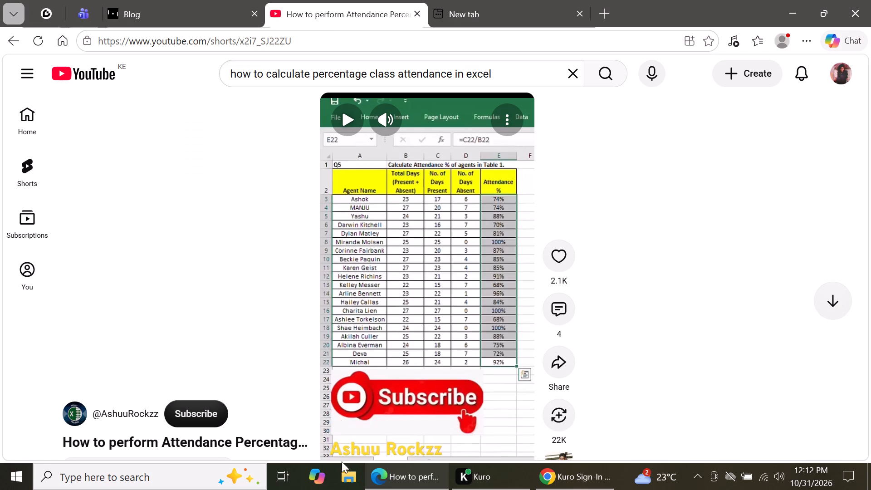
Switch to File Explorer and browse to the Documents folder to check for the saved academic performance report workbook.
click(343, 478)
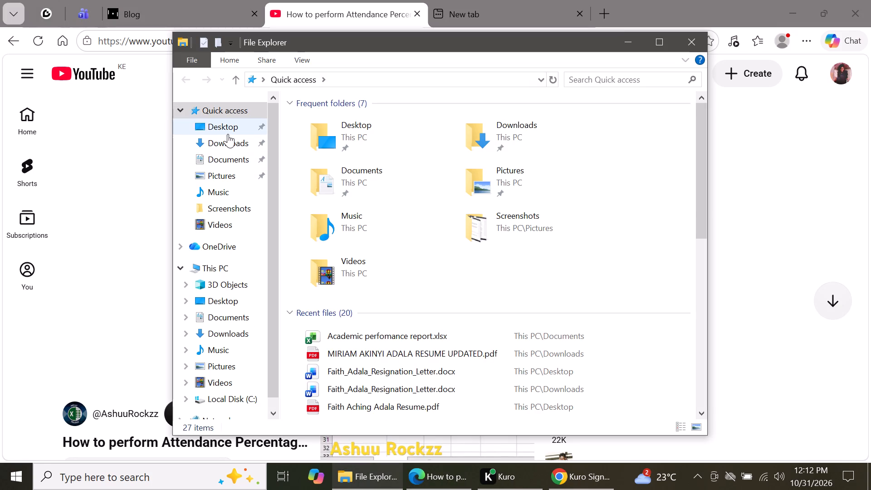
click(227, 130)
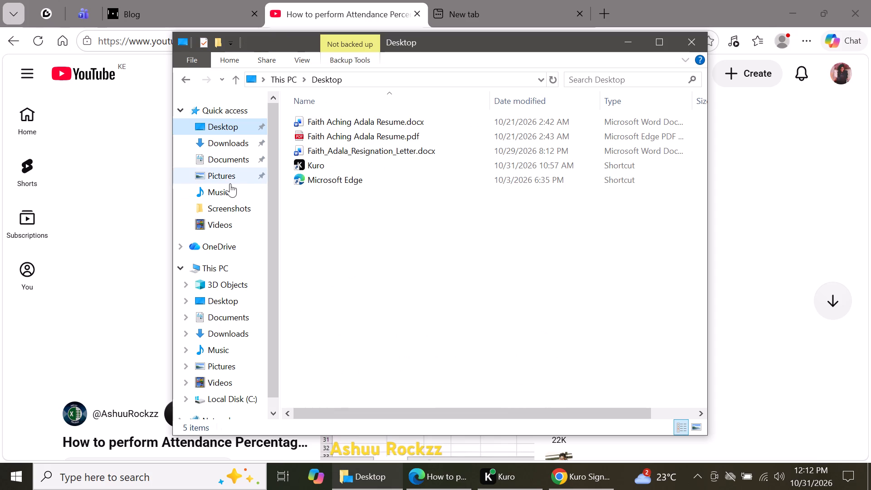
click(231, 164)
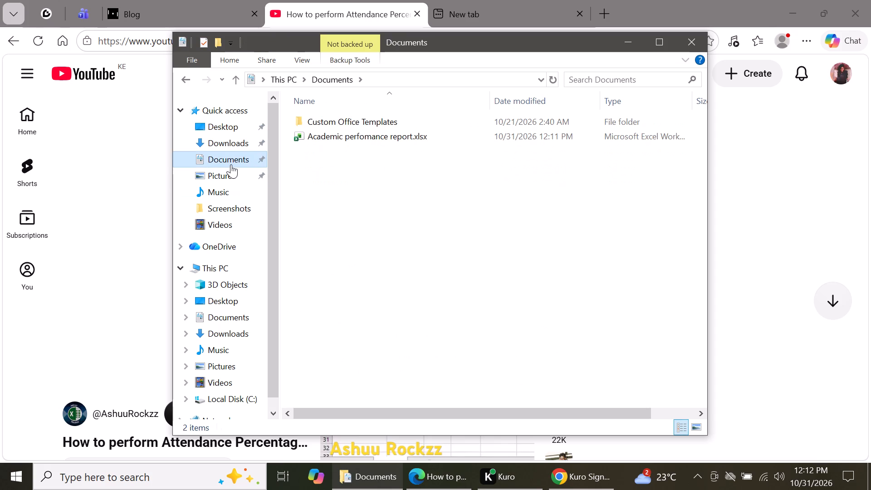